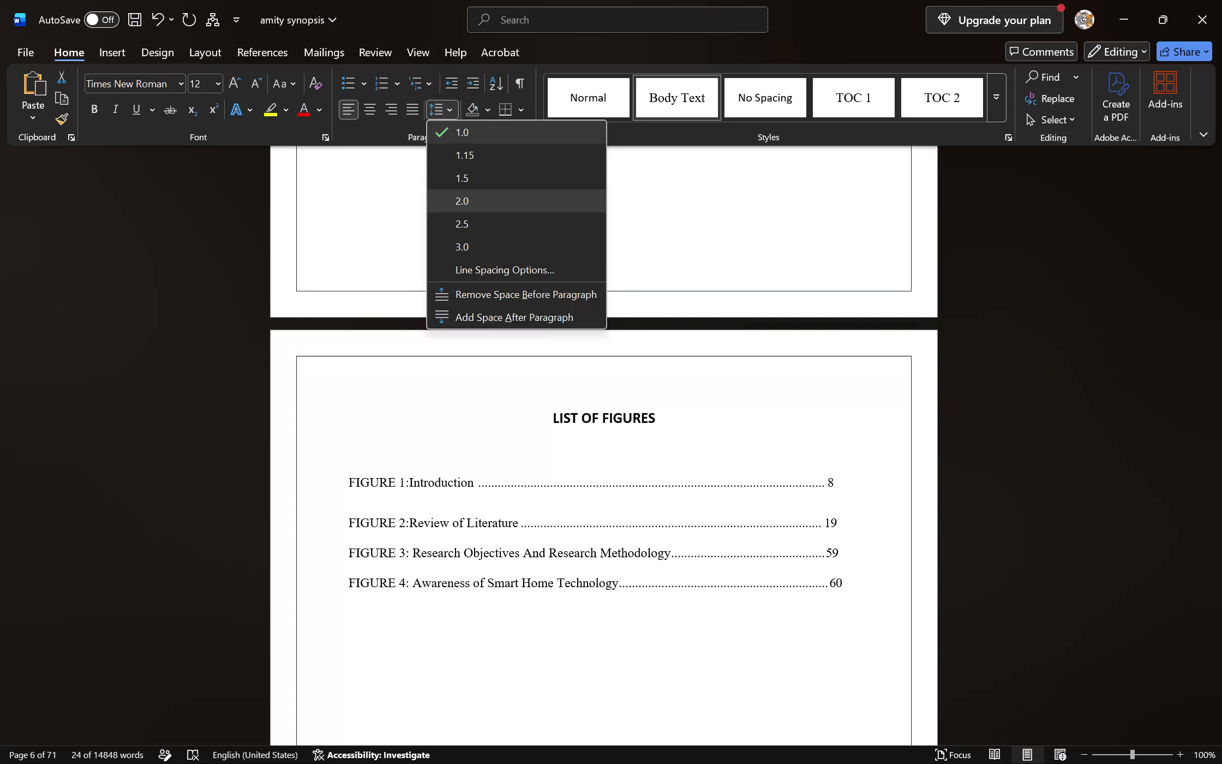
Set the line spacing of all four List of Figures entries to 2.0.
{"action": "left_click", "coordinate": [475, 202]}
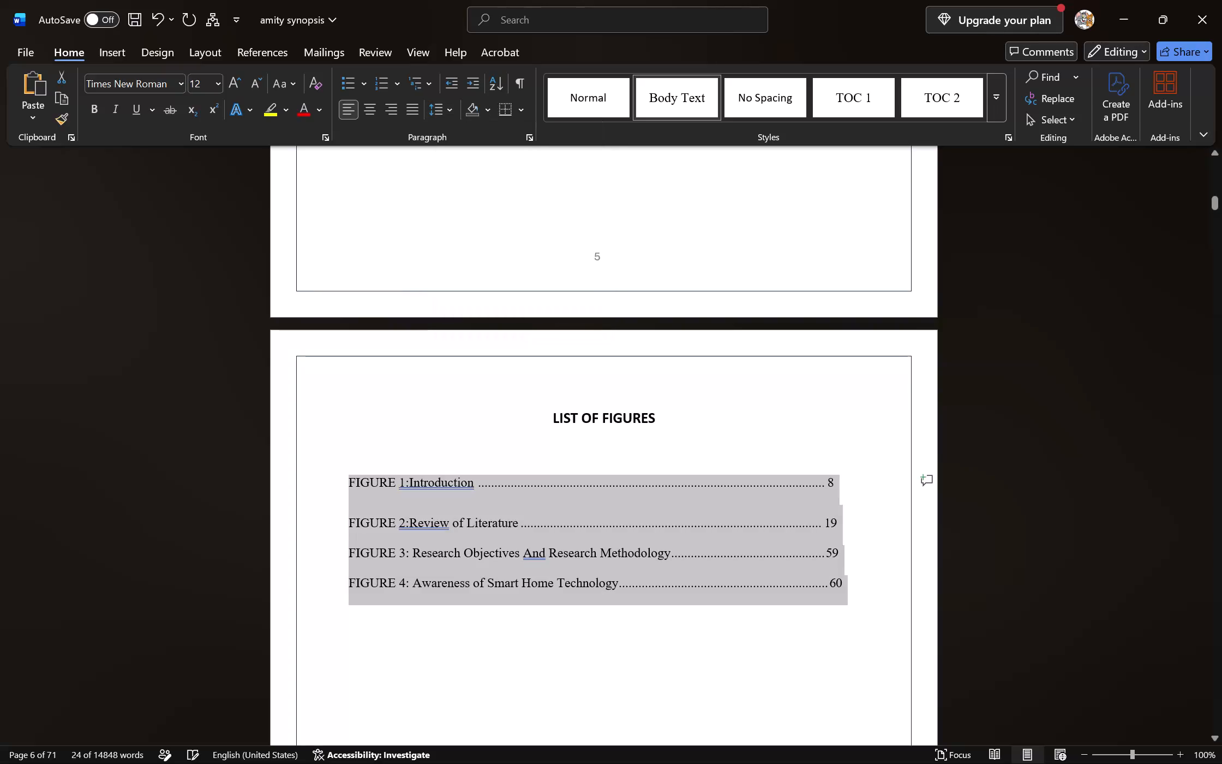
{"action": "left_click", "coordinate": [364, 506]}
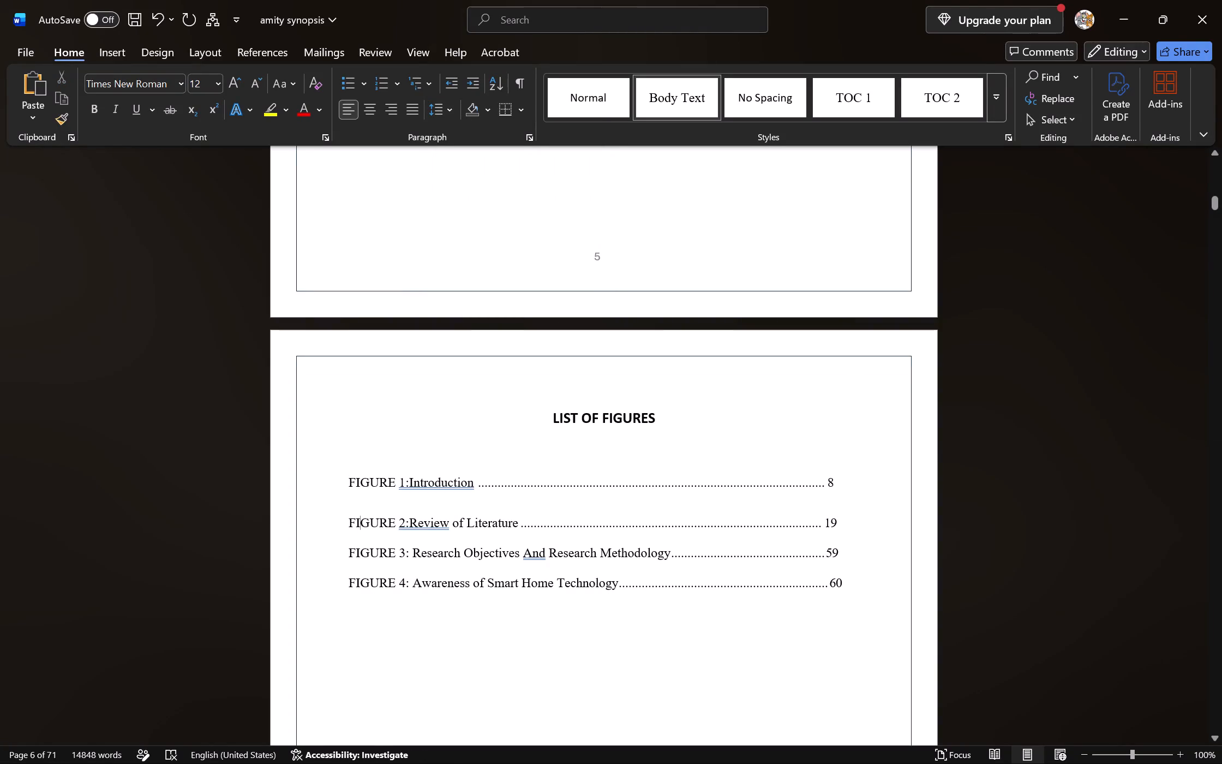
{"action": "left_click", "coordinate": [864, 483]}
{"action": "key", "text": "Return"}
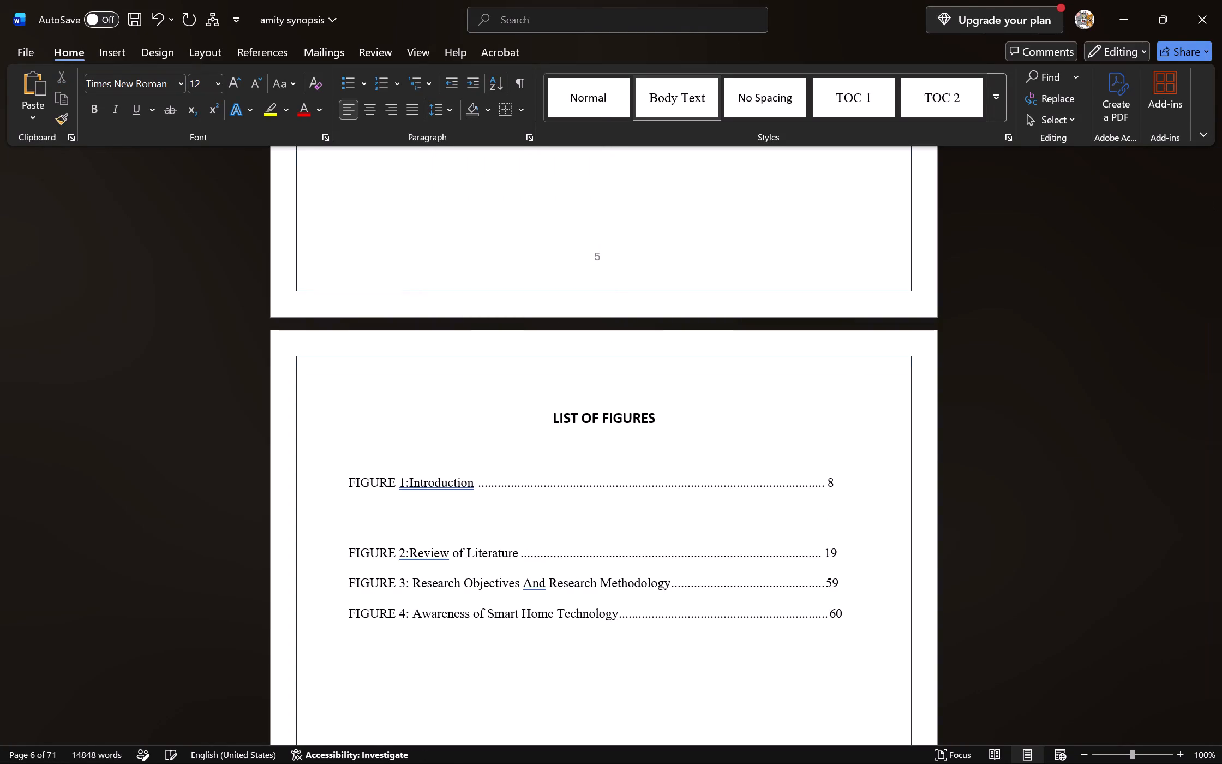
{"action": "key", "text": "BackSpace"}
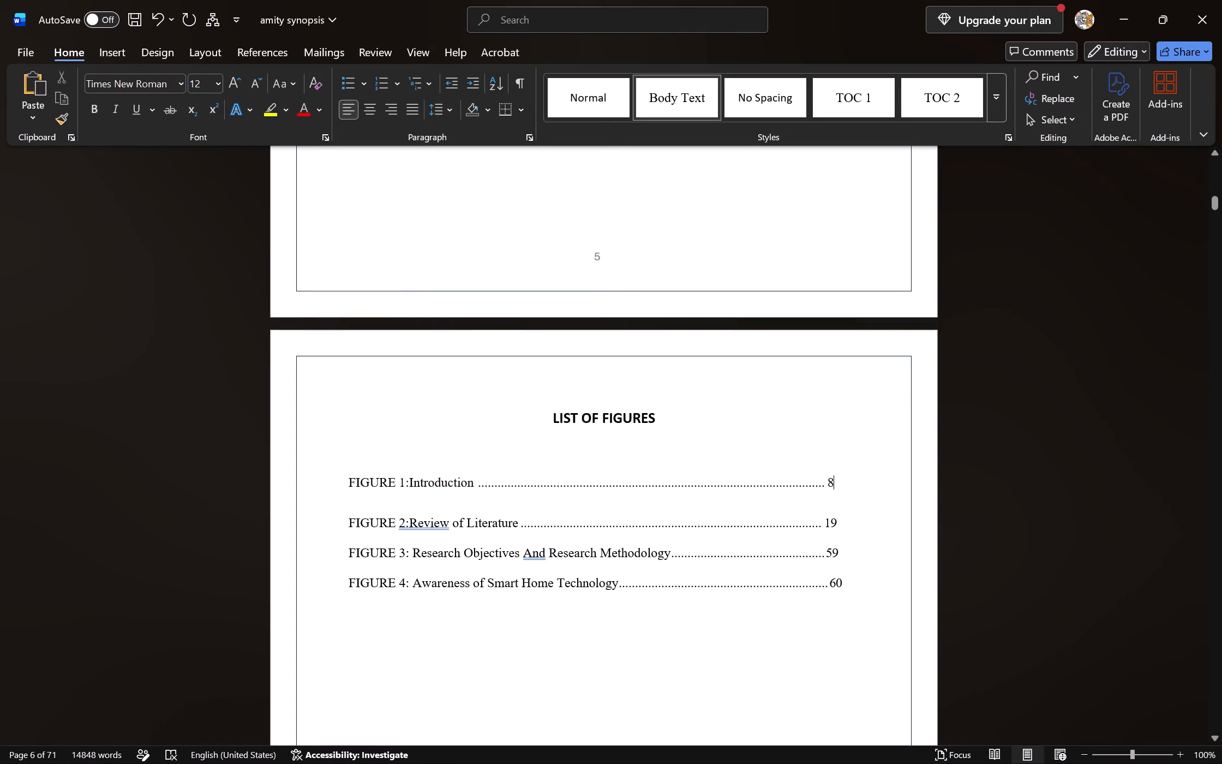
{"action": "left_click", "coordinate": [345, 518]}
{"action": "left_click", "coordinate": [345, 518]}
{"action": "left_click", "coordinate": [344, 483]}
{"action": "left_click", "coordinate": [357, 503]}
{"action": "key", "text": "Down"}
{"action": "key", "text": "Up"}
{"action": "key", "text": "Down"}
Set the line spacing of the FIGURE 2, FIGURE 3 and FIGURE 4 entries to 2.5.
{"action": "left_click_drag", "start_coordinate": [348, 530], "coordinate": [844, 588]}
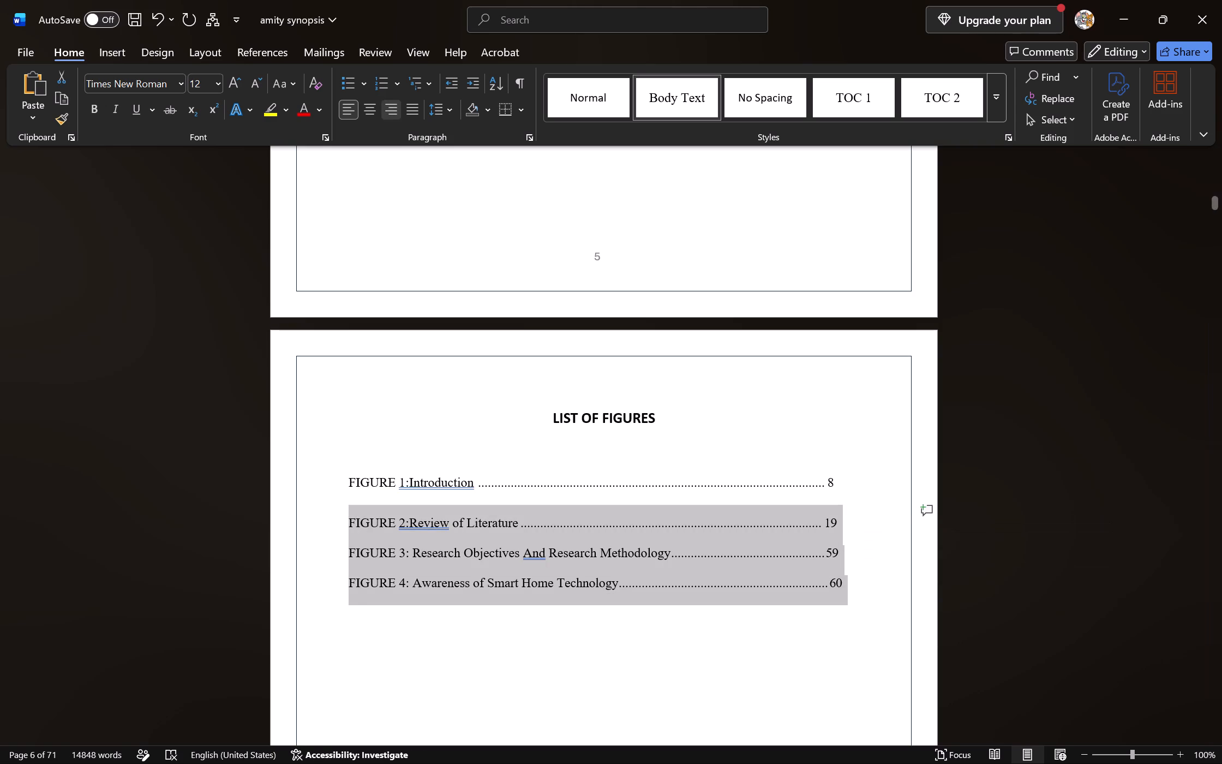
{"action": "left_click", "coordinate": [454, 112]}
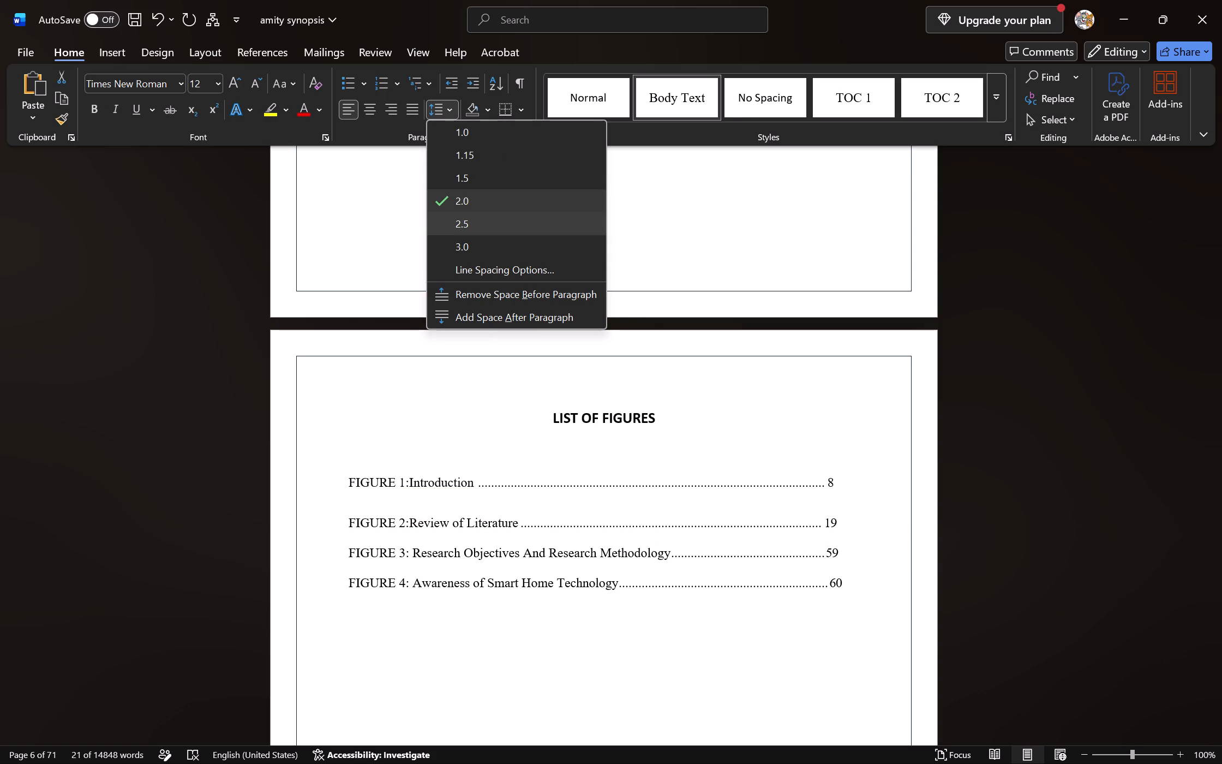
{"action": "left_click", "coordinate": [471, 231]}
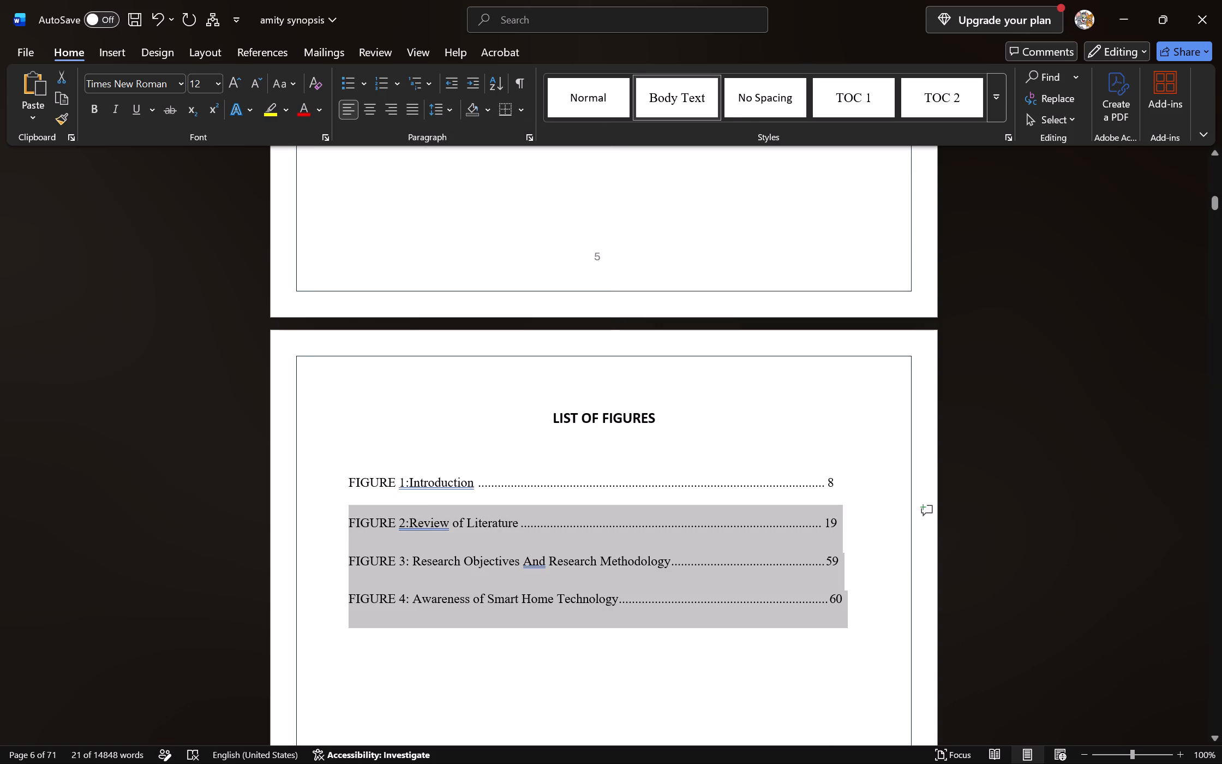
{"action": "left_click", "coordinate": [554, 681]}
Locate the page holding Image 3 and set the FIGURE 3 entry's page number in the List of Figures to 24.
{"action": "scroll", "coordinate": [446, 625], "scroll_direction": "down", "scroll_amount": 3}
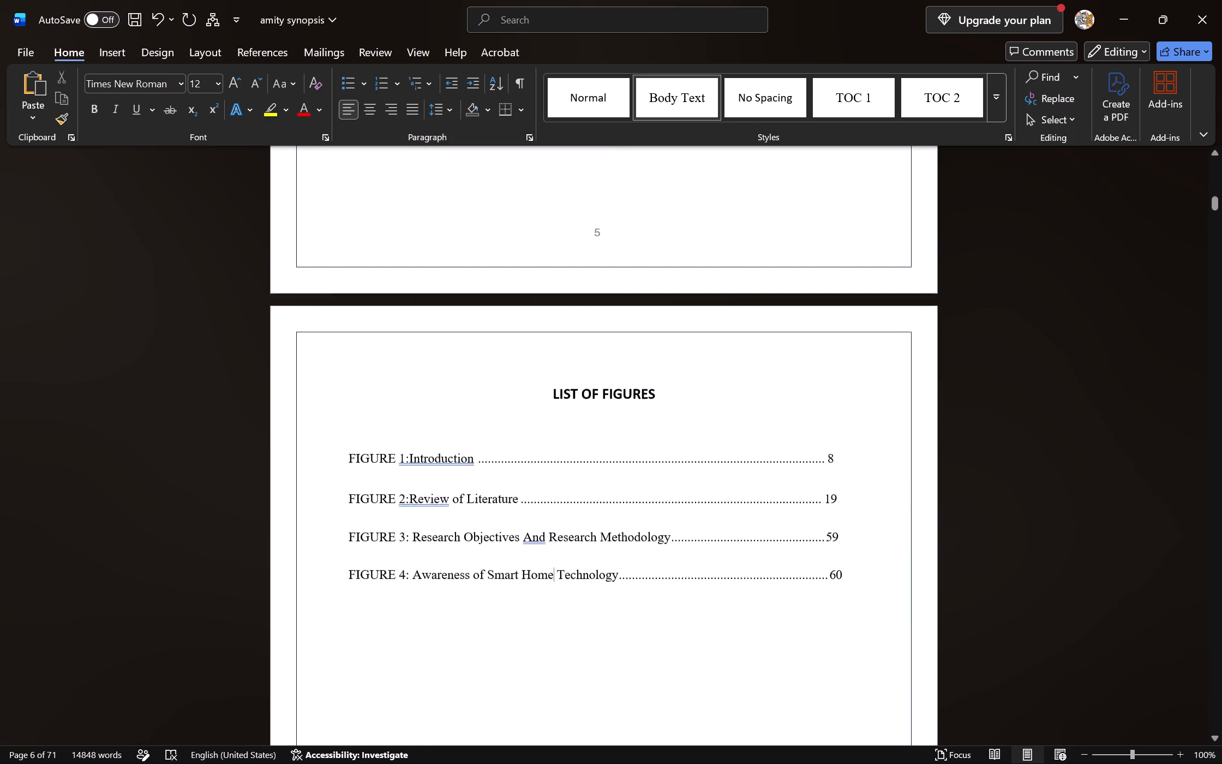
{"action": "scroll", "coordinate": [444, 626], "scroll_direction": "down", "scroll_amount": 4}
{"action": "left_click_drag", "start_coordinate": [1217, 207], "coordinate": [1221, 294]}
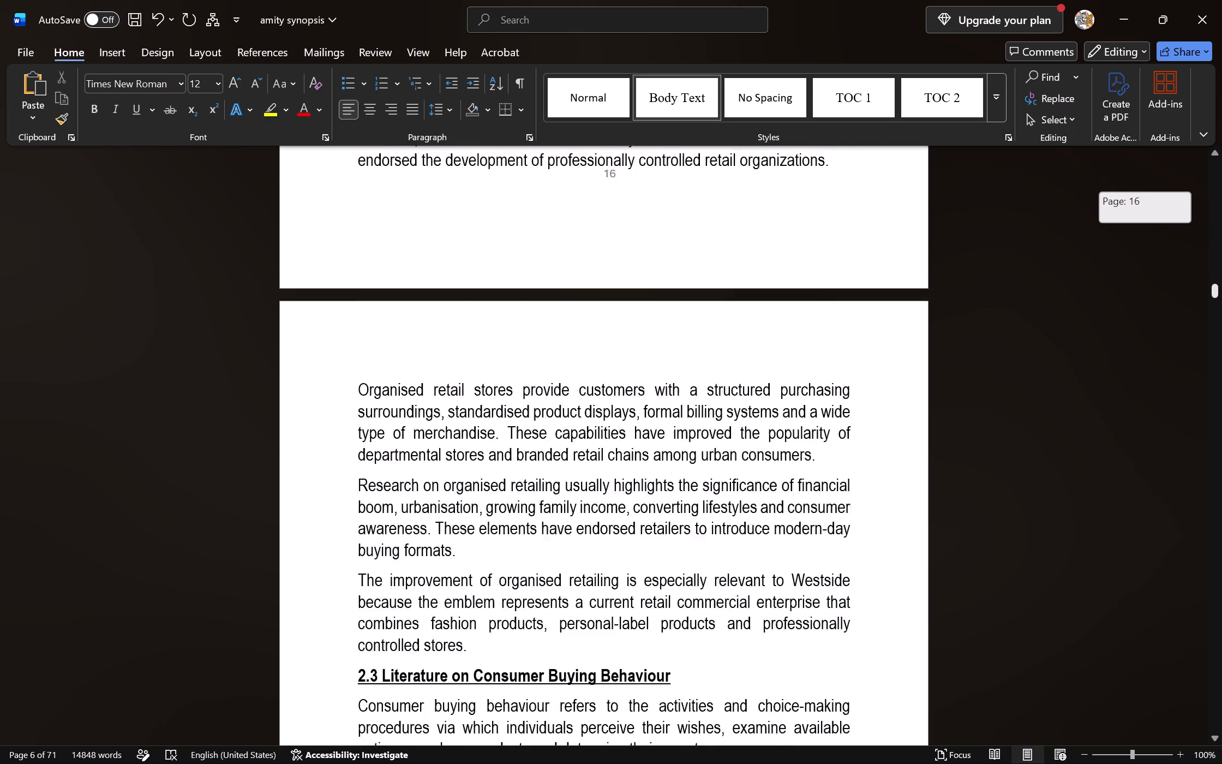
{"action": "left_click_drag", "start_coordinate": [1221, 294], "coordinate": [1221, 347]}
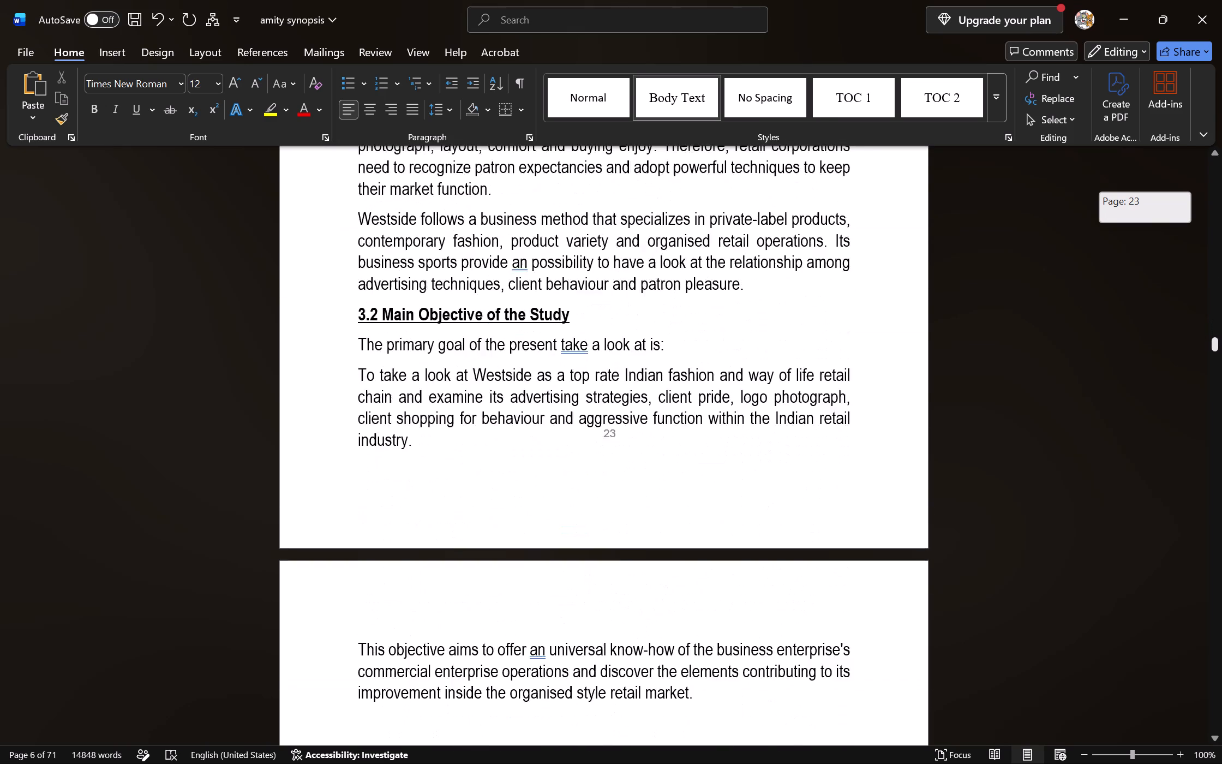
{"action": "left_click_drag", "start_coordinate": [1221, 347], "coordinate": [1221, 353]}
{"action": "left_click", "coordinate": [867, 219]}
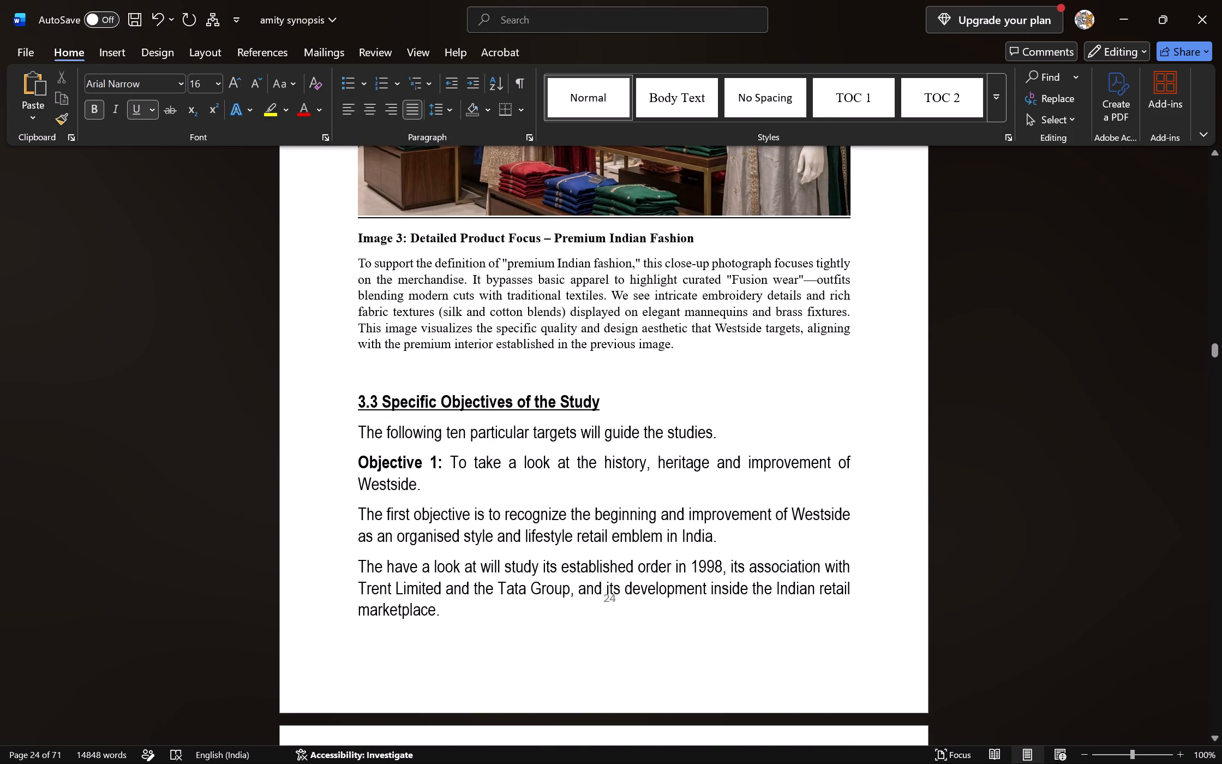
{"action": "left_click_drag", "start_coordinate": [1215, 351], "coordinate": [1201, 258]}
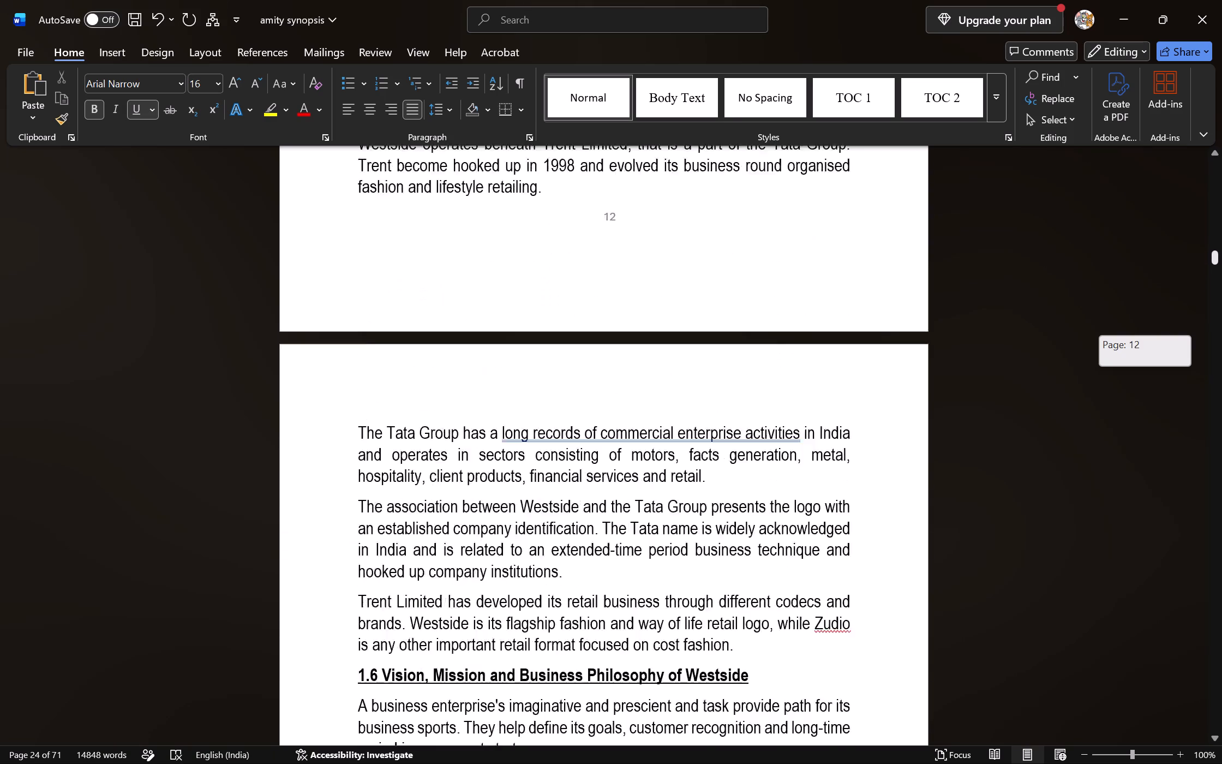
{"action": "left_click_drag", "start_coordinate": [1201, 258], "coordinate": [1196, 206]}
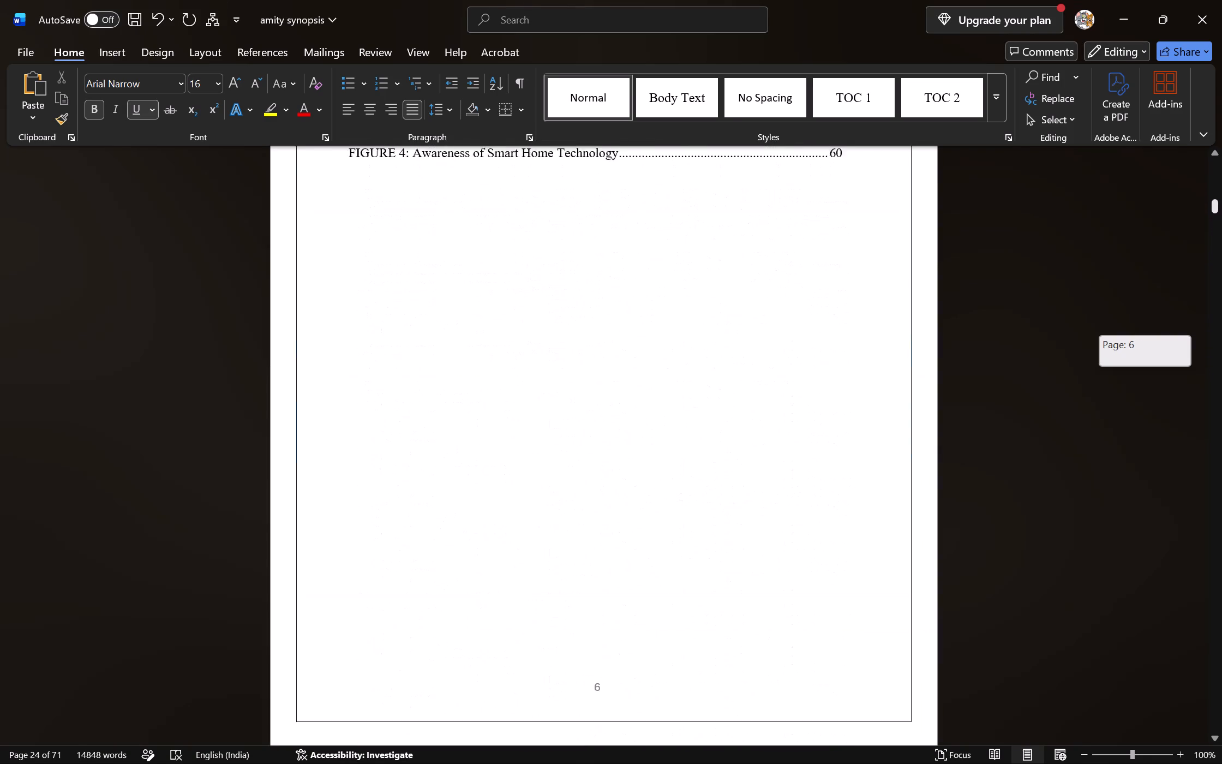
{"action": "left_click_drag", "start_coordinate": [1196, 206], "coordinate": [1196, 205]}
{"action": "left_click", "coordinate": [840, 371]}
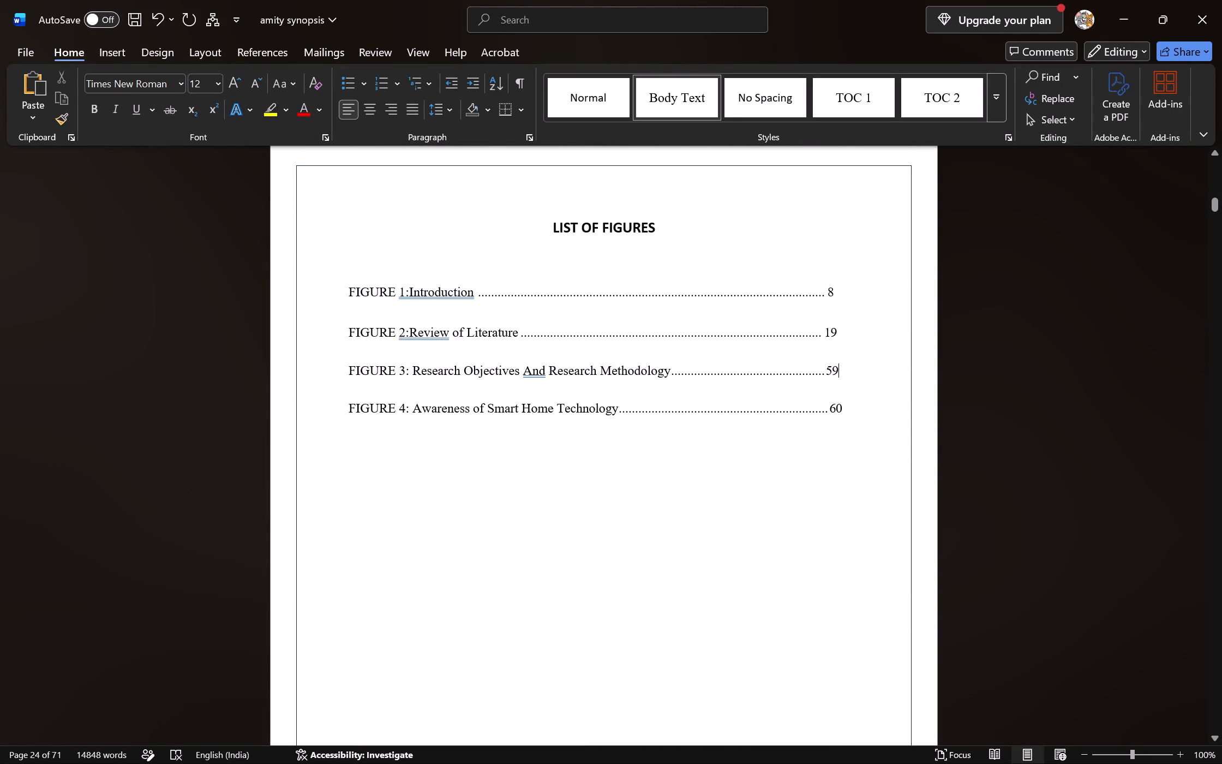
{"action": "key", "text": "BackSpace"}
{"action": "key", "text": "BackSpace"}
{"action": "type", "text": "24"}
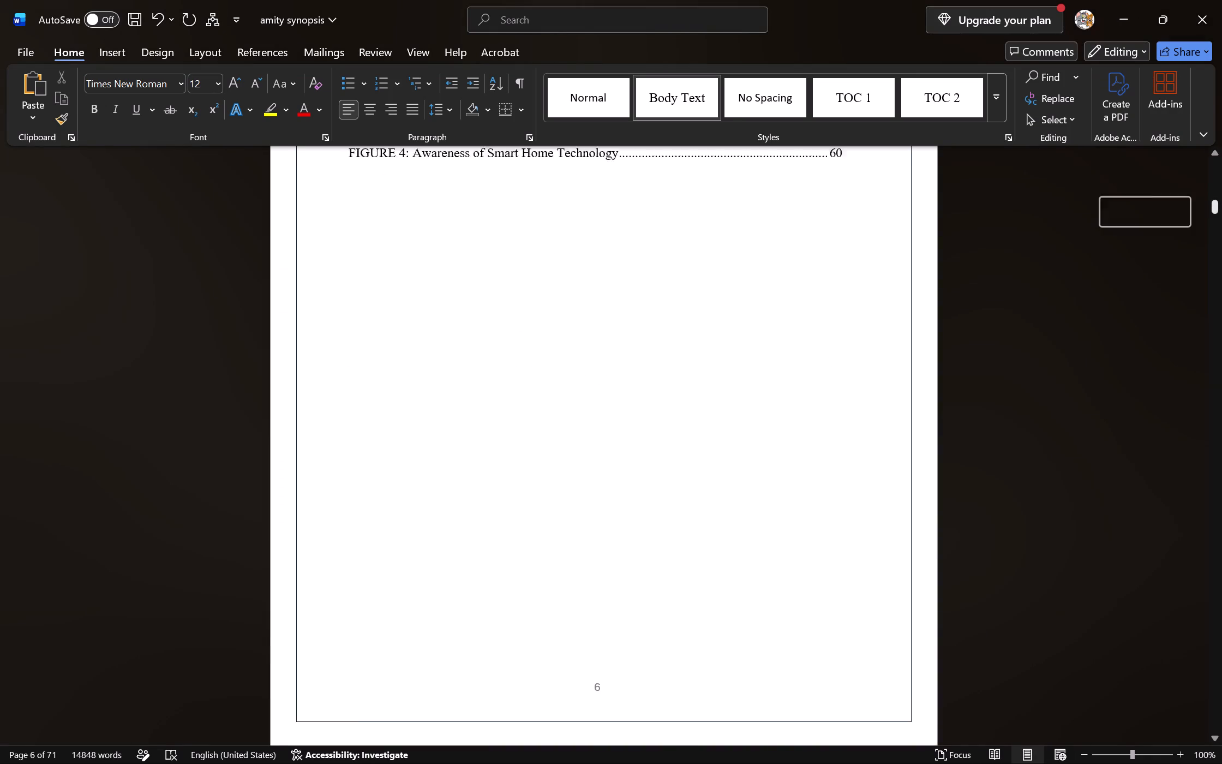
{"action": "left_click_drag", "start_coordinate": [1211, 211], "coordinate": [1212, 260]}
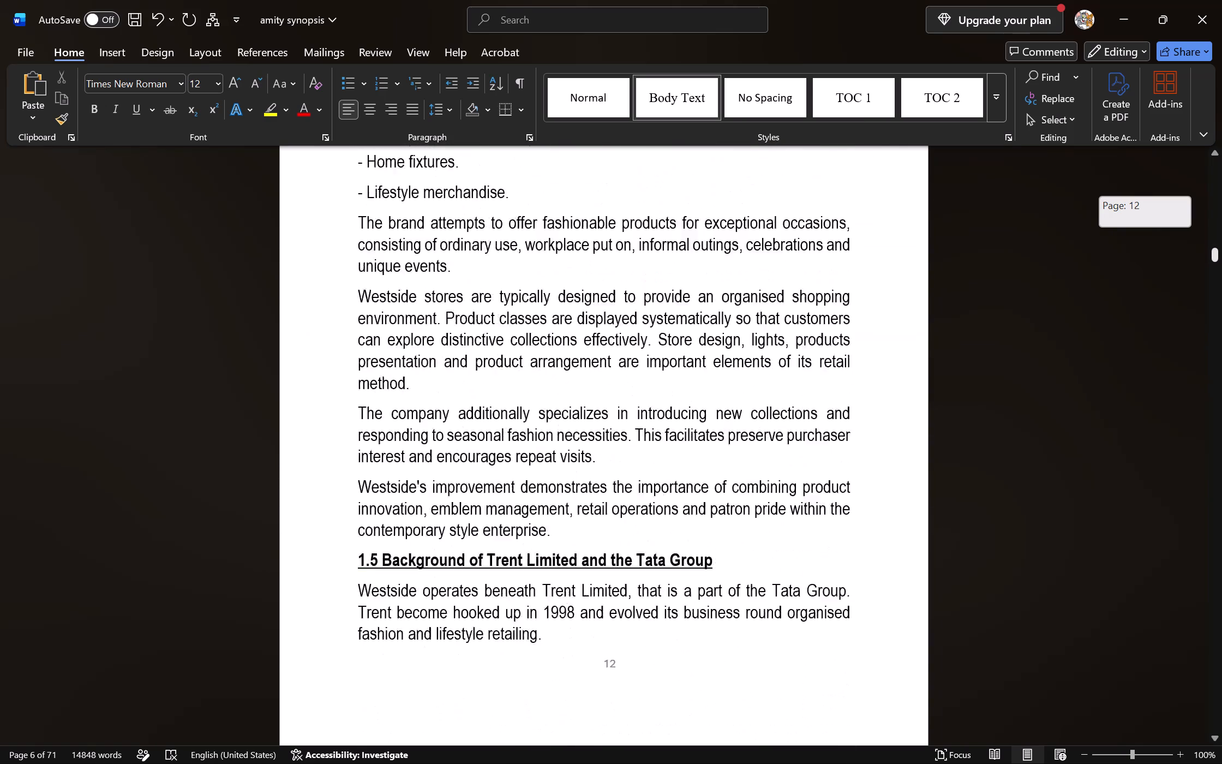
{"action": "left_click_drag", "start_coordinate": [1212, 260], "coordinate": [1221, 343]}
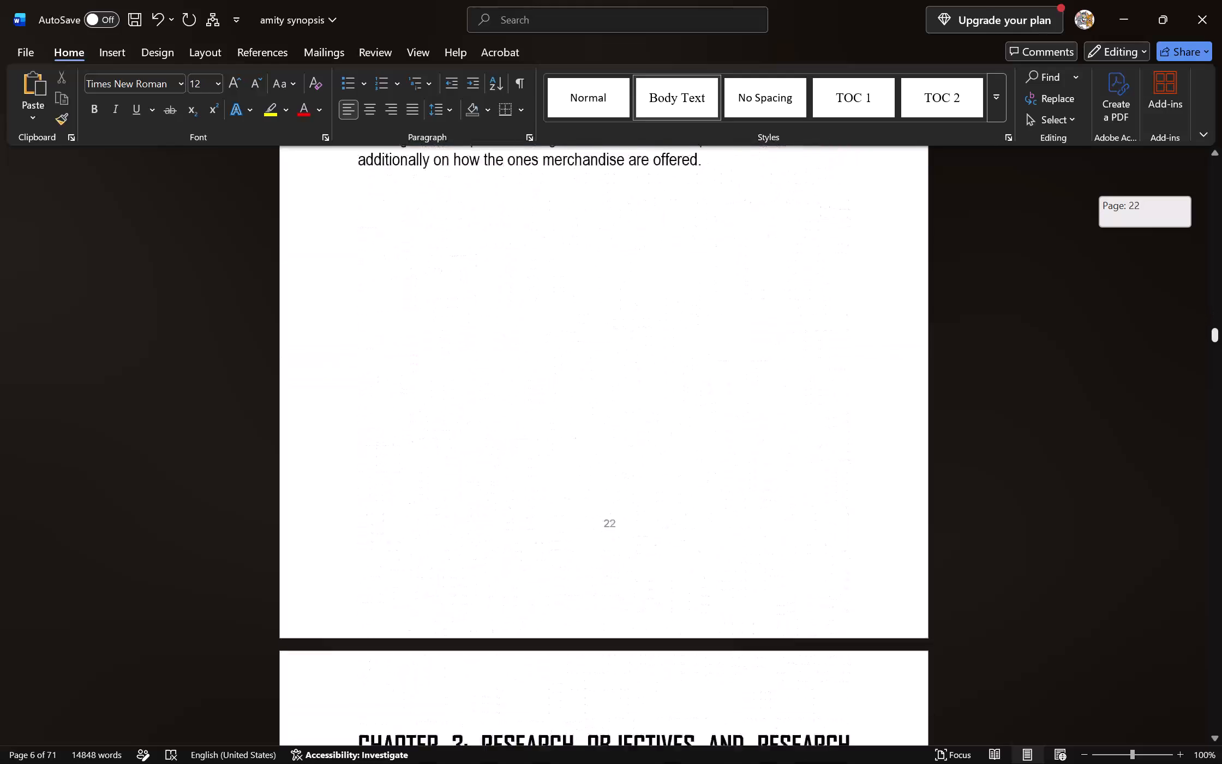
{"action": "left_click_drag", "start_coordinate": [1221, 343], "coordinate": [1221, 392]}
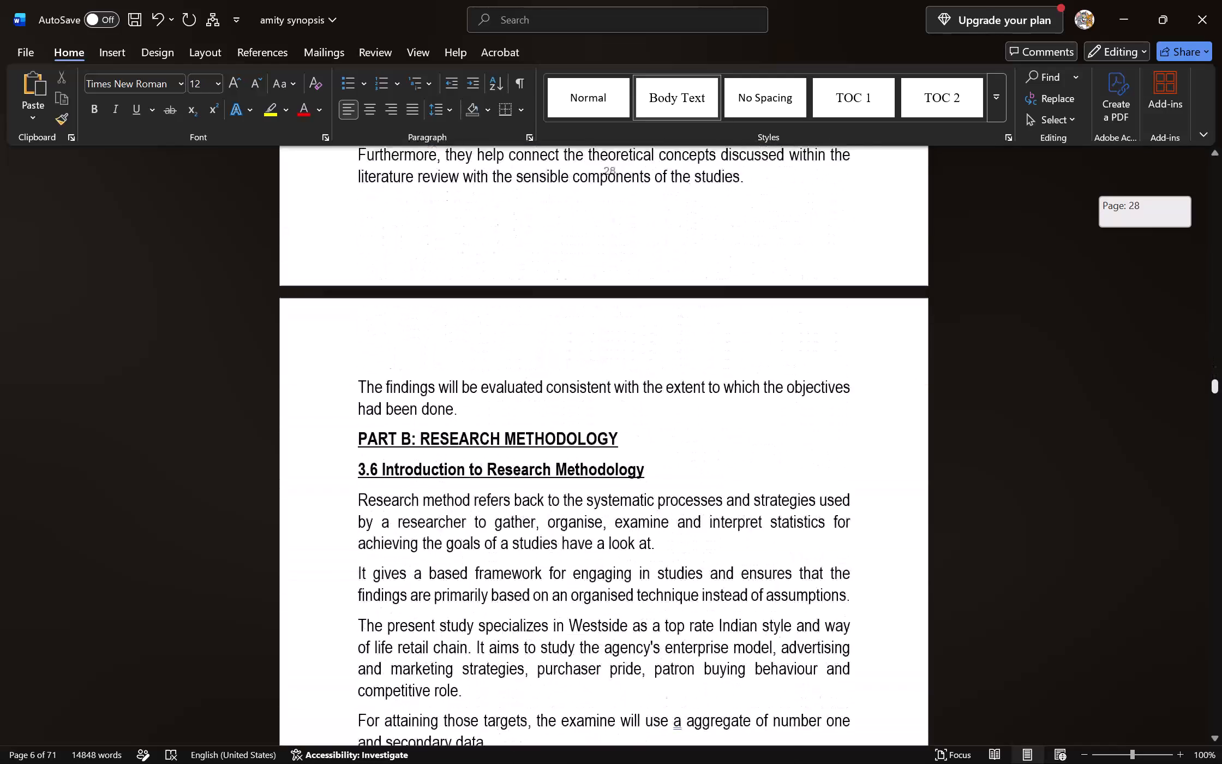
{"action": "left_click_drag", "start_coordinate": [1221, 392], "coordinate": [1214, 371]}
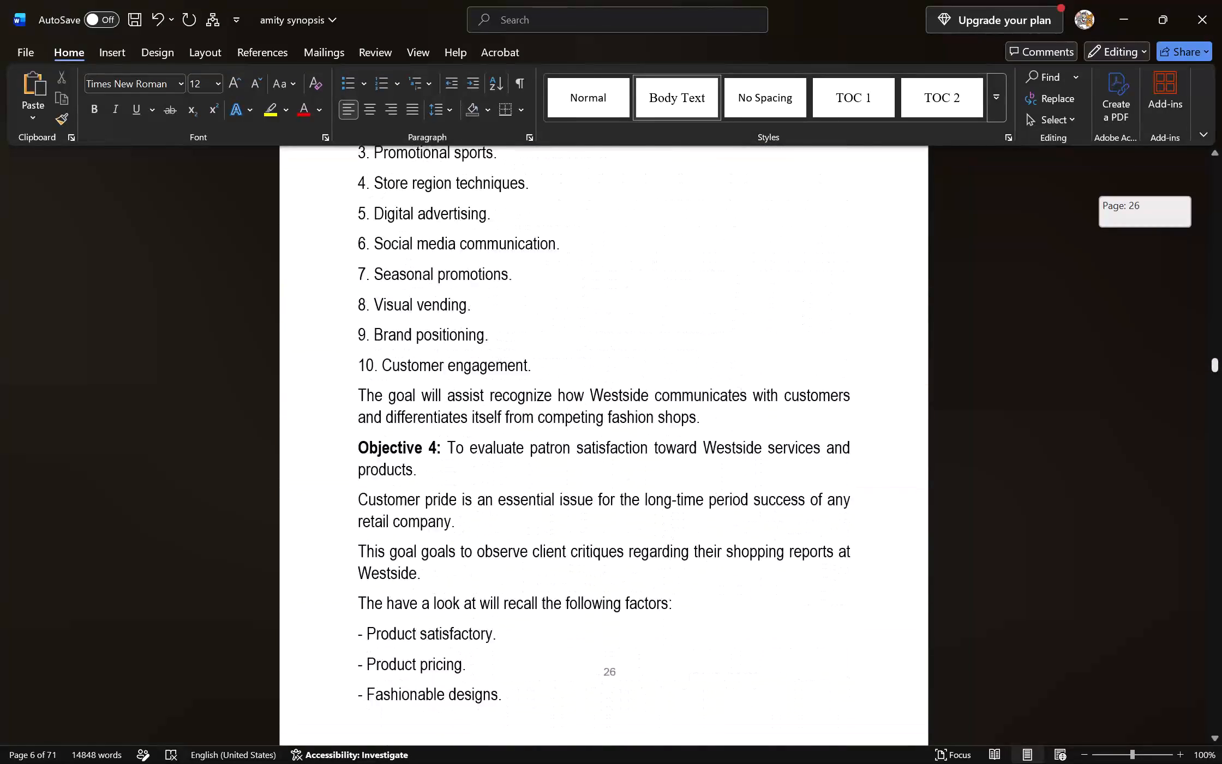
{"action": "left_click_drag", "start_coordinate": [1214, 371], "coordinate": [1209, 354]}
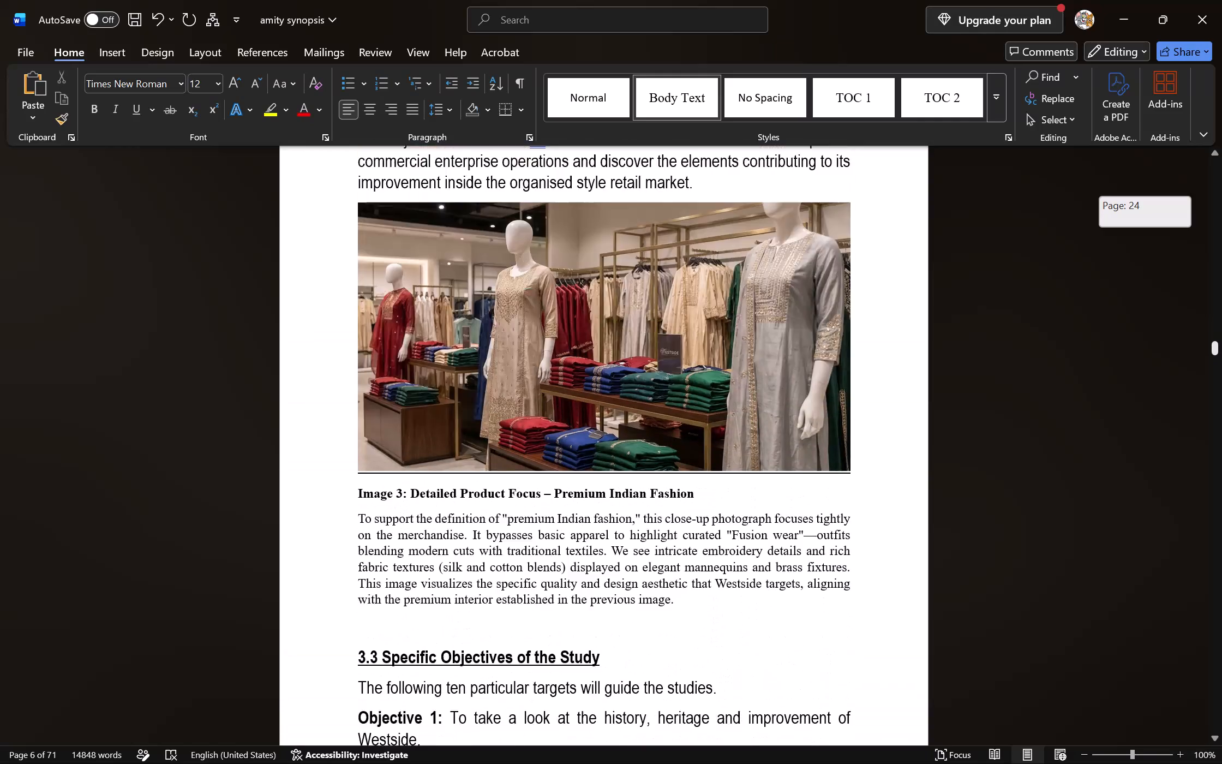
{"action": "left_click_drag", "start_coordinate": [1209, 354], "coordinate": [1219, 379]}
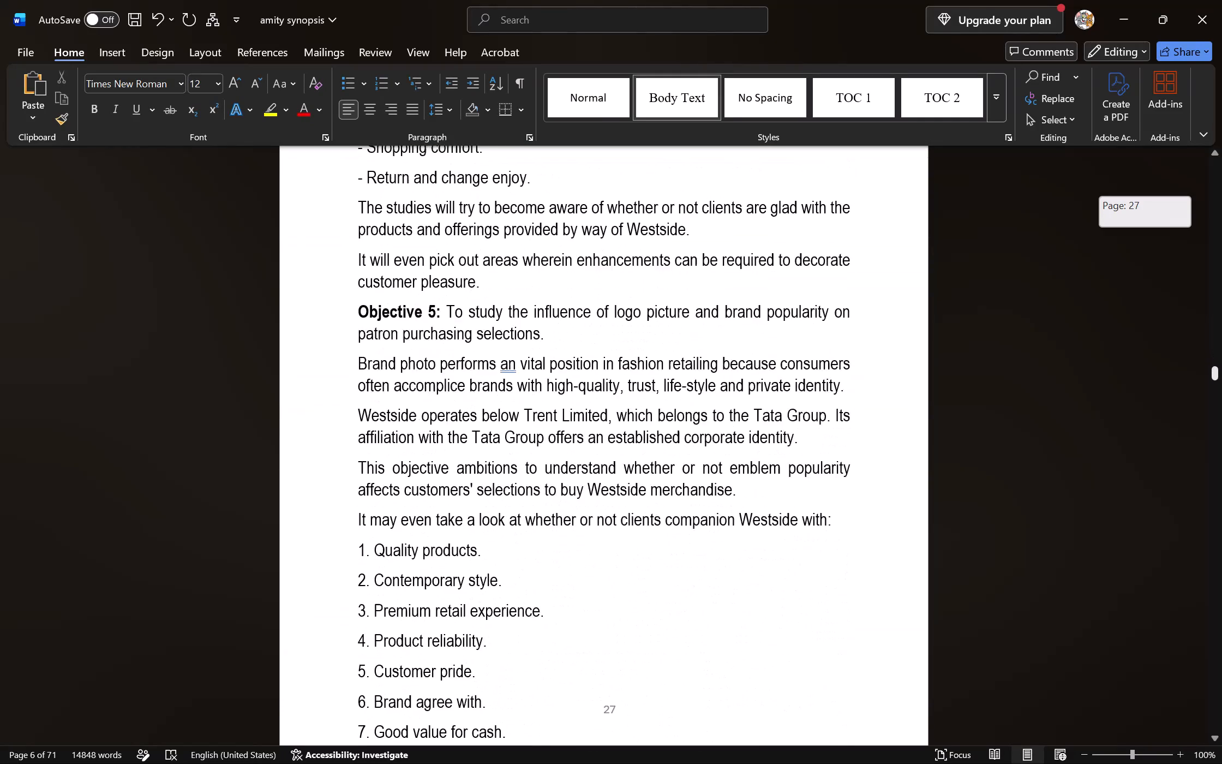
{"action": "left_click_drag", "start_coordinate": [1219, 379], "coordinate": [1221, 402]}
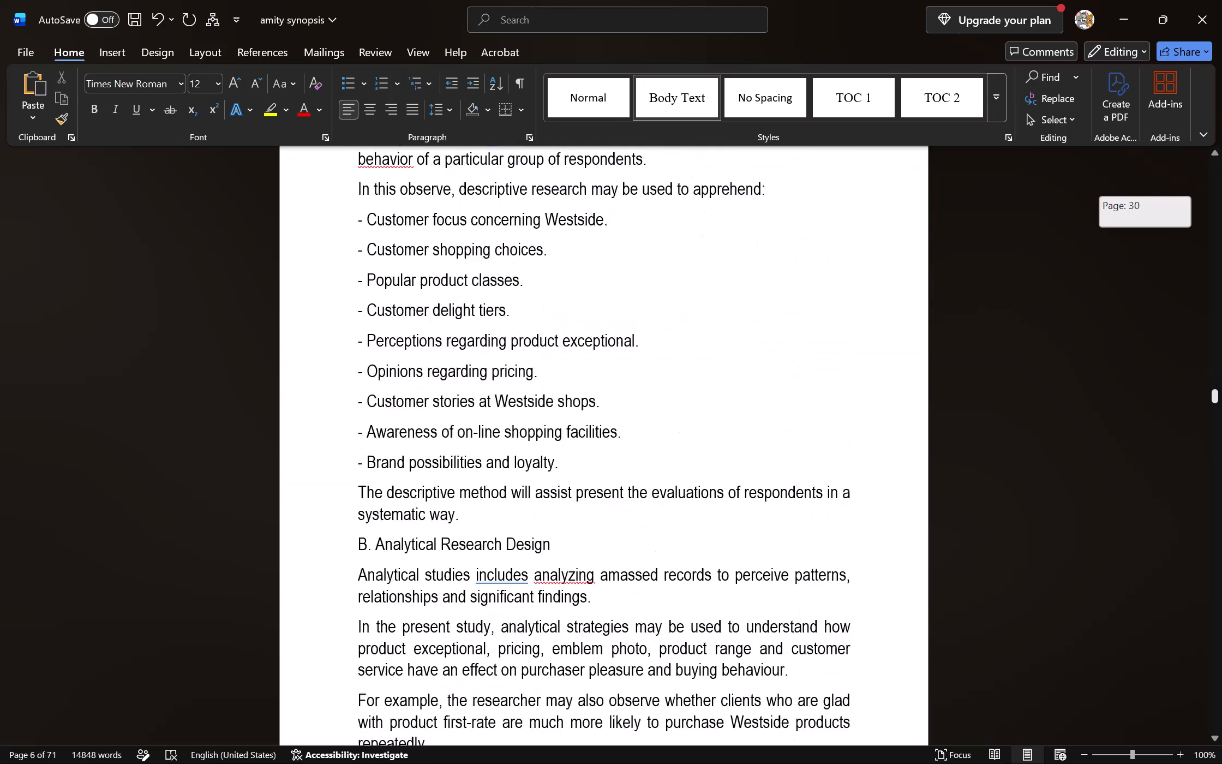
{"action": "left_click_drag", "start_coordinate": [1221, 402], "coordinate": [1221, 432]}
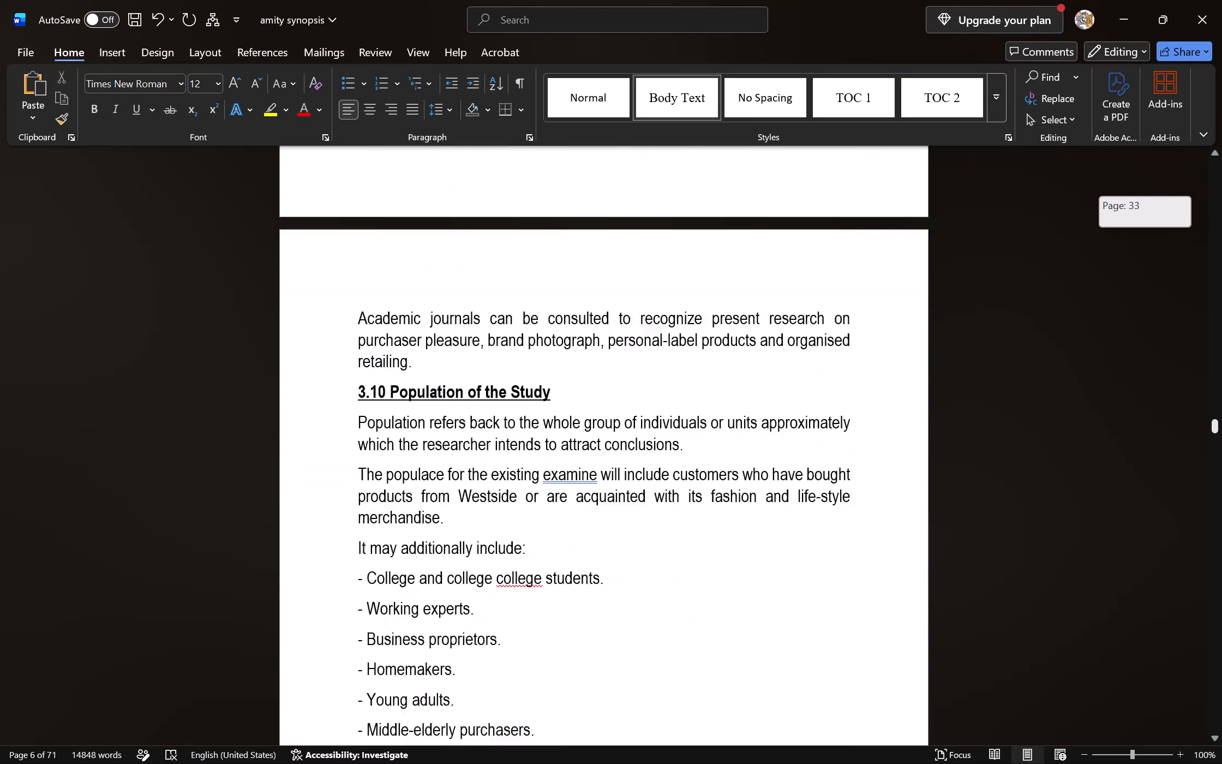
{"action": "left_click_drag", "start_coordinate": [1221, 432], "coordinate": [1220, 453]}
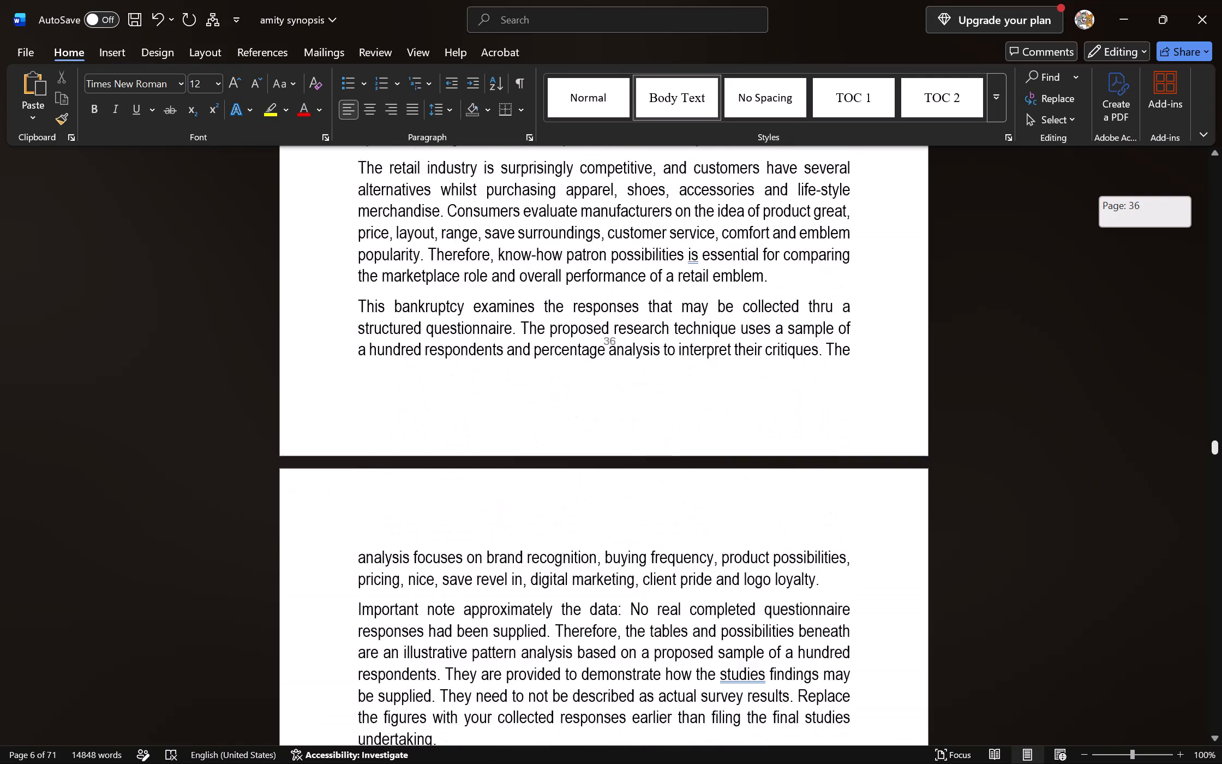
{"action": "left_click_drag", "start_coordinate": [1220, 453], "coordinate": [1219, 451]}
{"action": "left_click", "coordinate": [1215, 397]}
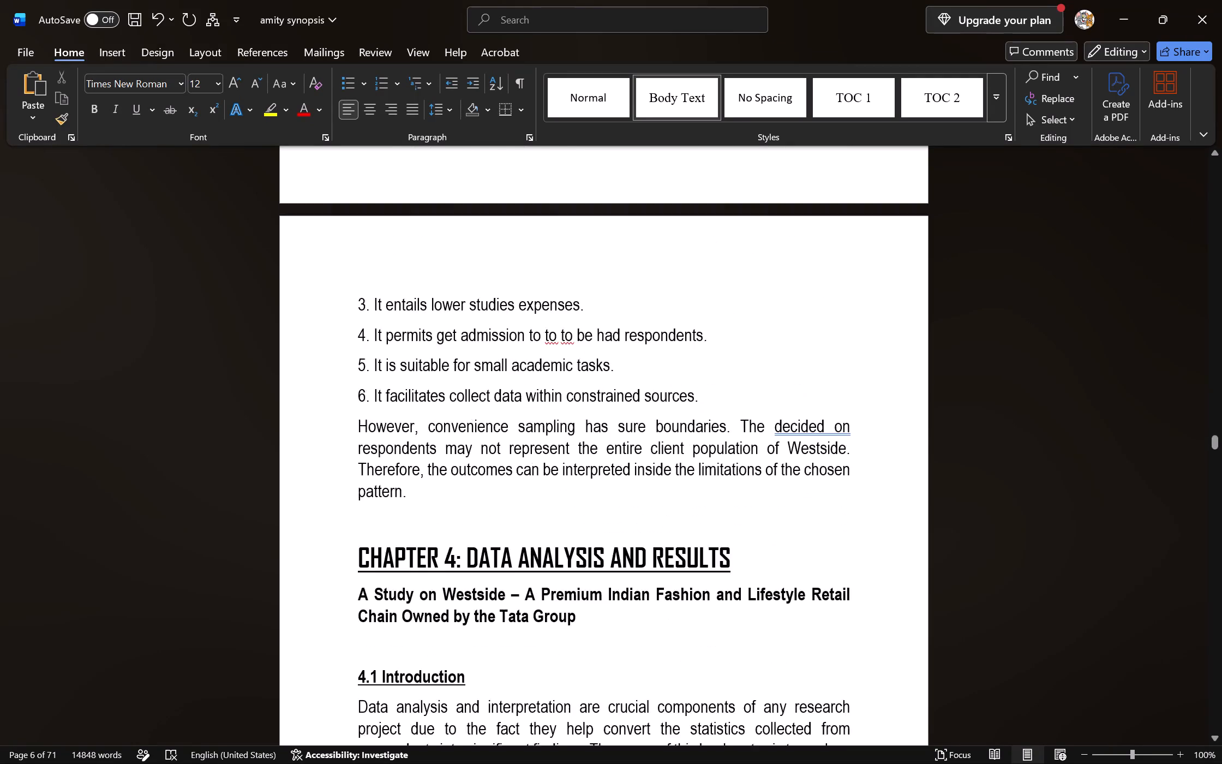
Delete the paragraph beginning "Only individuals who are acquainted with Westside" above "Reason for choosing convenience sampling".
{"action": "scroll", "coordinate": [1217, 397], "scroll_direction": "up", "scroll_amount": 5}
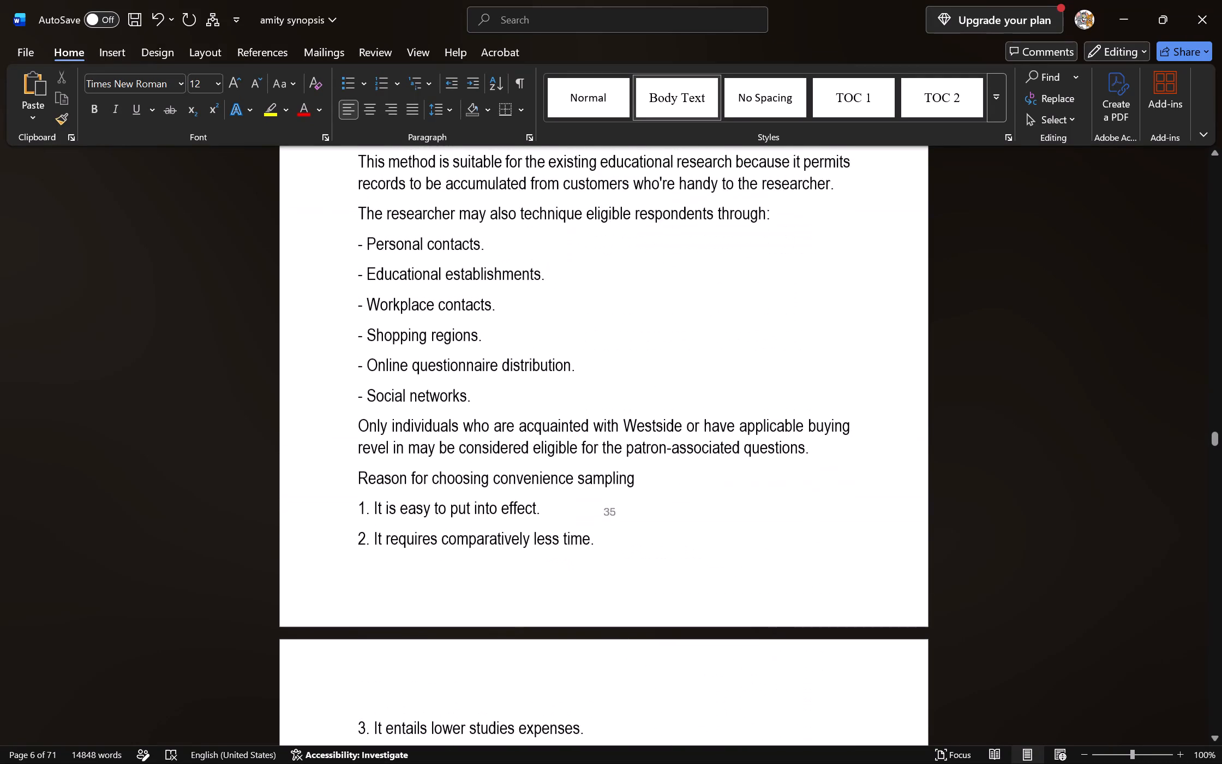
{"action": "scroll", "coordinate": [1217, 397], "scroll_direction": "up", "scroll_amount": 7}
{"action": "scroll", "coordinate": [1217, 397], "scroll_direction": "down", "scroll_amount": 7}
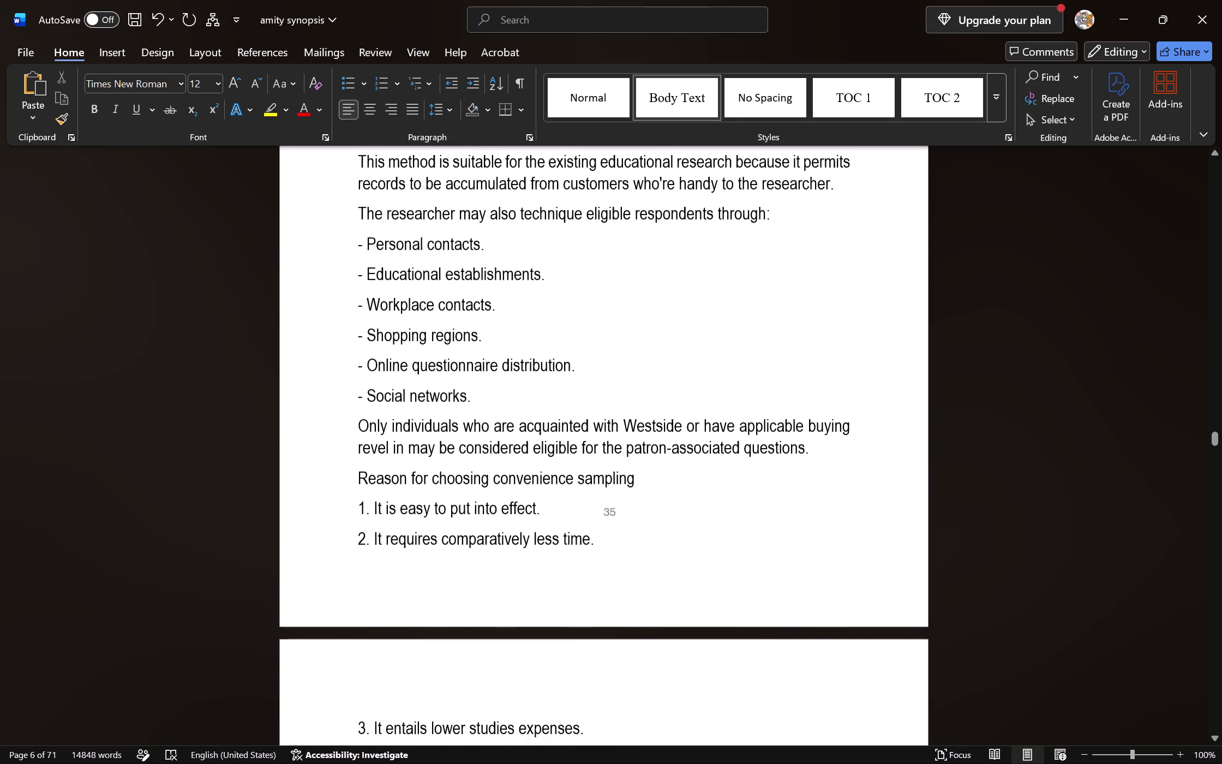
{"action": "scroll", "coordinate": [1217, 397], "scroll_direction": "down", "scroll_amount": 6}
{"action": "scroll", "coordinate": [1217, 397], "scroll_direction": "up", "scroll_amount": 3}
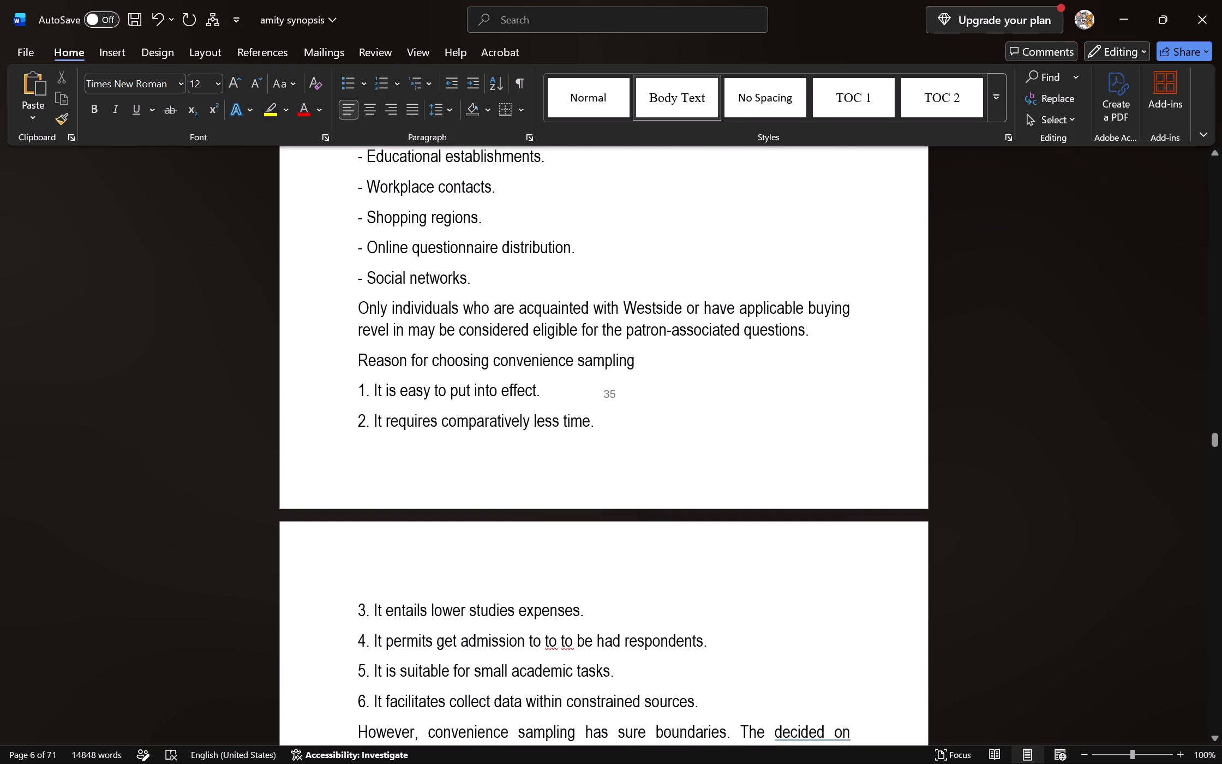
{"action": "left_click_drag", "start_coordinate": [359, 309], "coordinate": [800, 343]}
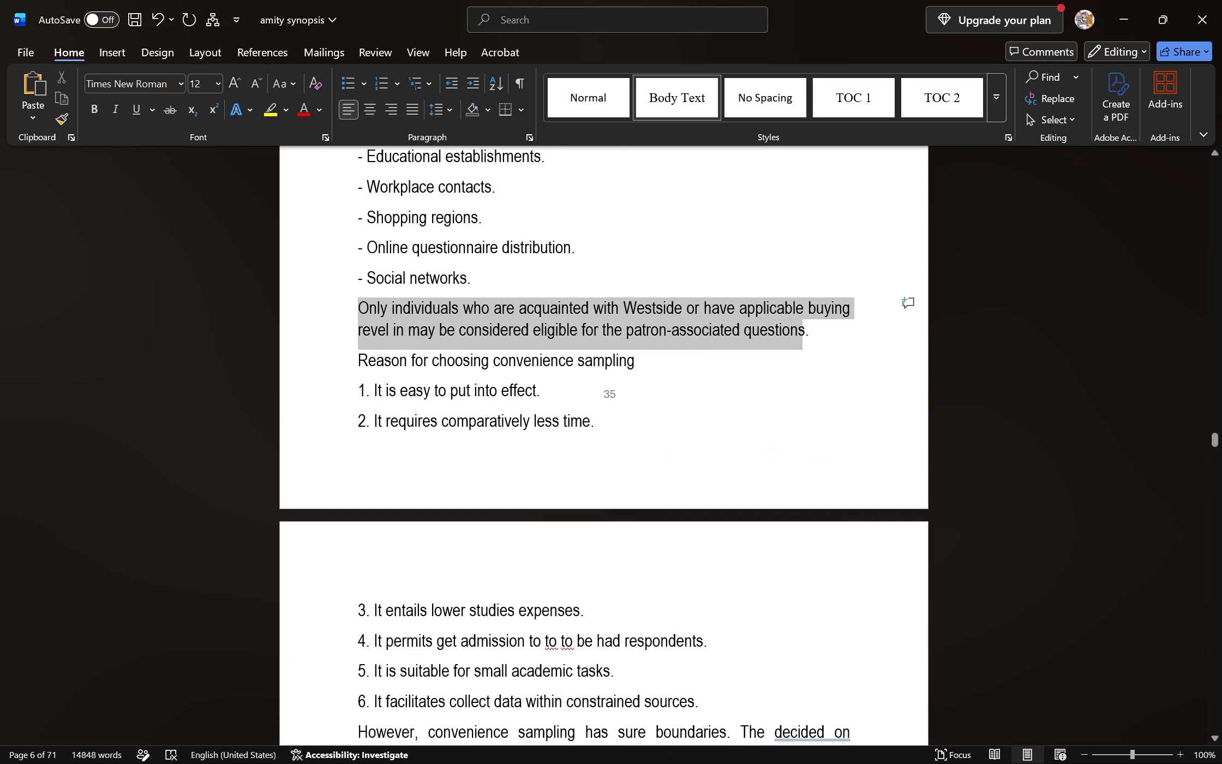
{"action": "left_click_drag", "start_coordinate": [800, 343], "coordinate": [814, 343]}
{"action": "key", "text": "BackSpace"}
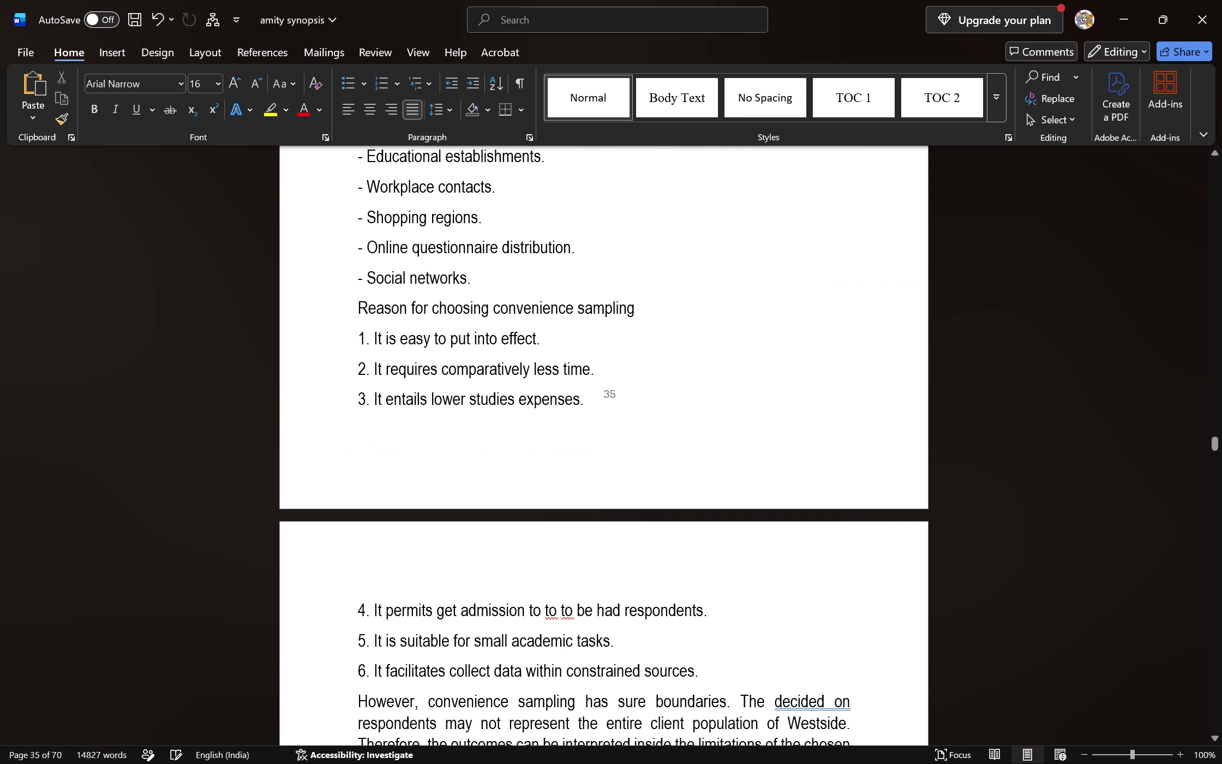
Delete the list entries from "Workplace contacts" through "Social networks" in section 3.12, including the leftover dash line.
{"action": "scroll", "coordinate": [799, 337], "scroll_direction": "up", "scroll_amount": 6}
{"action": "left_click_drag", "start_coordinate": [367, 424], "coordinate": [396, 429]}
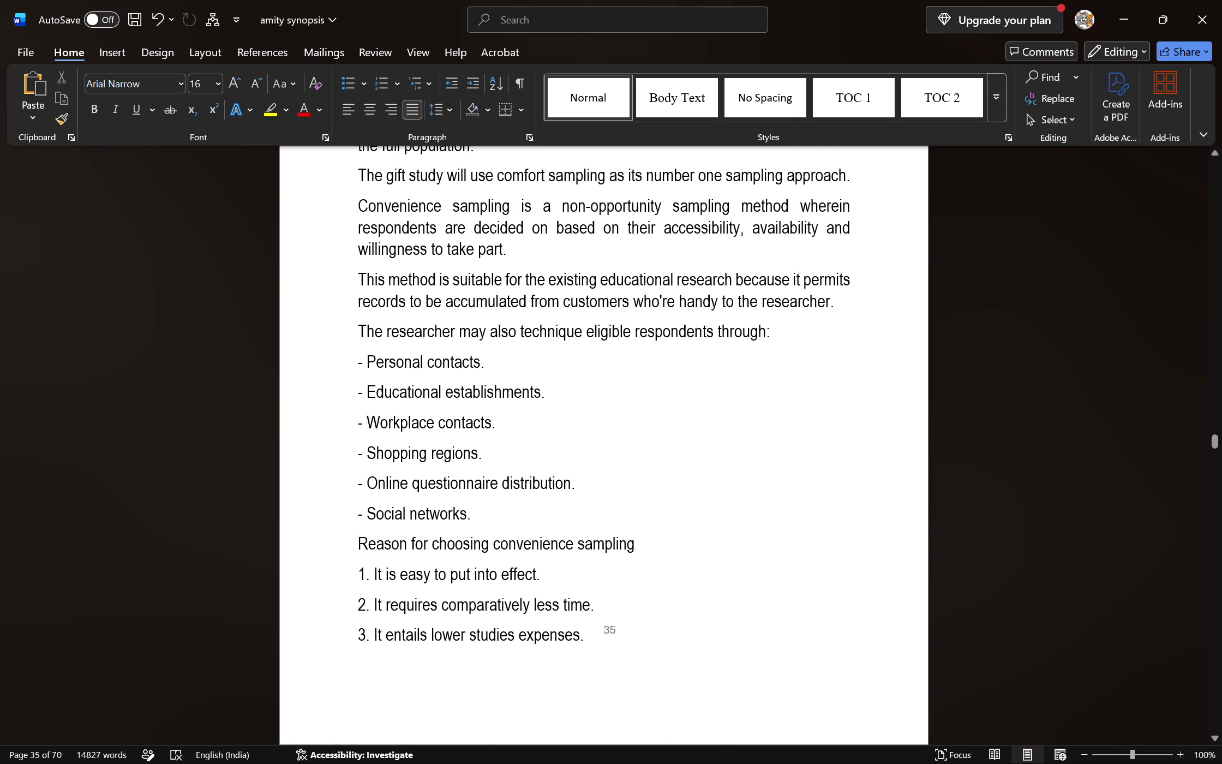
{"action": "left_click_drag", "start_coordinate": [396, 429], "coordinate": [505, 512]}
{"action": "key", "text": "BackSpace"}
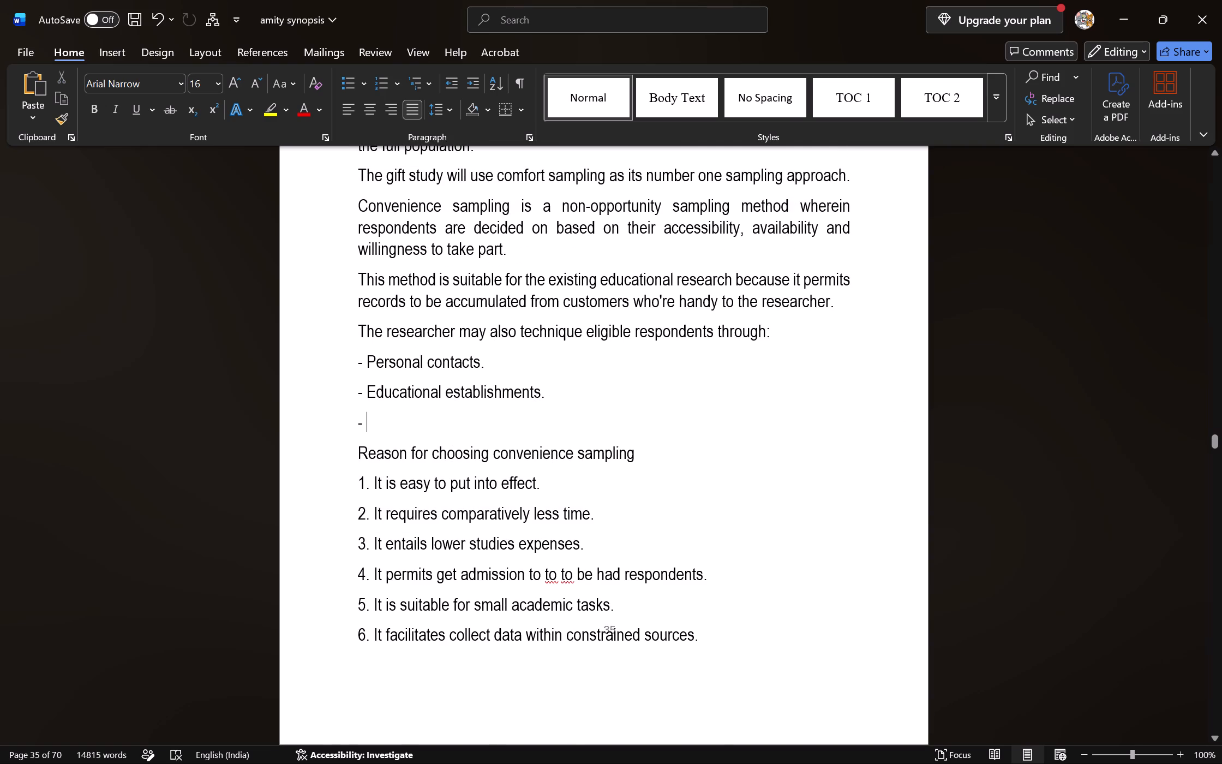
{"action": "key", "text": "BackSpace"}
{"action": "key", "text": "BackSpace"}
{"action": "key", "text": "BackSpace"}
Delete the paragraph beginning "The above distribution is a proposed sampling plan" above the 3.12 Sampling Technique heading.
{"action": "scroll", "coordinate": [586, 397], "scroll_direction": "down", "scroll_amount": 7}
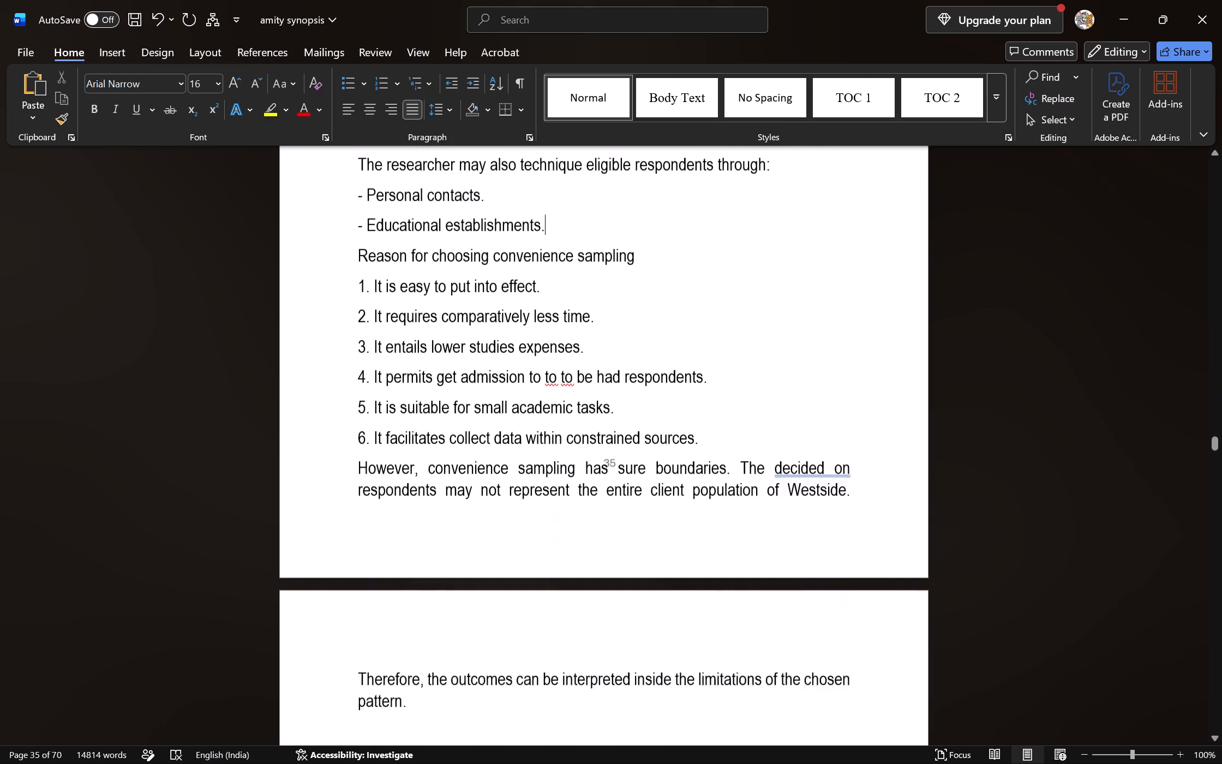
{"action": "scroll", "coordinate": [586, 397], "scroll_direction": "up", "scroll_amount": 13}
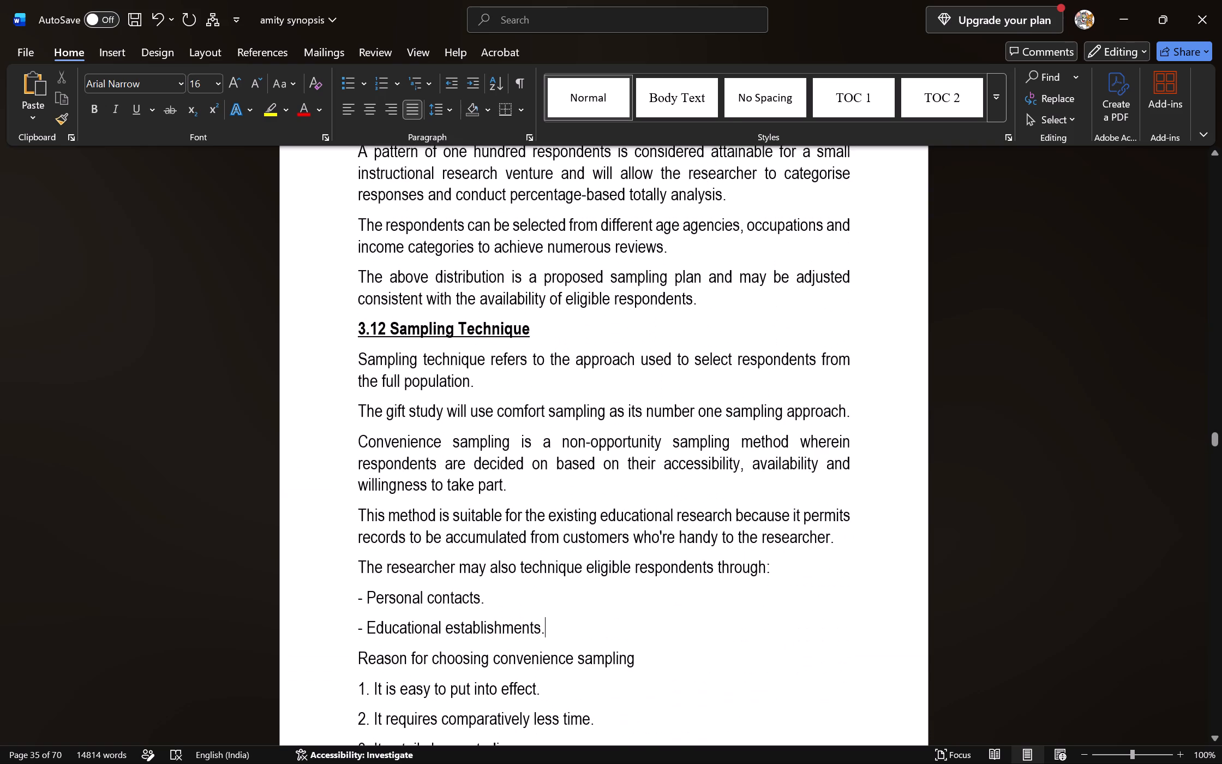
{"action": "left_click_drag", "start_coordinate": [350, 274], "coordinate": [552, 320]}
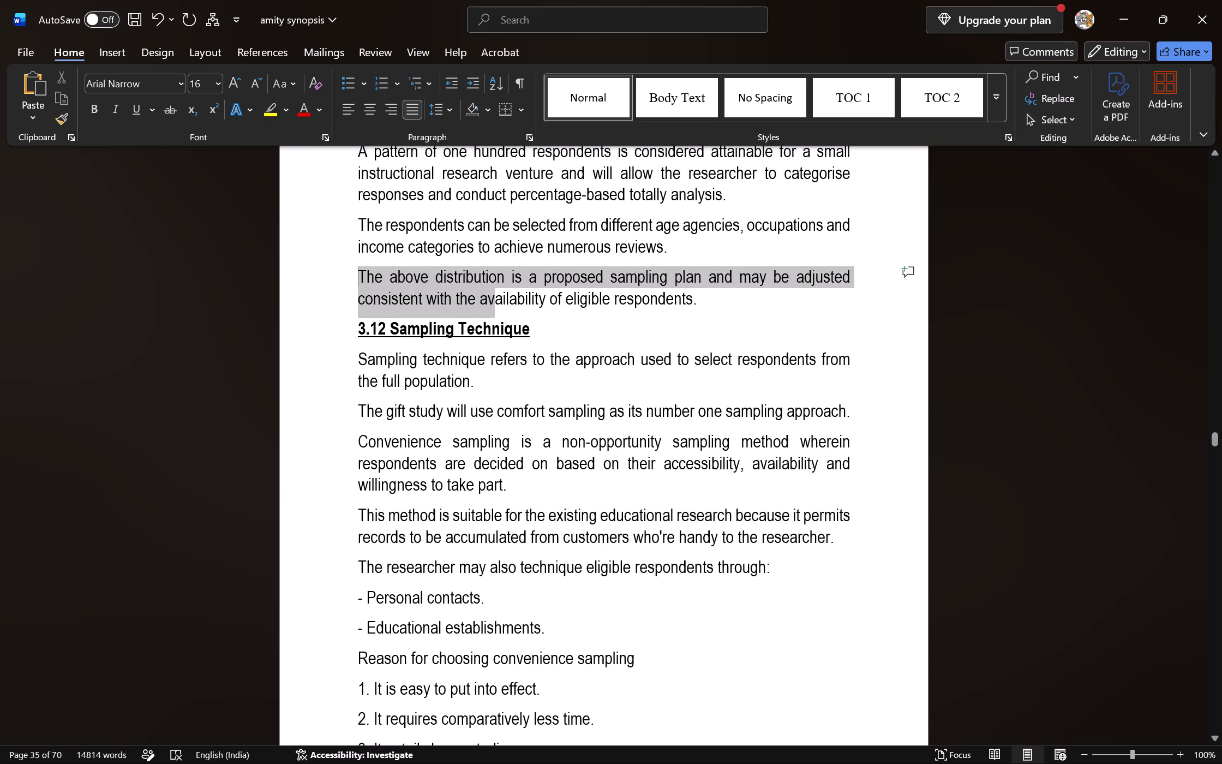
{"action": "left_click_drag", "start_coordinate": [552, 320], "coordinate": [719, 300]}
{"action": "key", "text": "BackSpace"}
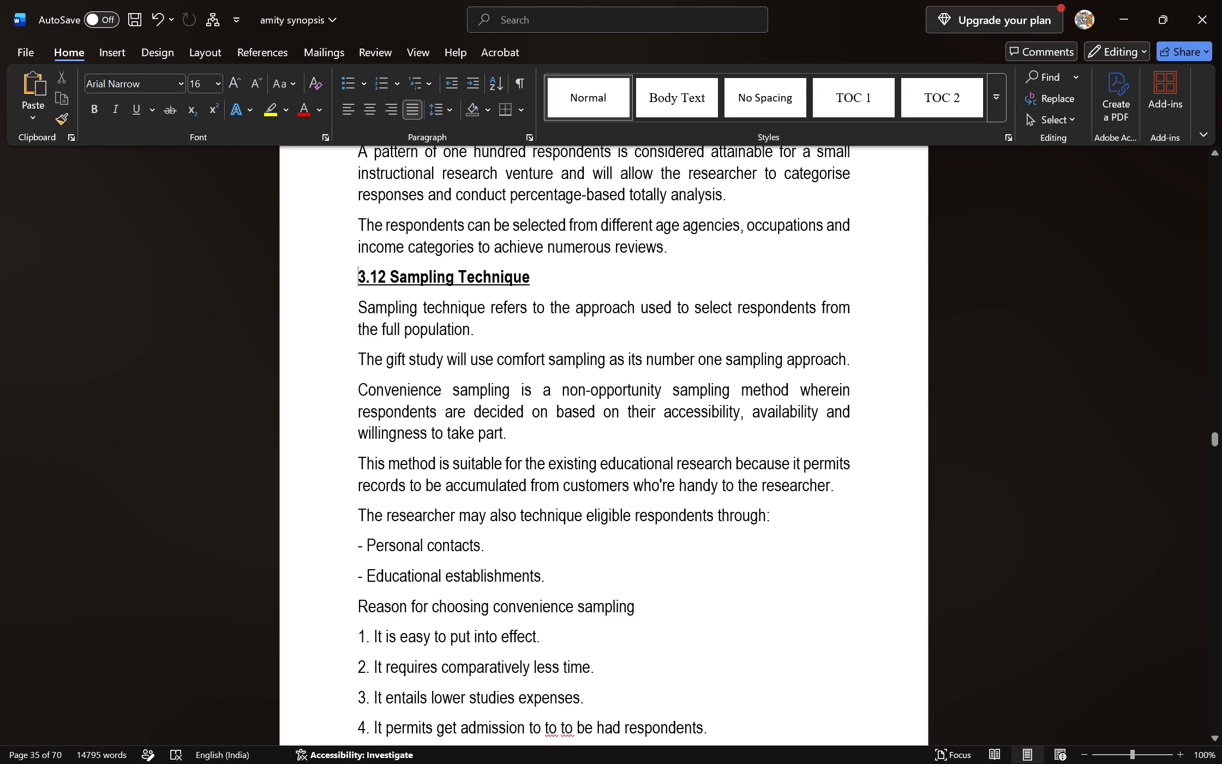
Remove the blank line above the heading "CHAPTER 4: DATA ANALYSIS AND RESULTS".
{"action": "scroll", "coordinate": [681, 396], "scroll_direction": "down", "scroll_amount": 19}
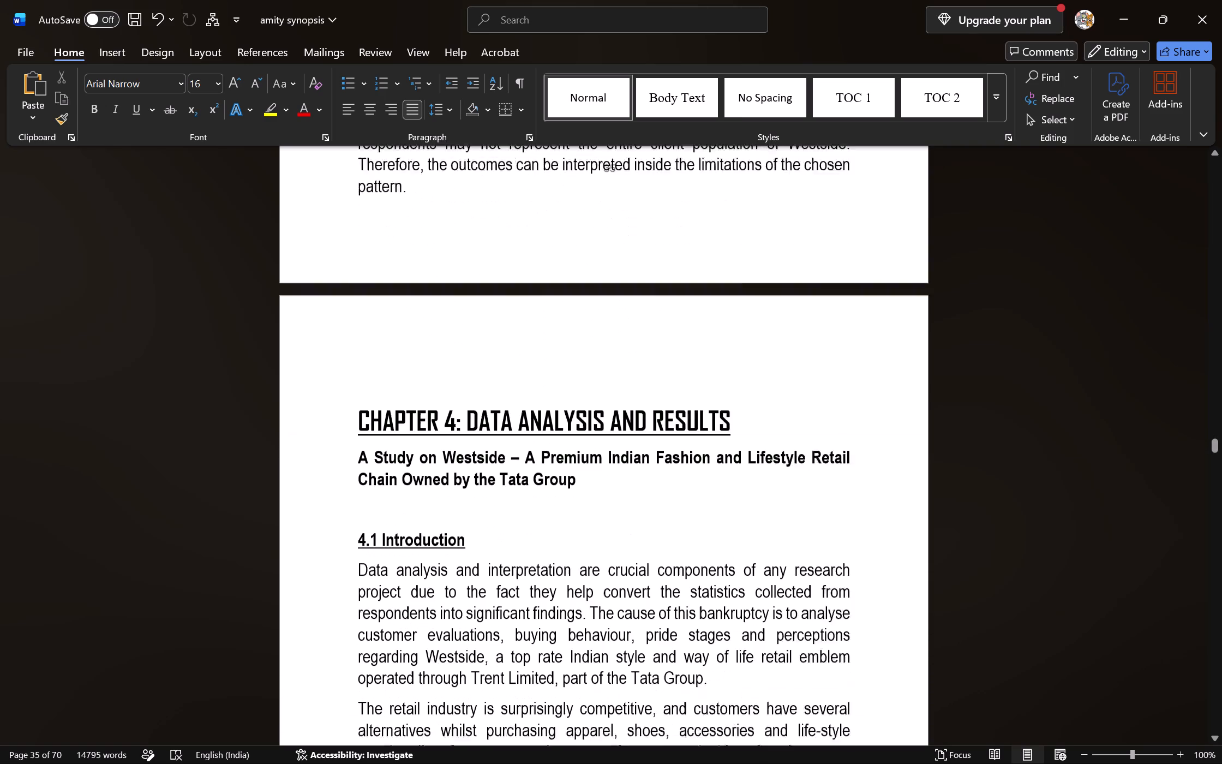
{"action": "left_click", "coordinate": [360, 369]}
{"action": "key", "text": "BackSpace"}
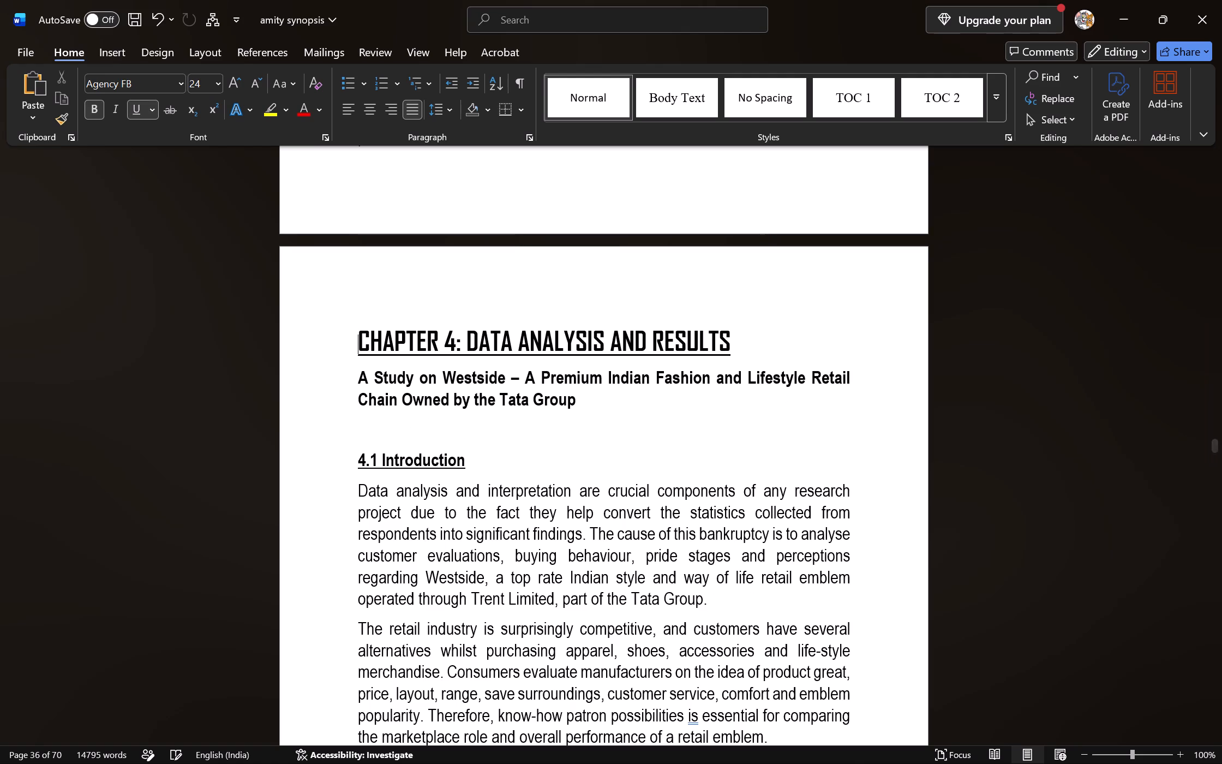
Delete the subtitle "A Study on Westside – A Premium Indian Fashion and Lifestyle Retail Chain Owned by the Tata Group" under the Chapter 4 heading.
{"action": "left_click_drag", "start_coordinate": [354, 380], "coordinate": [599, 403]}
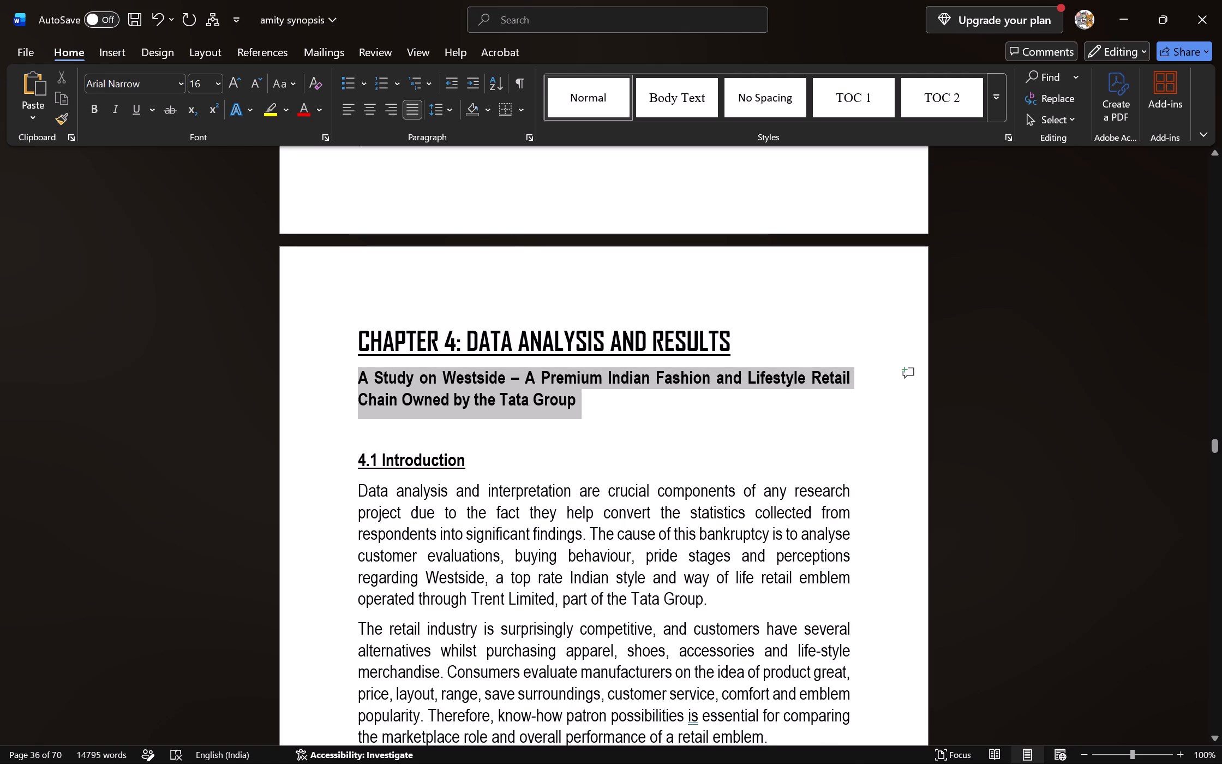
{"action": "left_click_drag", "start_coordinate": [599, 403], "coordinate": [600, 403]}
{"action": "key", "text": "BackSpace"}
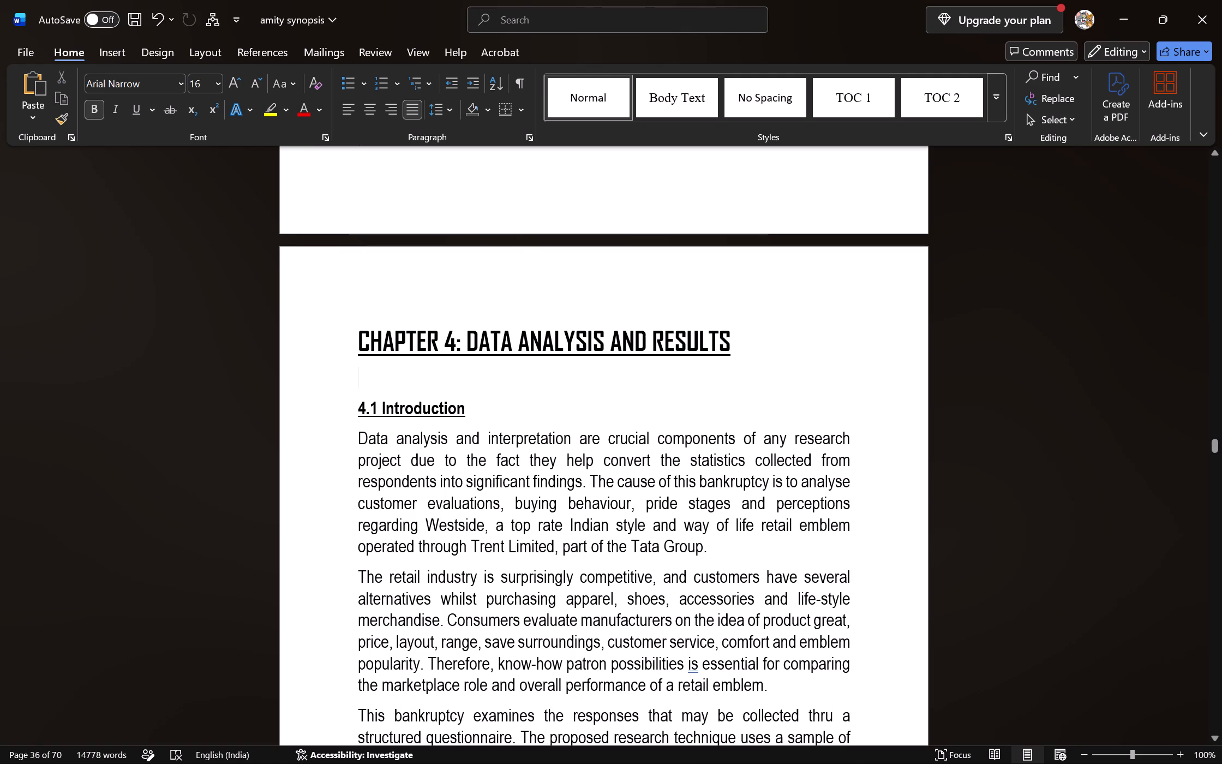
Insert eight blank lines before the heading "4.3.2 Gender of Respondents".
{"action": "scroll", "coordinate": [535, 393], "scroll_direction": "down", "scroll_amount": 20}
{"action": "scroll", "coordinate": [535, 393], "scroll_direction": "down", "scroll_amount": 6}
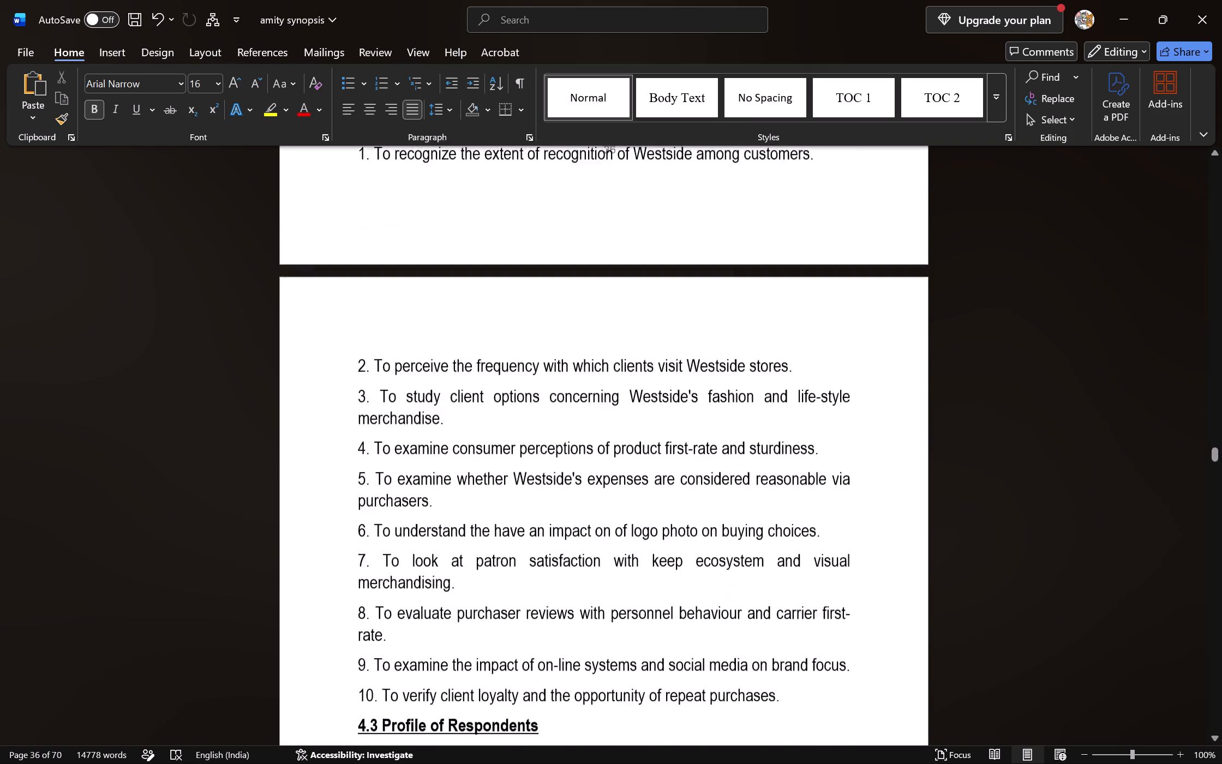
{"action": "scroll", "coordinate": [534, 396], "scroll_direction": "down", "scroll_amount": 15}
{"action": "scroll", "coordinate": [534, 396], "scroll_direction": "up", "scroll_amount": 8}
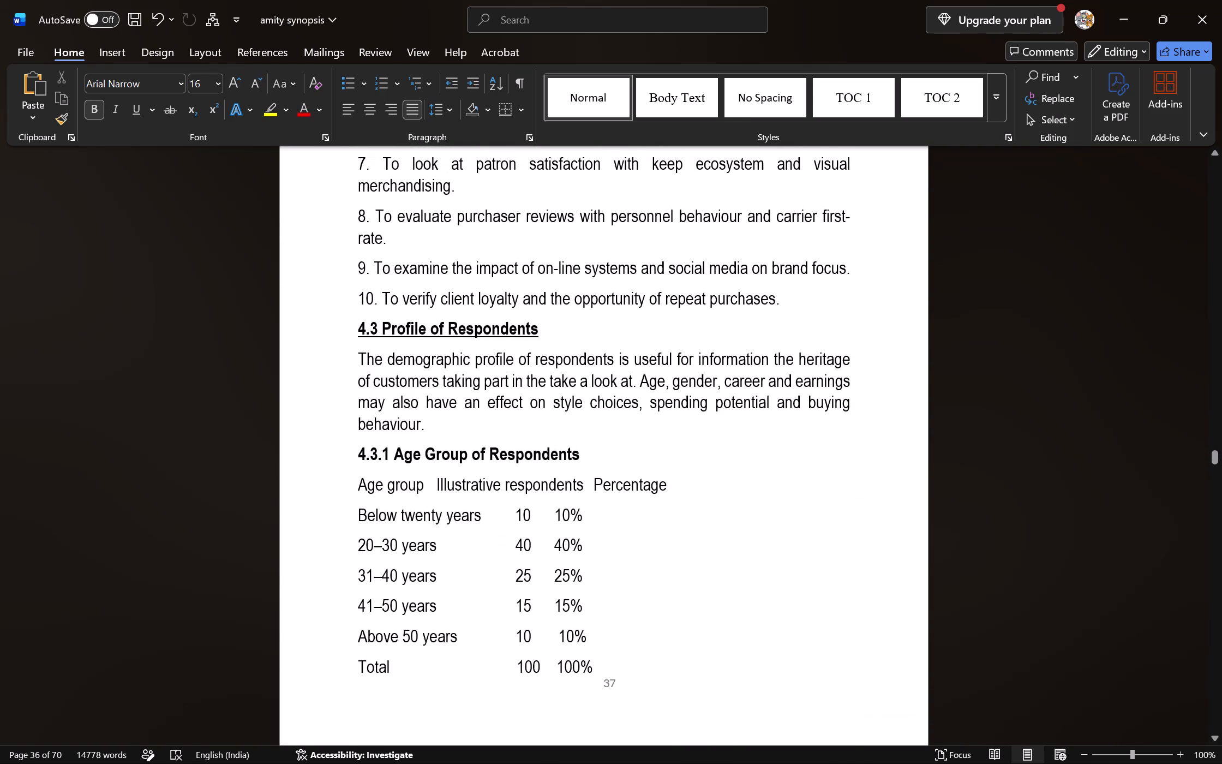
{"action": "scroll", "coordinate": [534, 396], "scroll_direction": "up", "scroll_amount": 6}
{"action": "scroll", "coordinate": [534, 396], "scroll_direction": "down", "scroll_amount": 17}
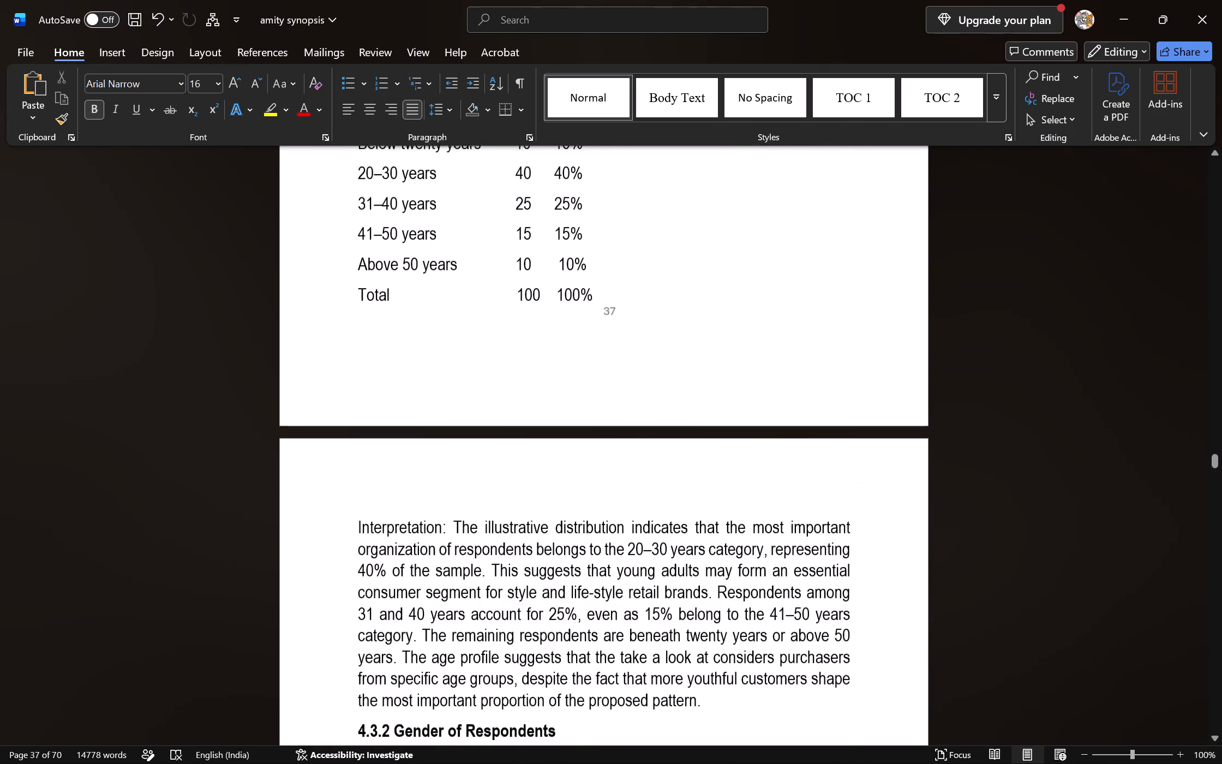
{"action": "scroll", "coordinate": [534, 396], "scroll_direction": "down", "scroll_amount": 7}
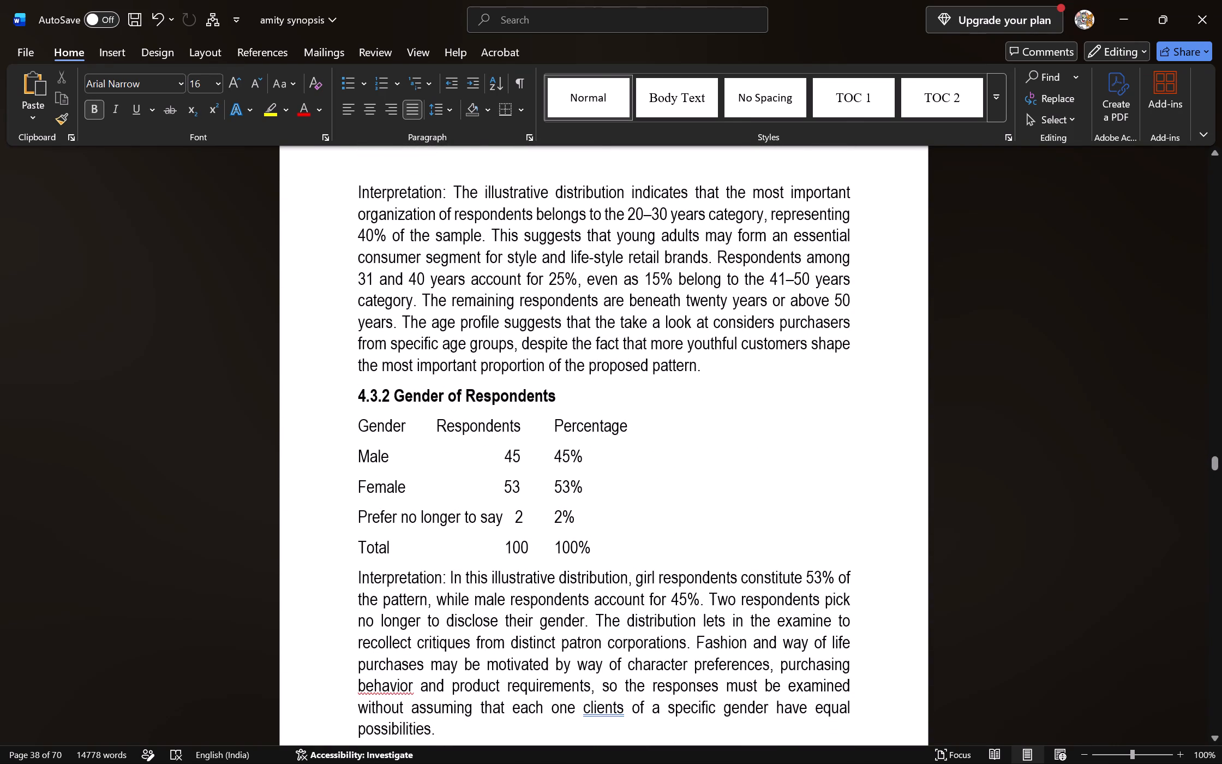
{"action": "left_click", "coordinate": [358, 398]}
{"action": "key", "text": "Return"}
{"action": "key", "text": "Return"}
{"action": "key", "text": "Return"}
{"action": "key", "text": "Return"}
{"action": "key", "text": "Return"}
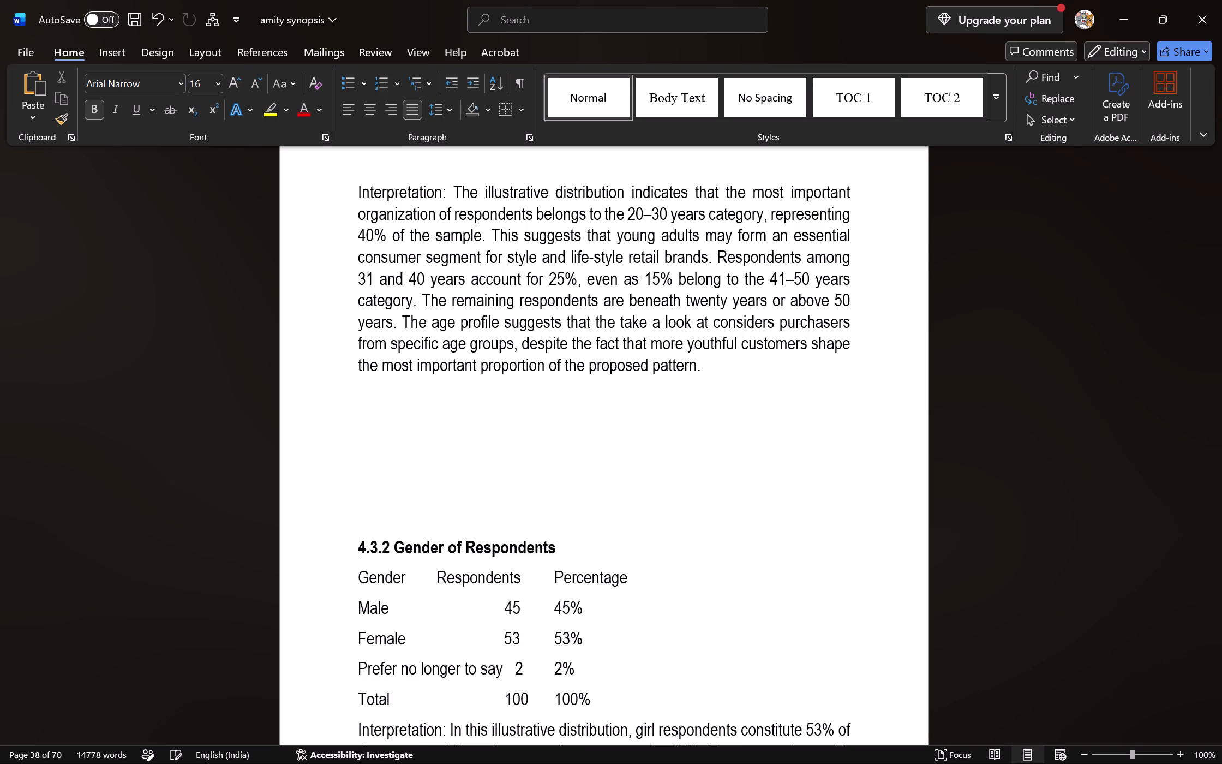
{"action": "key", "text": "Return"}
{"action": "key", "text": "Return"}
{"action": "key", "text": "Return"}
Insert the picture Gemini_Generated_Image_ygagw1ygagw1ygagw1 (3) from Downloads below the age-distribution interpretation paragraph, above heading 4.3.2.
{"action": "left_click", "coordinate": [375, 409]}
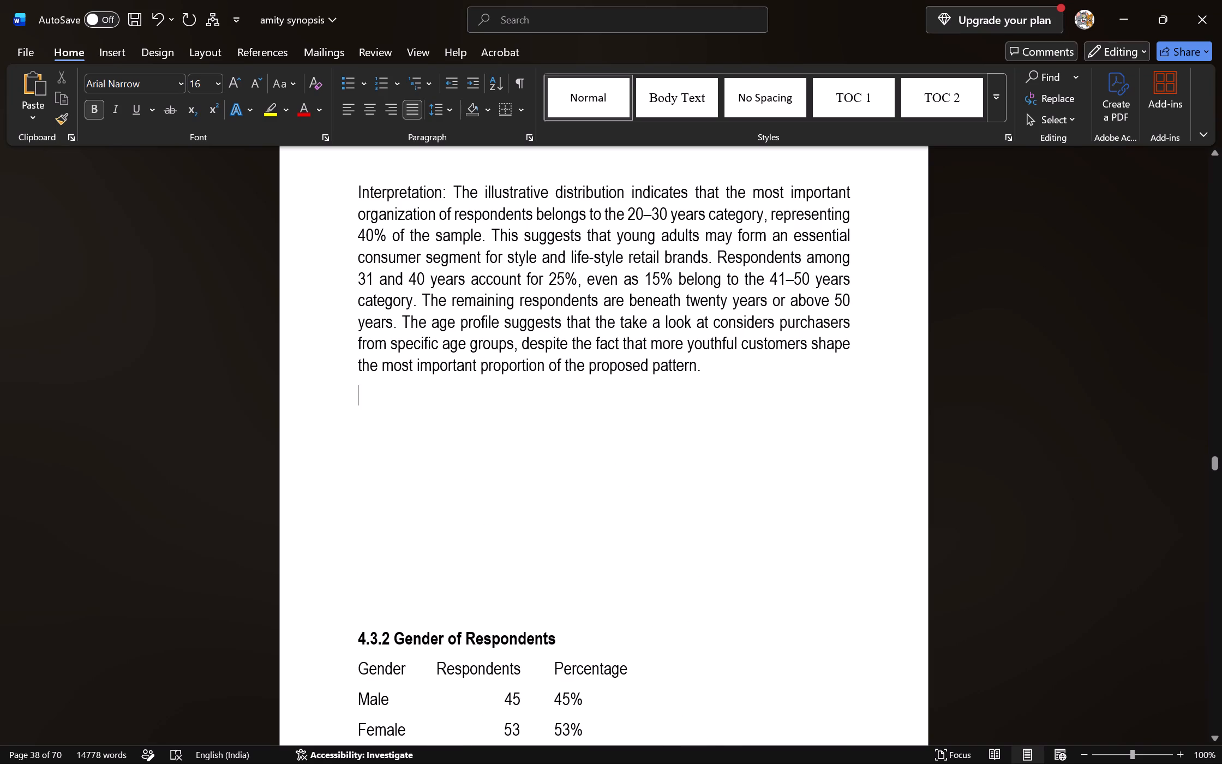
{"action": "left_click", "coordinate": [123, 59]}
{"action": "left_click", "coordinate": [169, 97]}
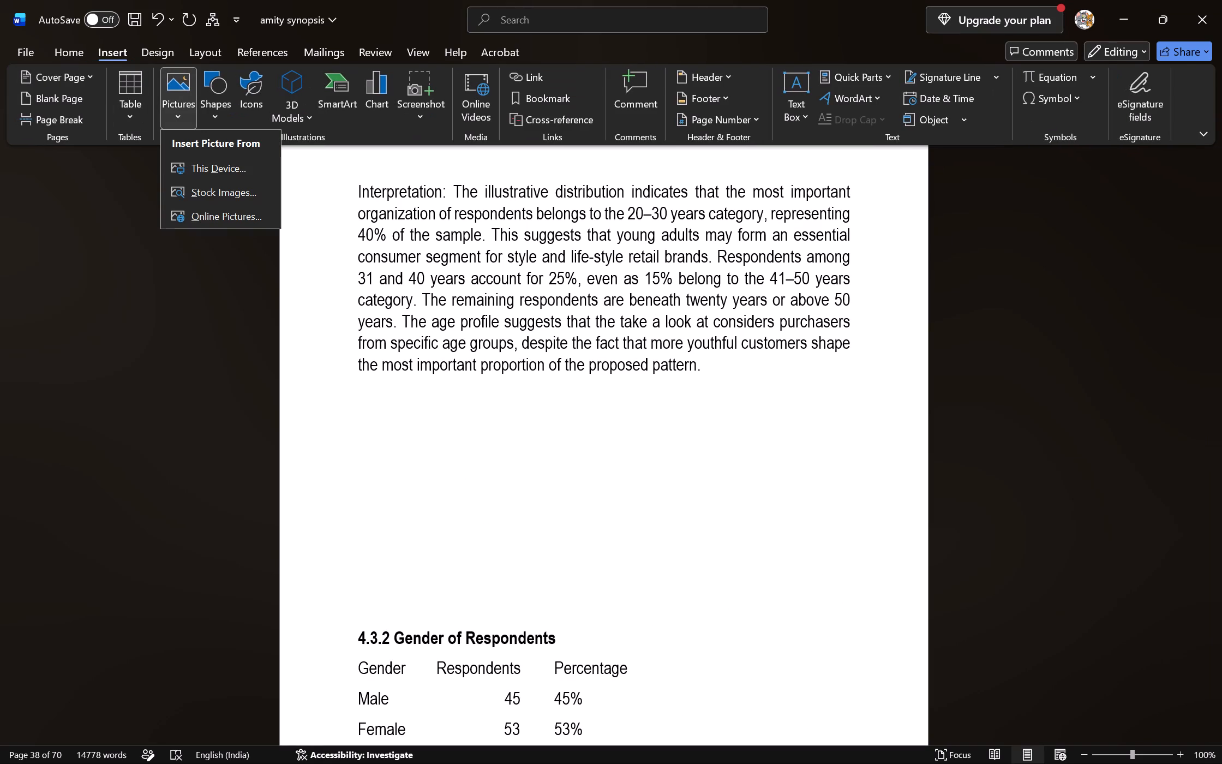
{"action": "left_click", "coordinate": [211, 165]}
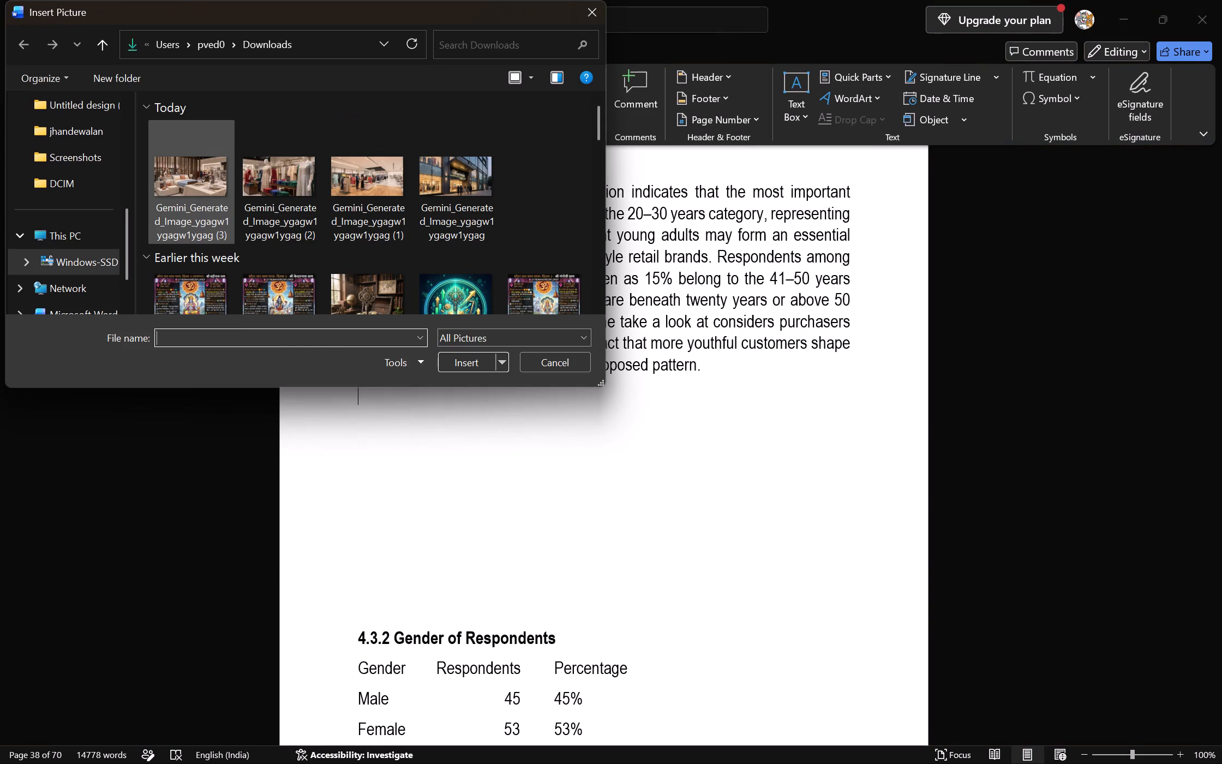
{"action": "left_click", "coordinate": [199, 163]}
{"action": "left_click", "coordinate": [480, 358]}
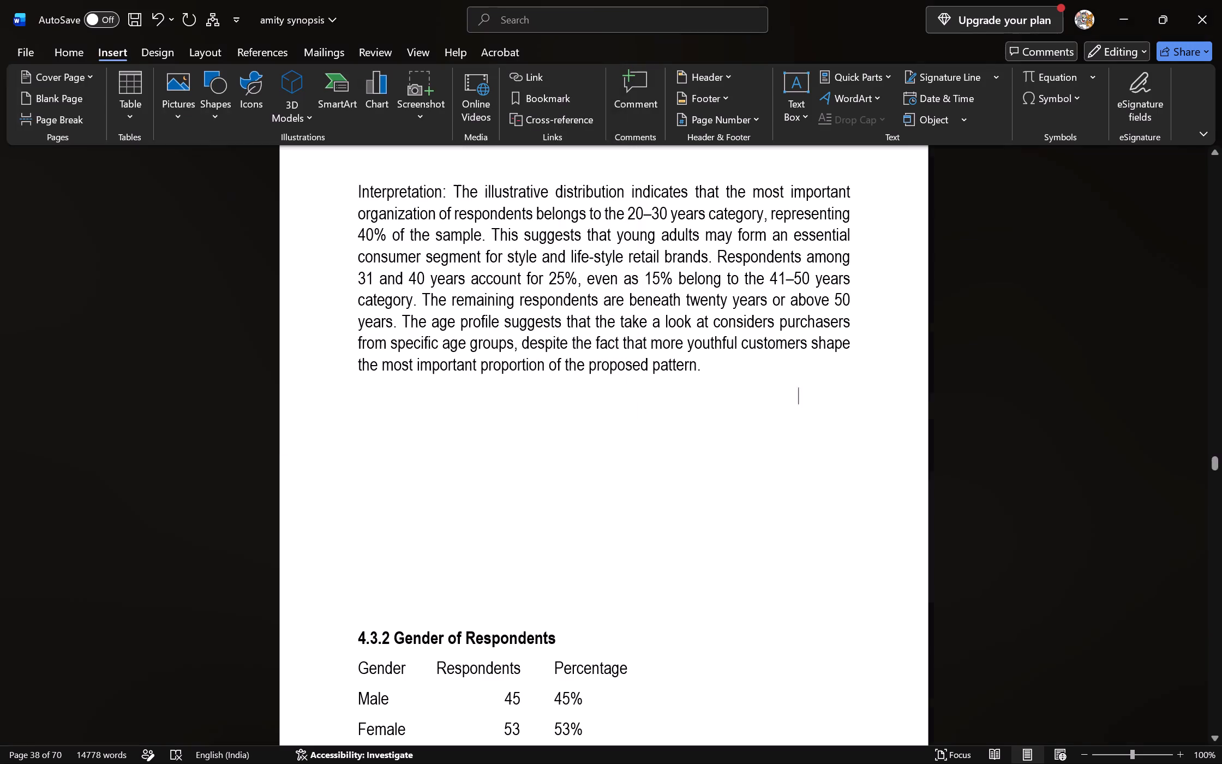
Add a blank line between the age interpretation paragraph and the Westside Home picture.
{"action": "scroll", "coordinate": [611, 517], "scroll_direction": "down", "scroll_amount": 1}
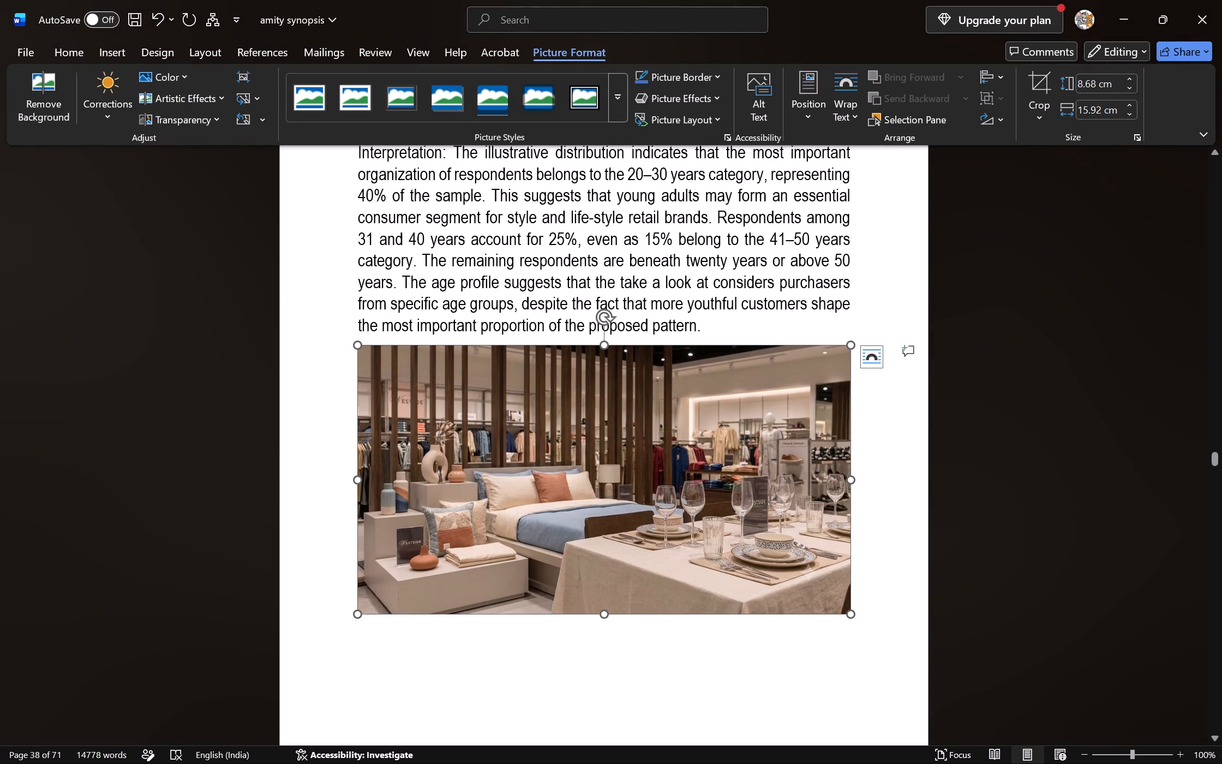
{"action": "left_click", "coordinate": [730, 322]}
{"action": "key", "text": "Return"}
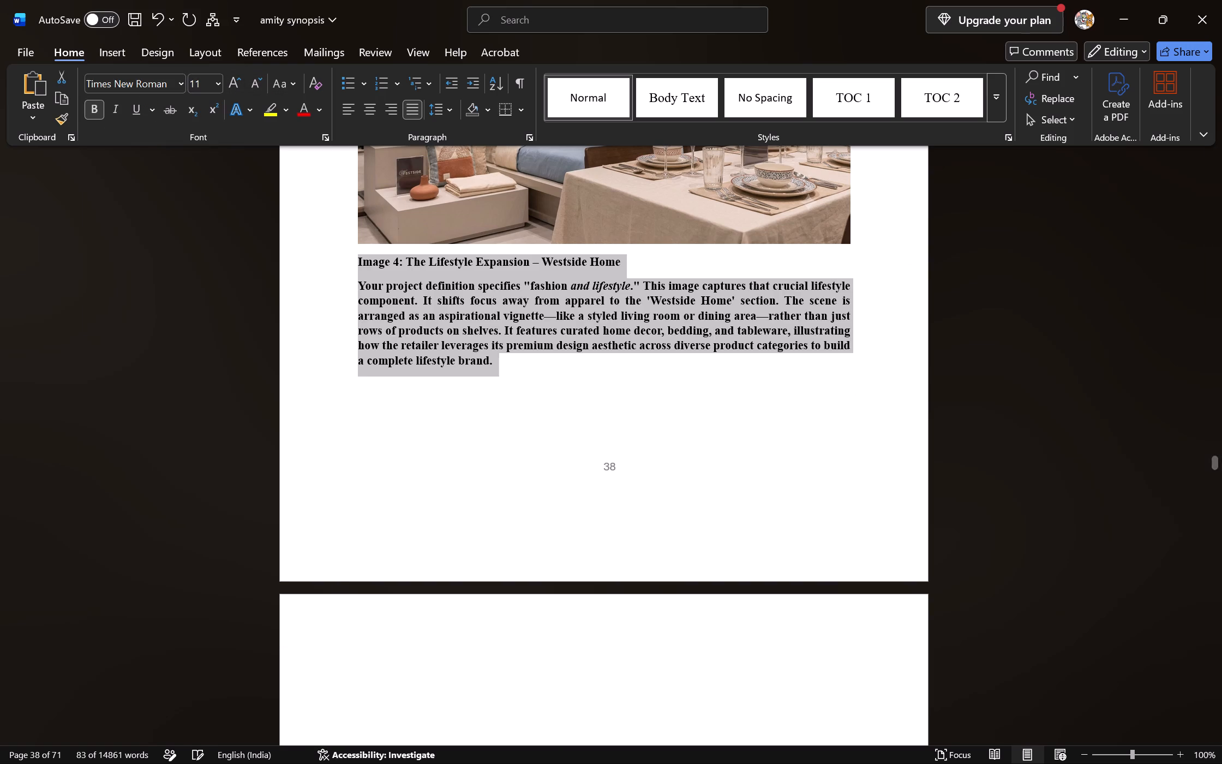
{"action": "left_click", "coordinate": [97, 114]}
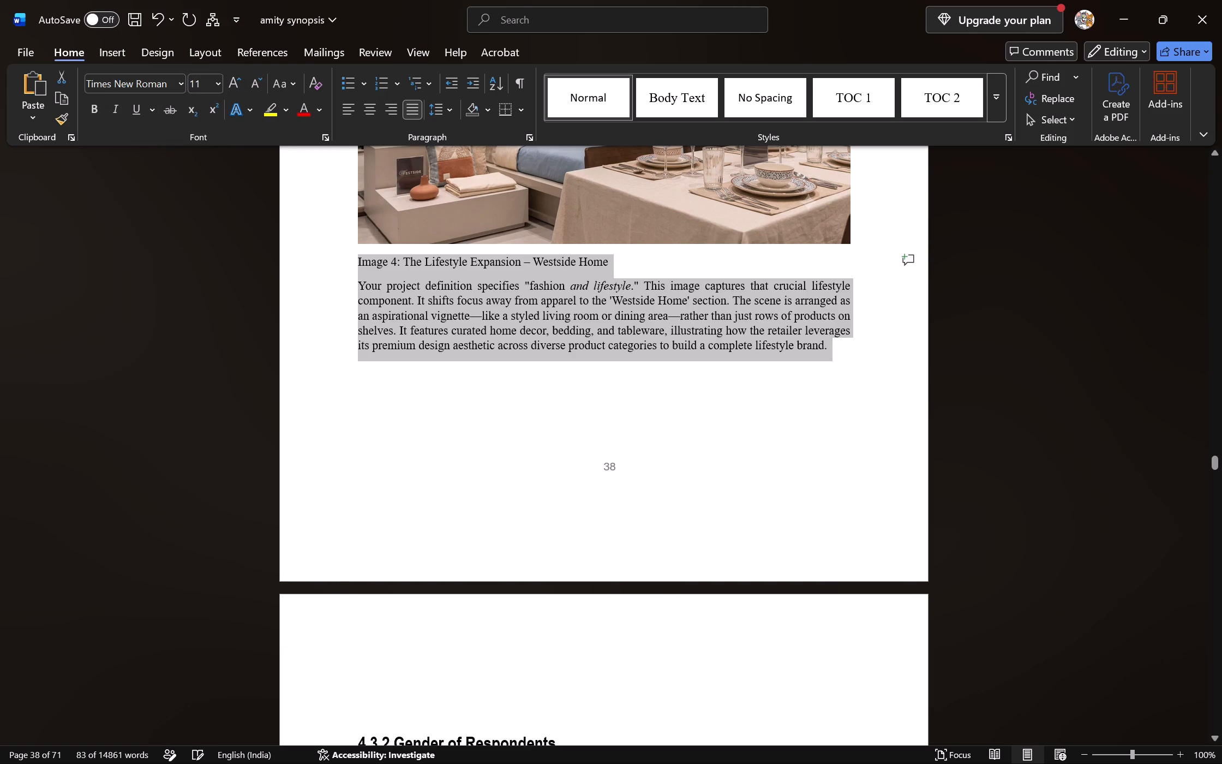
Make the title line "Image 4: The Lifestyle Expansion – Westside Home" bold.
{"action": "left_click", "coordinate": [355, 261]}
{"action": "left_click_drag", "start_coordinate": [356, 262], "coordinate": [630, 272]}
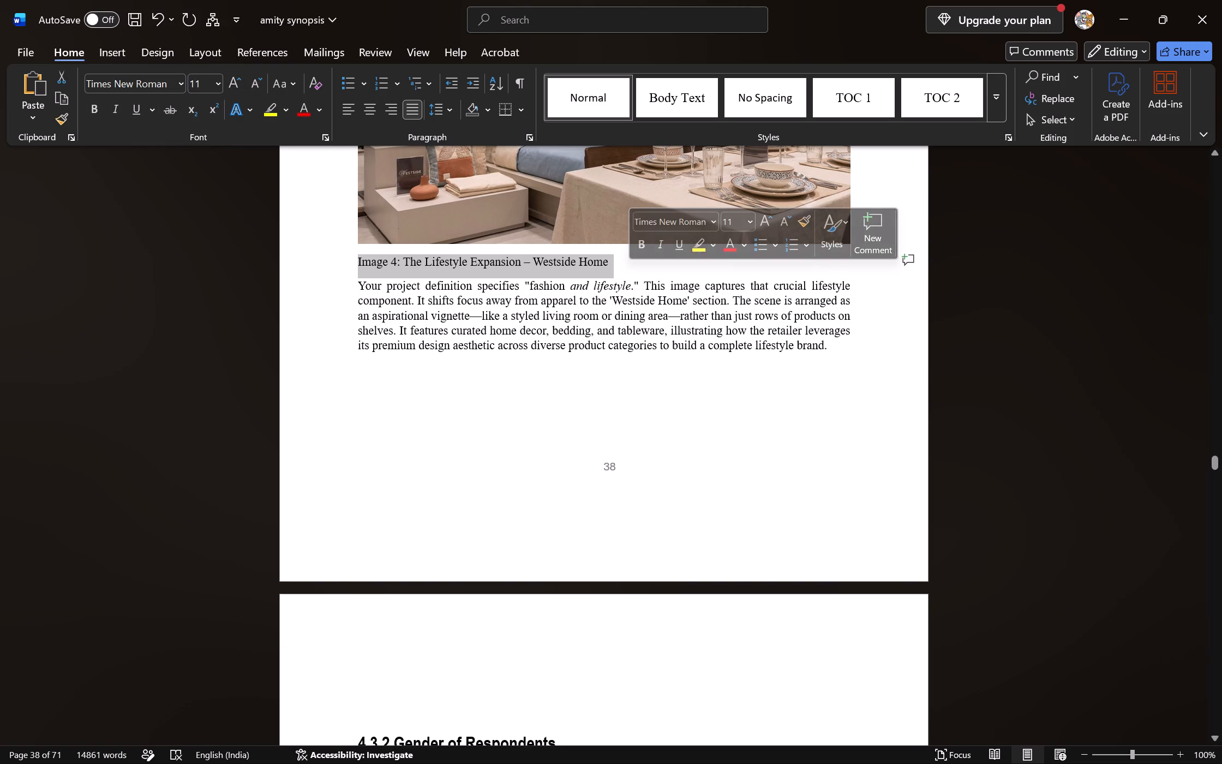
{"action": "left_click", "coordinate": [94, 109]}
Remove two blank lines above the heading "4.3.2 Gender of Respondents".
{"action": "scroll", "coordinate": [428, 467], "scroll_direction": "down", "scroll_amount": 7}
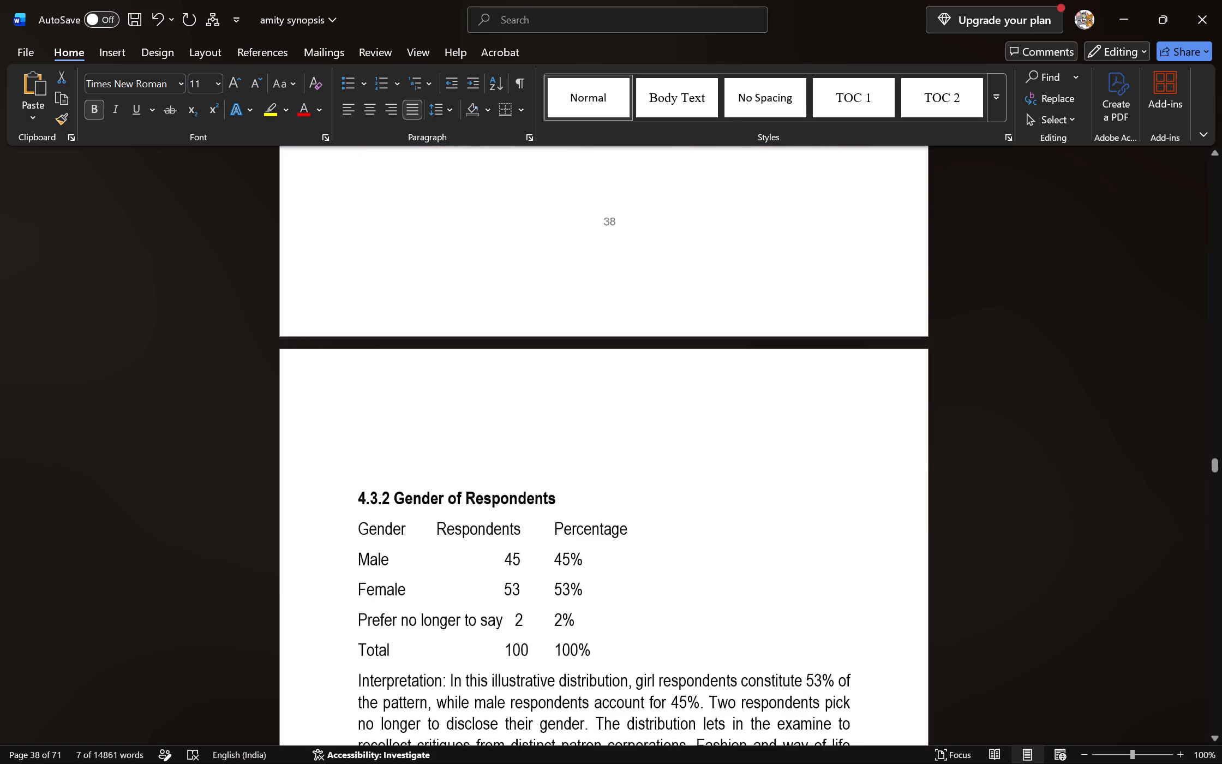
{"action": "left_click", "coordinate": [348, 468]}
{"action": "left_click", "coordinate": [351, 468]}
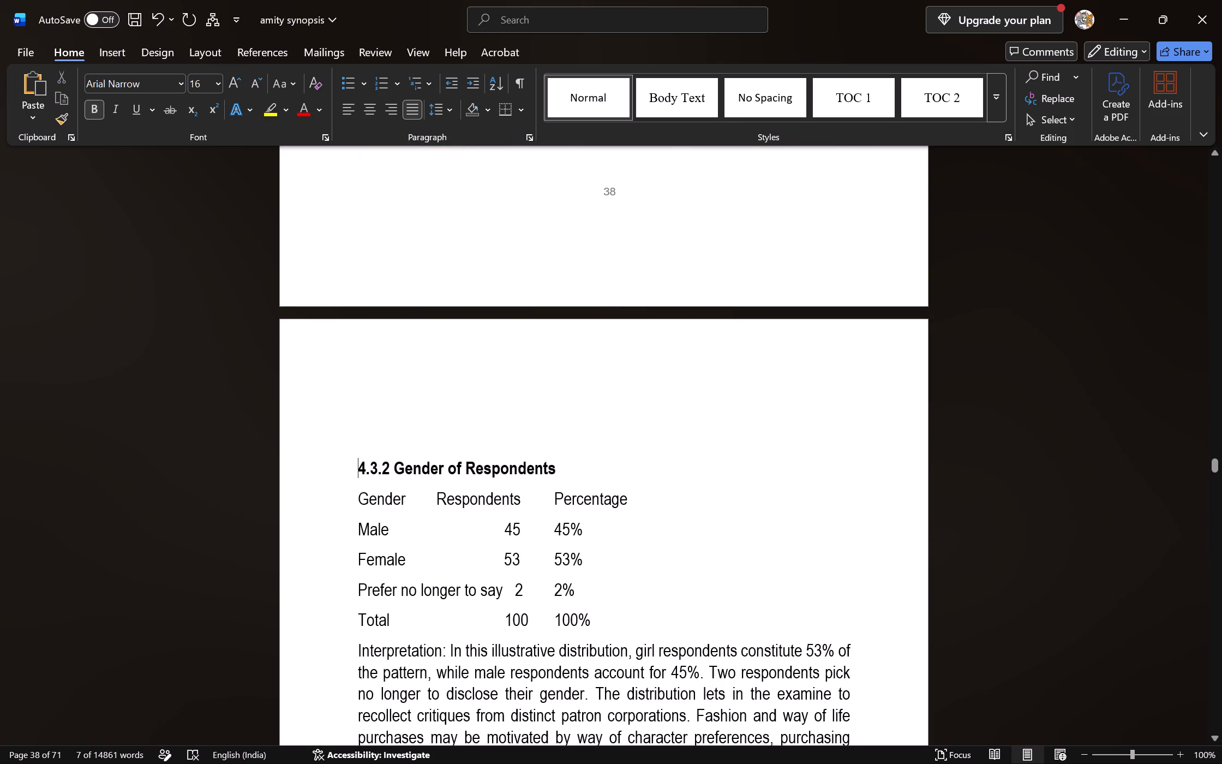
{"action": "key", "text": "BackSpace"}
{"action": "key", "text": "BackSpace"}
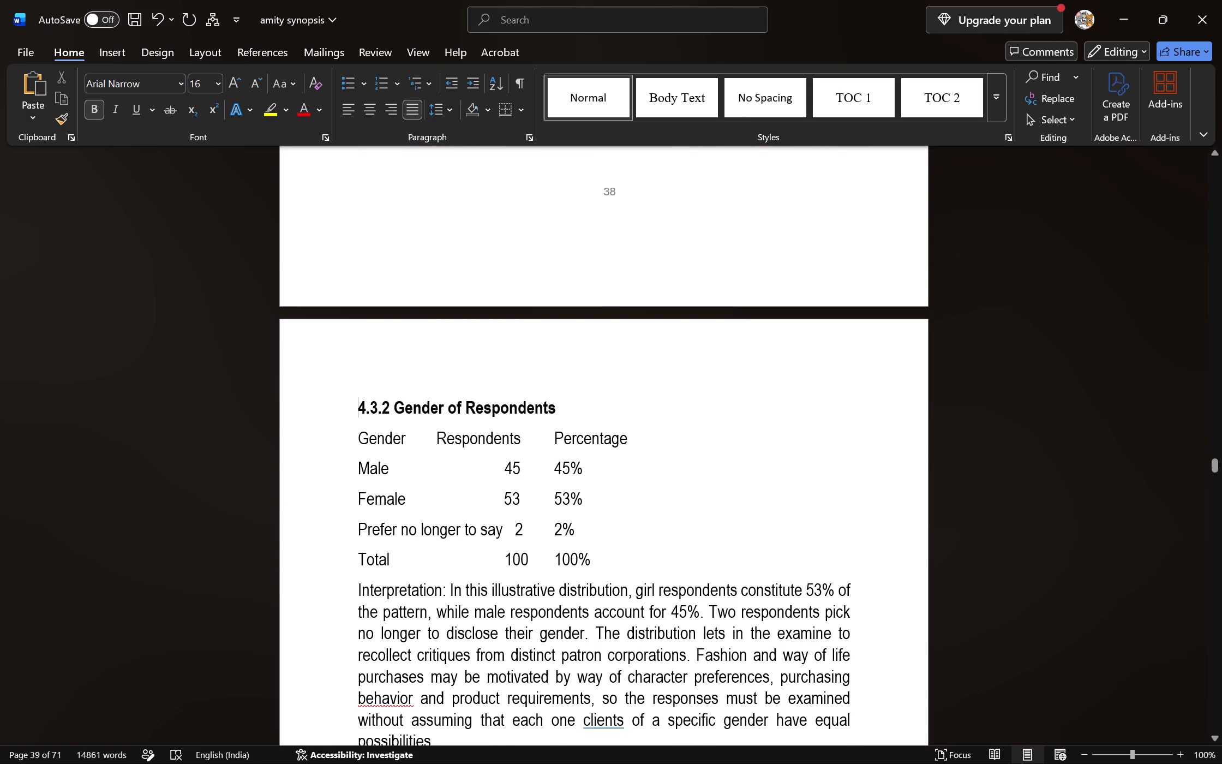
Replace the Figure 4 title in the List of Figures with "DATA ANALYSIS AND RESULTS" copied from the Chapter 4 heading.
{"action": "scroll", "coordinate": [357, 464], "scroll_direction": "up", "scroll_amount": 12}
{"action": "scroll", "coordinate": [363, 461], "scroll_direction": "up", "scroll_amount": 12}
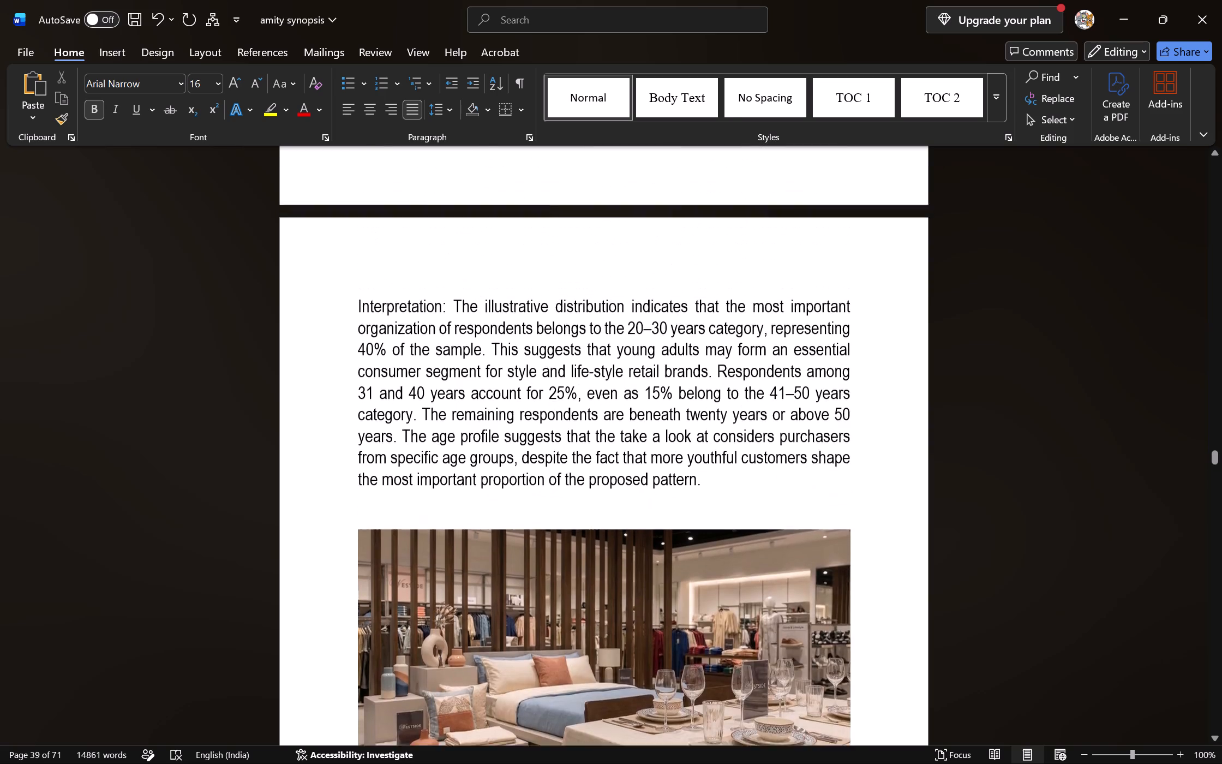
{"action": "scroll", "coordinate": [364, 460], "scroll_direction": "up", "scroll_amount": 5}
{"action": "scroll", "coordinate": [361, 461], "scroll_direction": "up", "scroll_amount": 20}
{"action": "scroll", "coordinate": [361, 461], "scroll_direction": "up", "scroll_amount": 1}
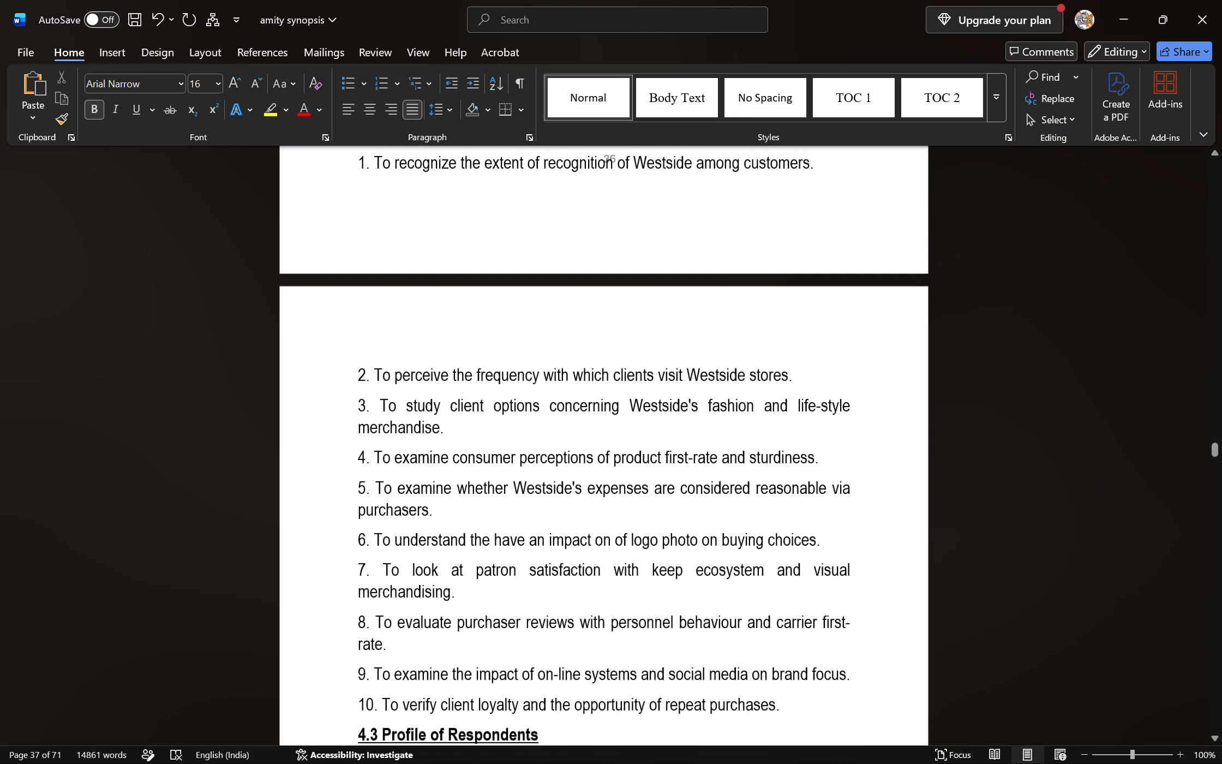
{"action": "scroll", "coordinate": [361, 461], "scroll_direction": "up", "scroll_amount": 20}
{"action": "scroll", "coordinate": [361, 461], "scroll_direction": "up", "scroll_amount": 3}
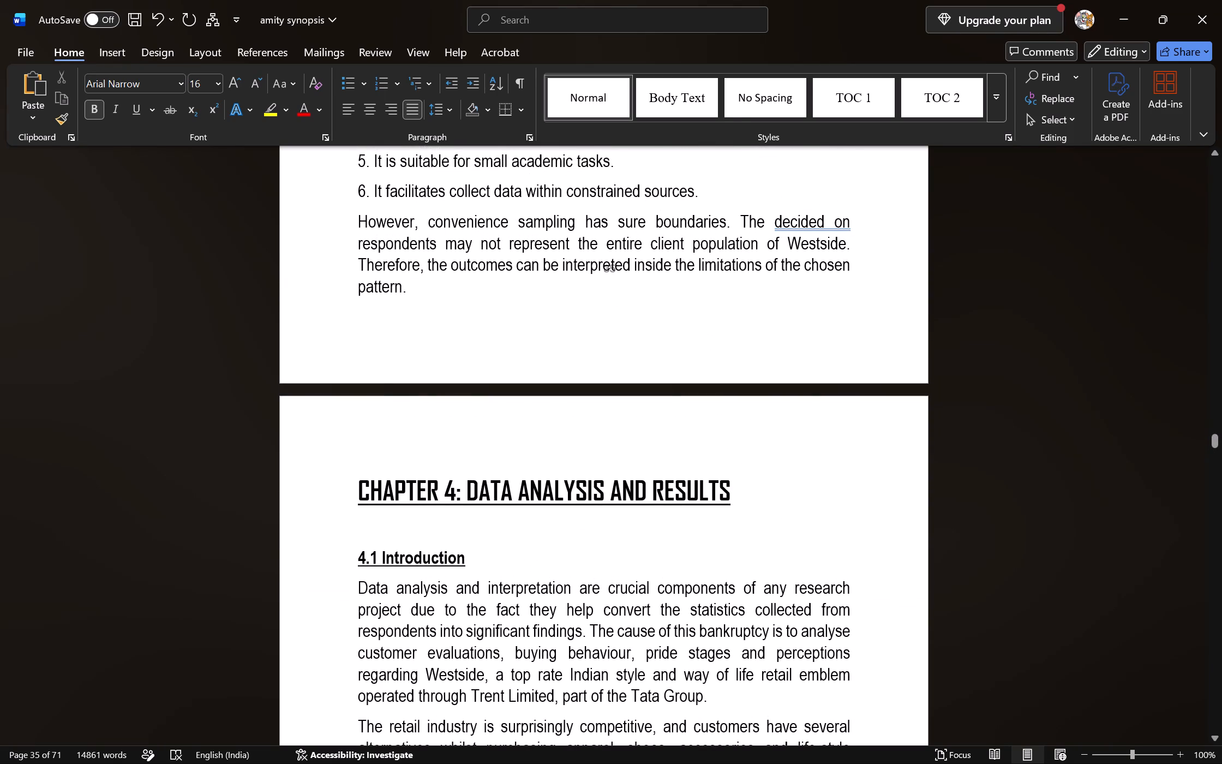
{"action": "left_click_drag", "start_coordinate": [467, 497], "coordinate": [716, 488]}
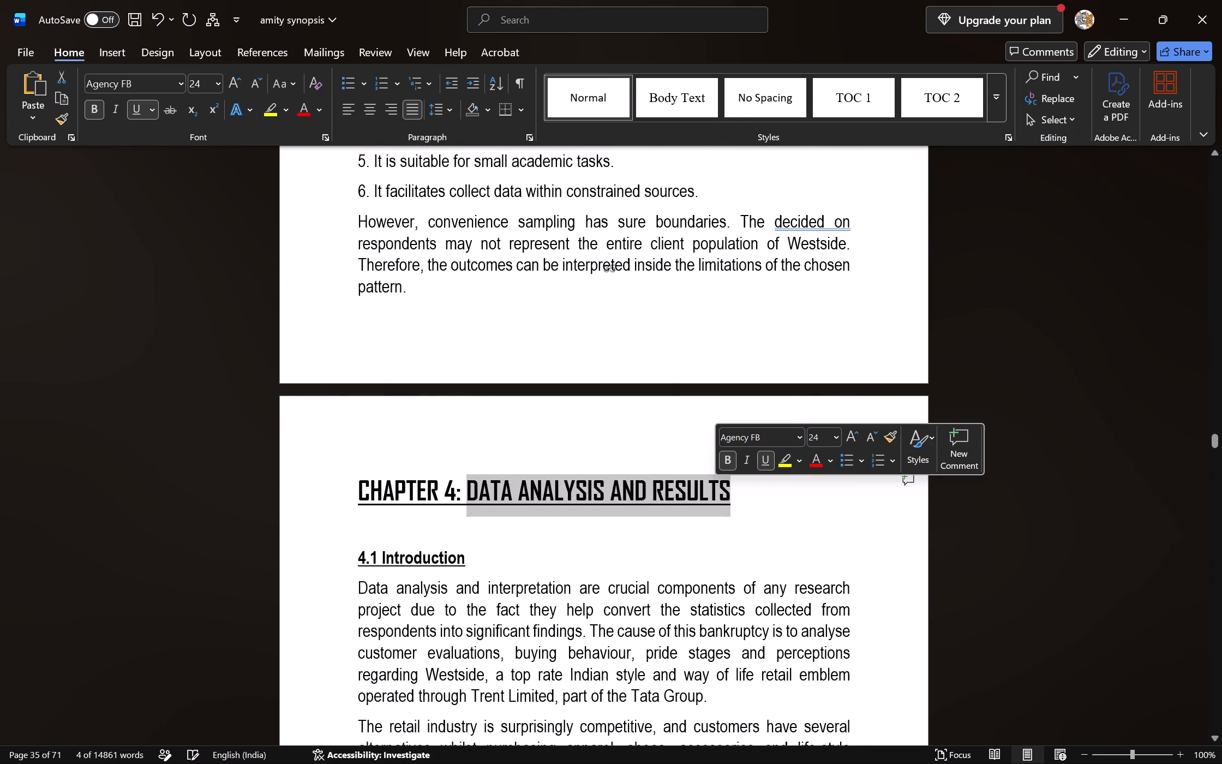
{"action": "key", "text": "ctrl+c"}
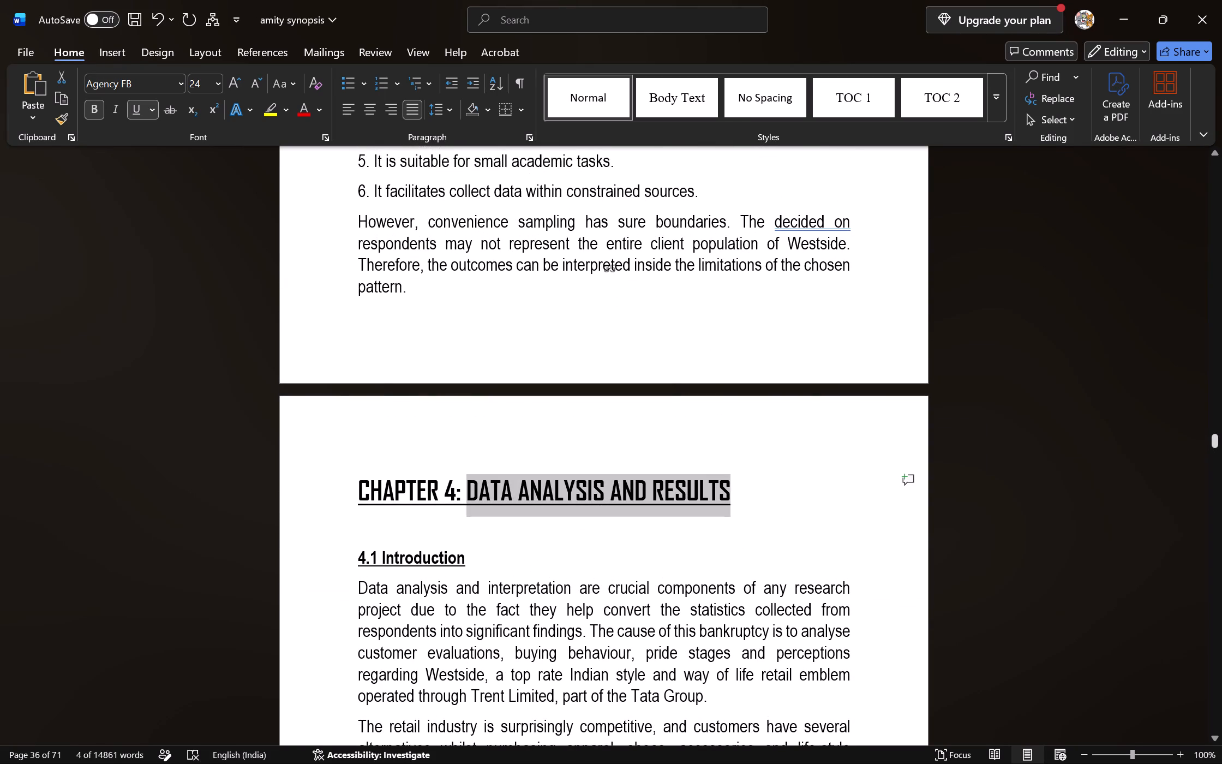
{"action": "left_click_drag", "start_coordinate": [1215, 441], "coordinate": [1198, 261]}
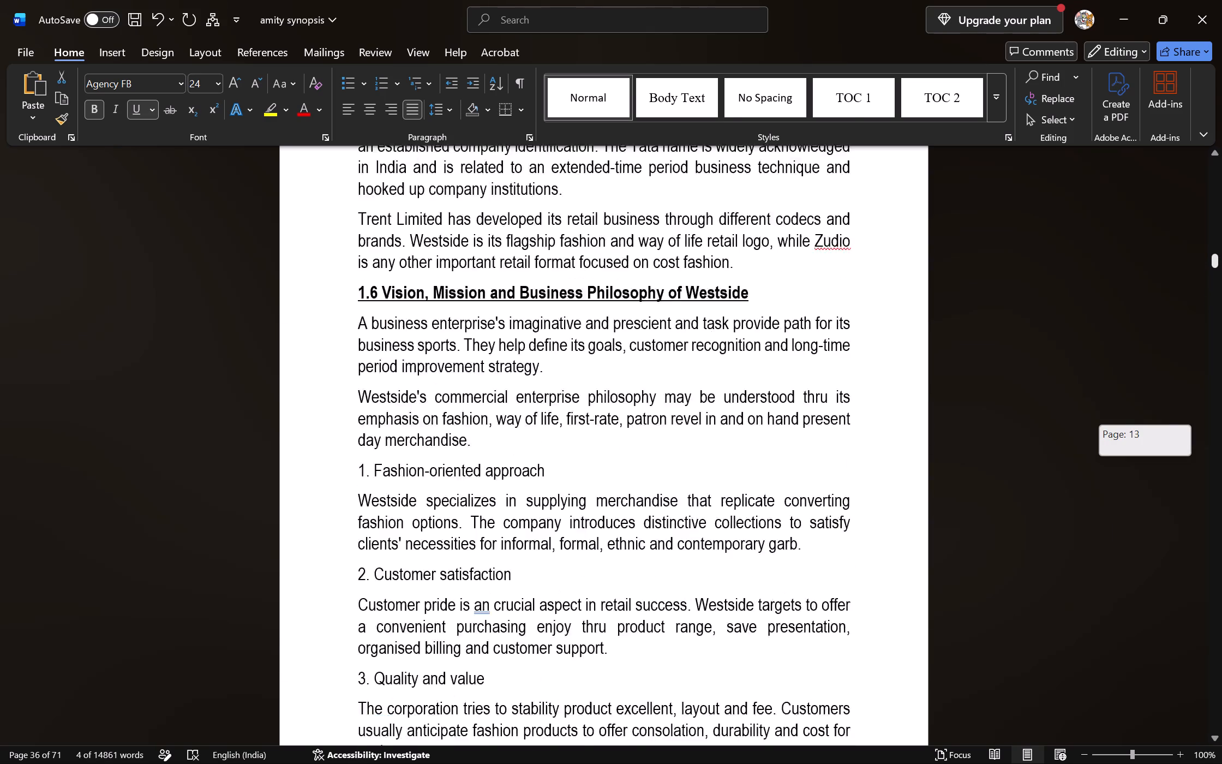
{"action": "left_click_drag", "start_coordinate": [1198, 261], "coordinate": [1186, 223]}
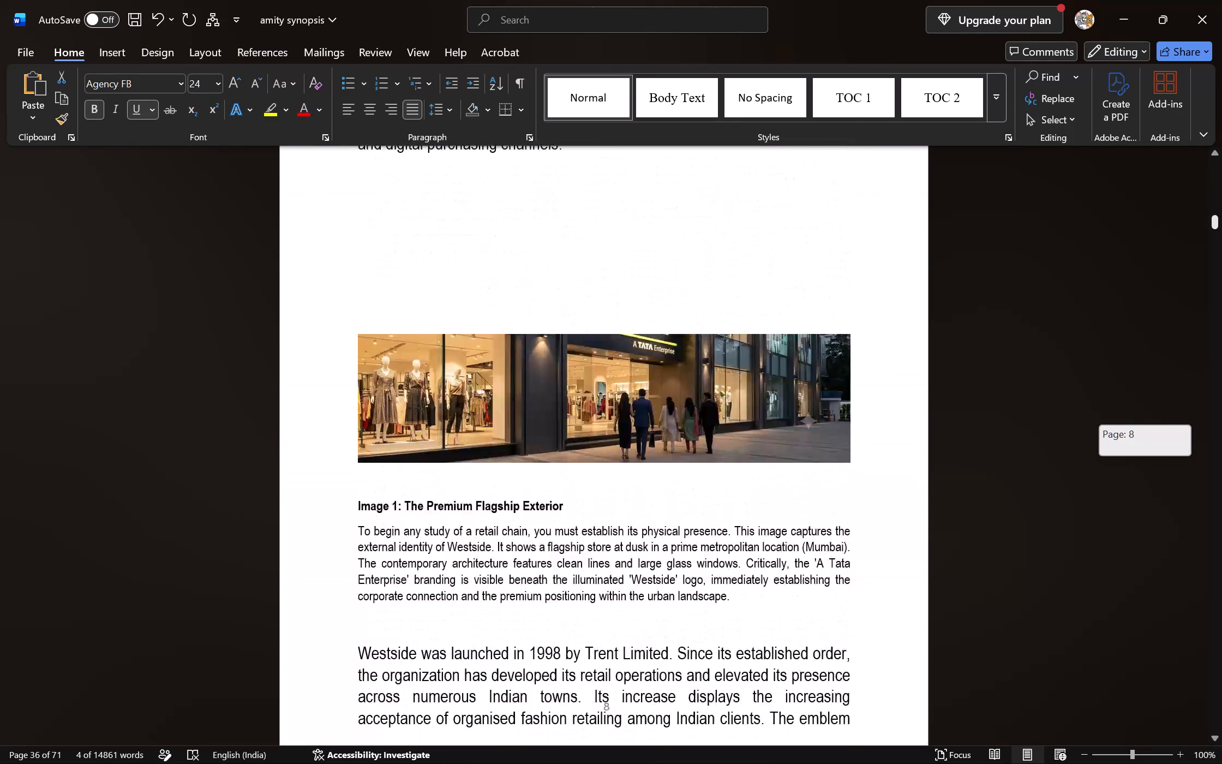
{"action": "left_click_drag", "start_coordinate": [1186, 223], "coordinate": [1188, 210]}
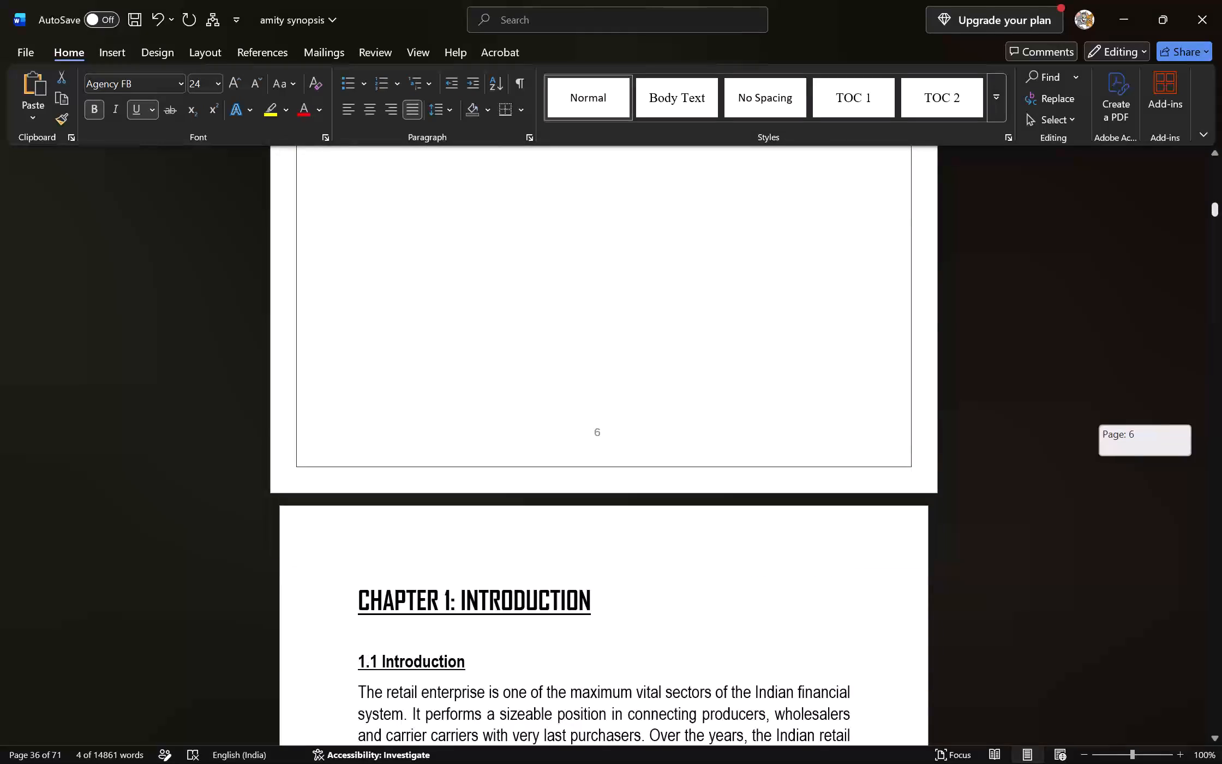
{"action": "left_click_drag", "start_coordinate": [1188, 210], "coordinate": [1180, 196]}
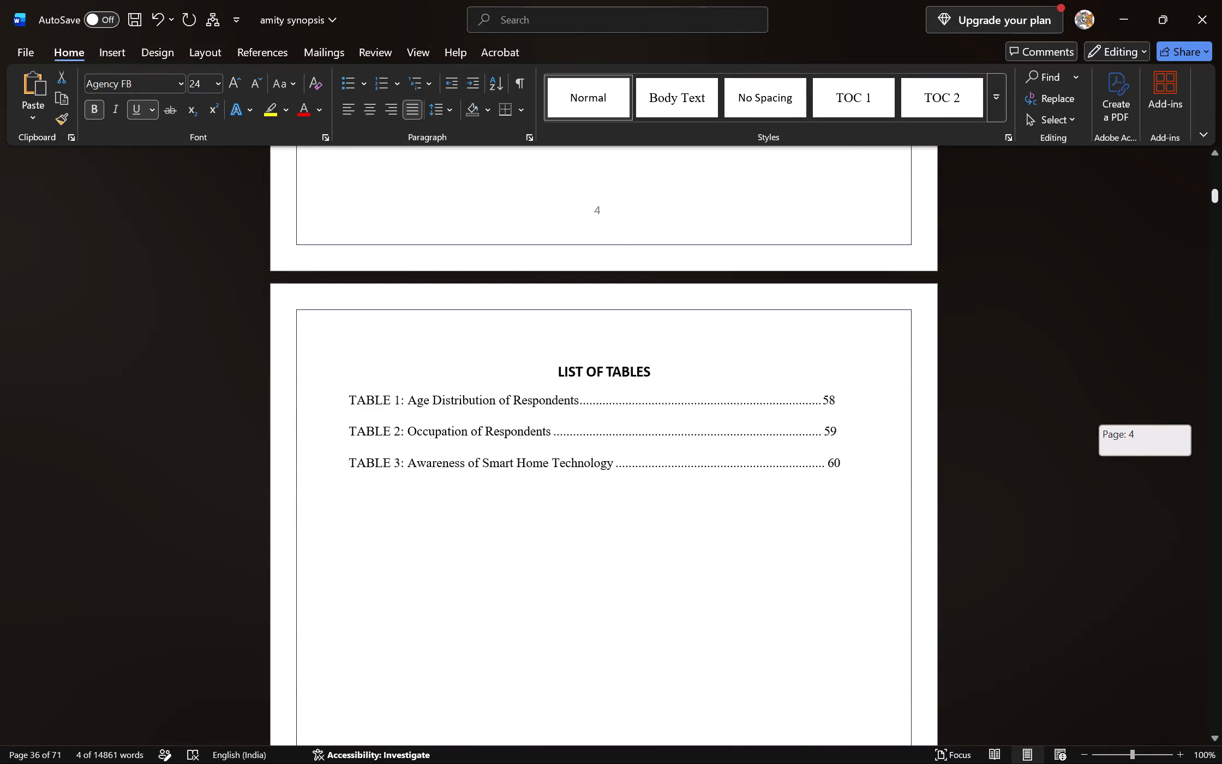
{"action": "left_click_drag", "start_coordinate": [1180, 196], "coordinate": [1179, 190]}
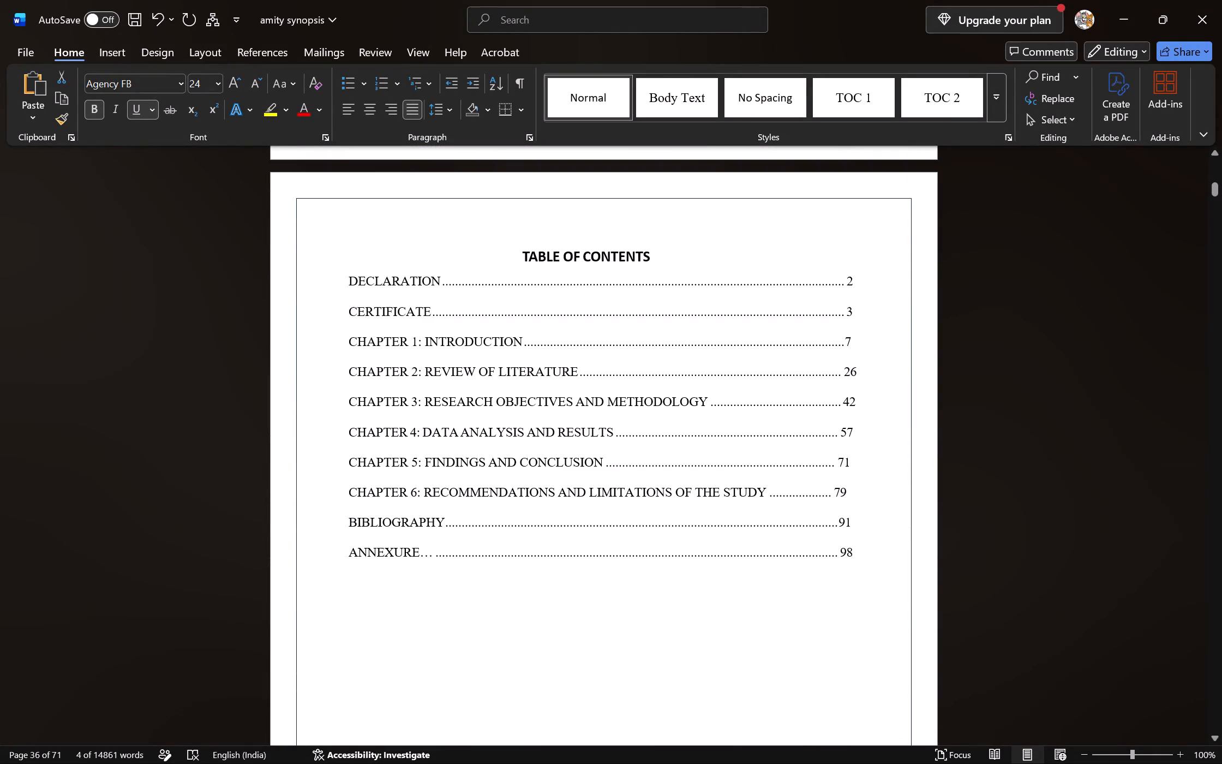
{"action": "left_click_drag", "start_coordinate": [1213, 193], "coordinate": [1221, 211]}
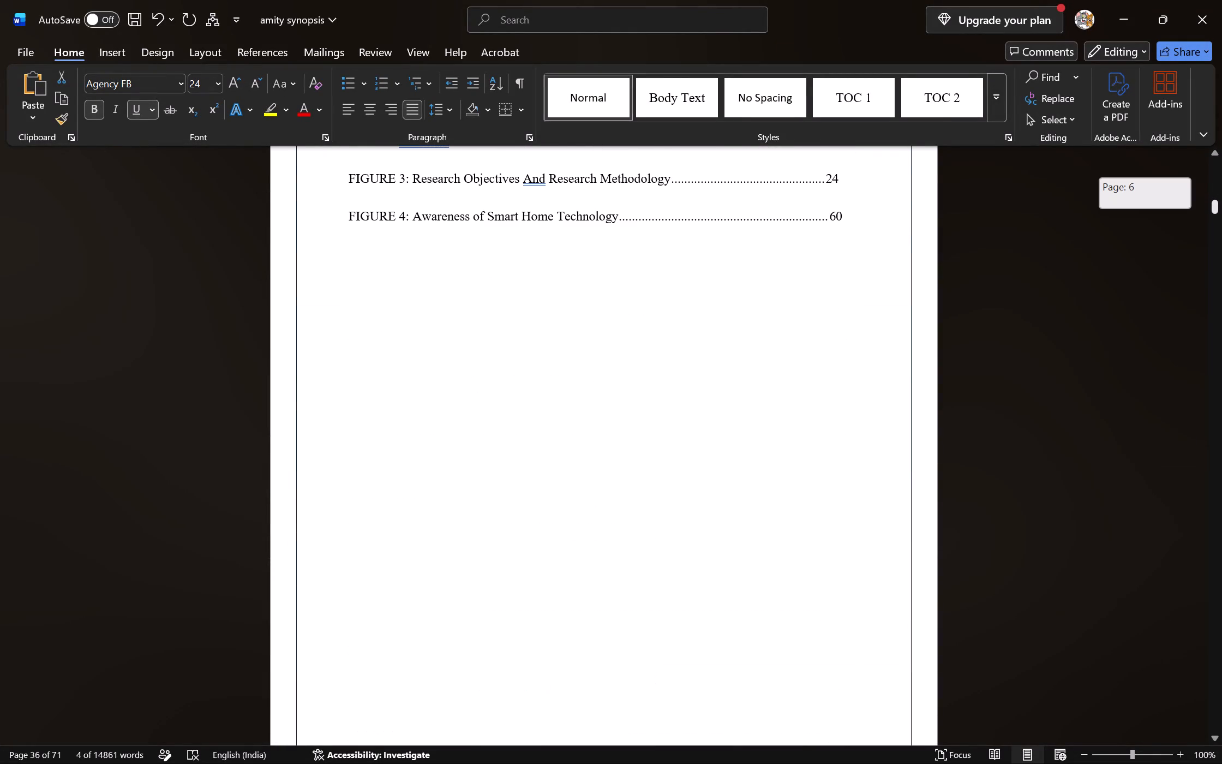
{"action": "left_click_drag", "start_coordinate": [1221, 211], "coordinate": [1219, 209]}
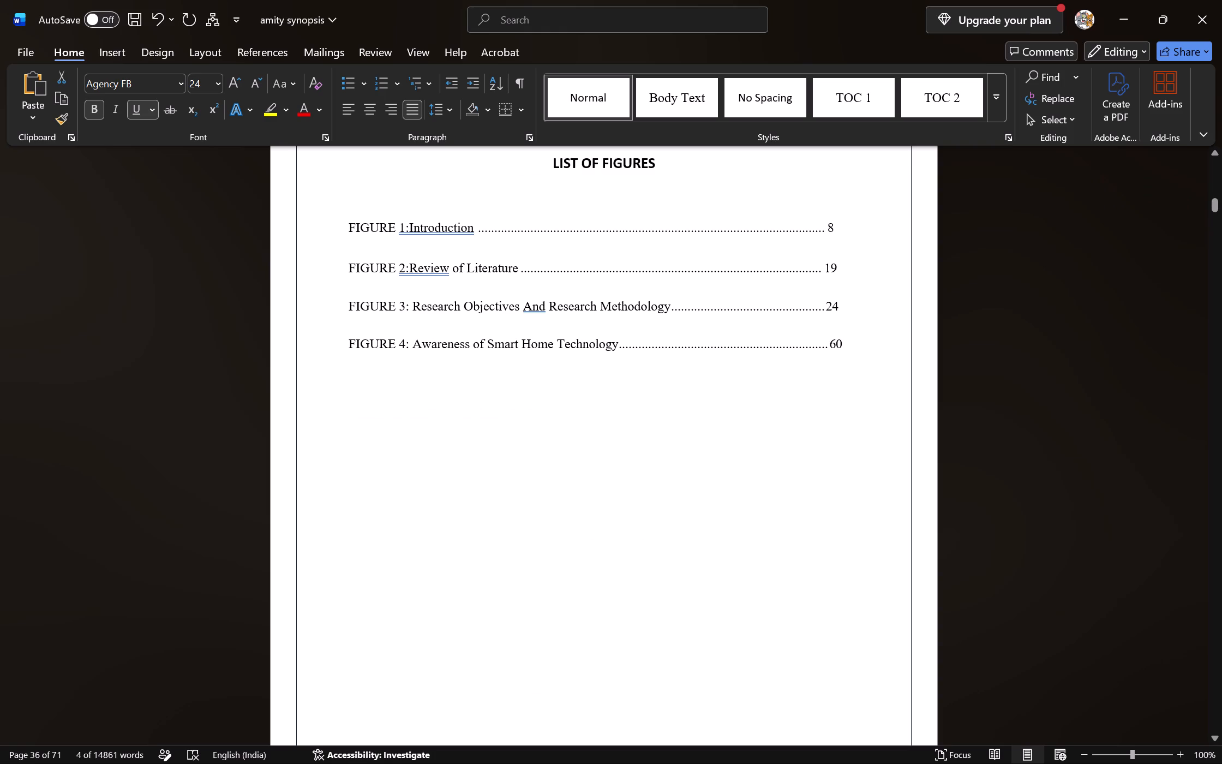
{"action": "left_click_drag", "start_coordinate": [414, 348], "coordinate": [601, 340]}
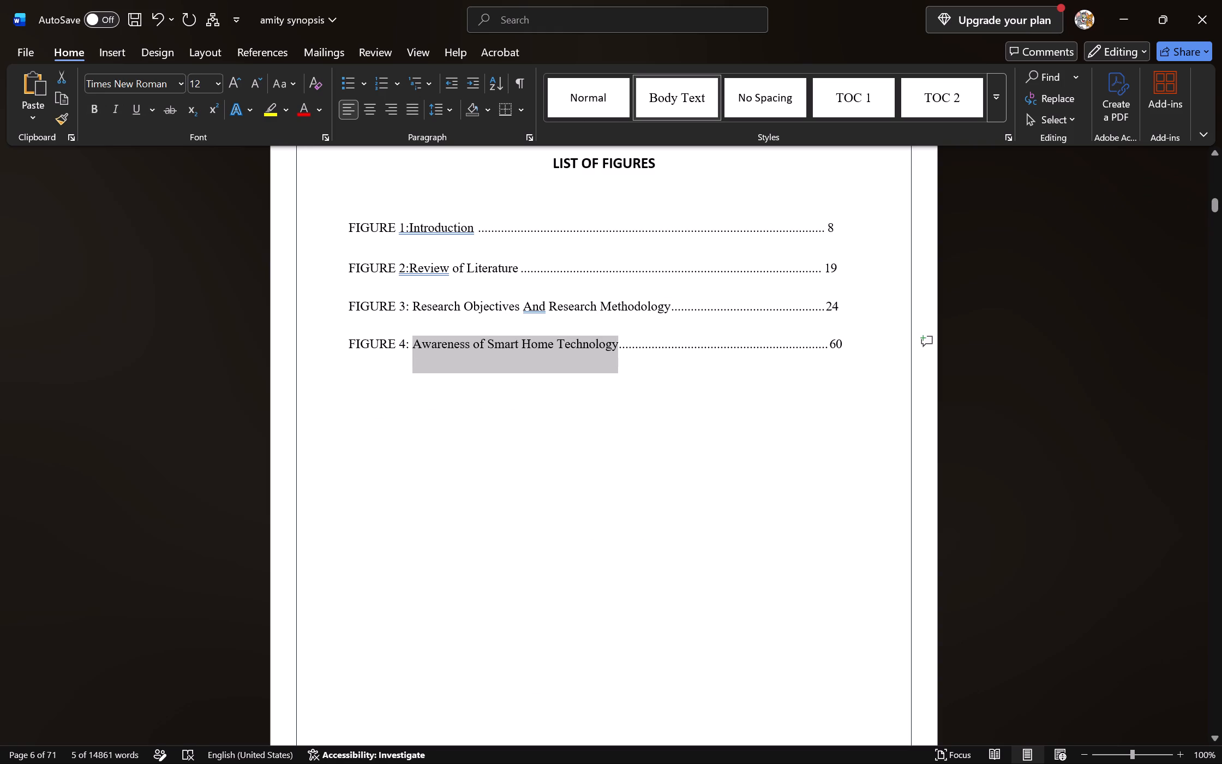
{"action": "key", "text": "ctrl+v"}
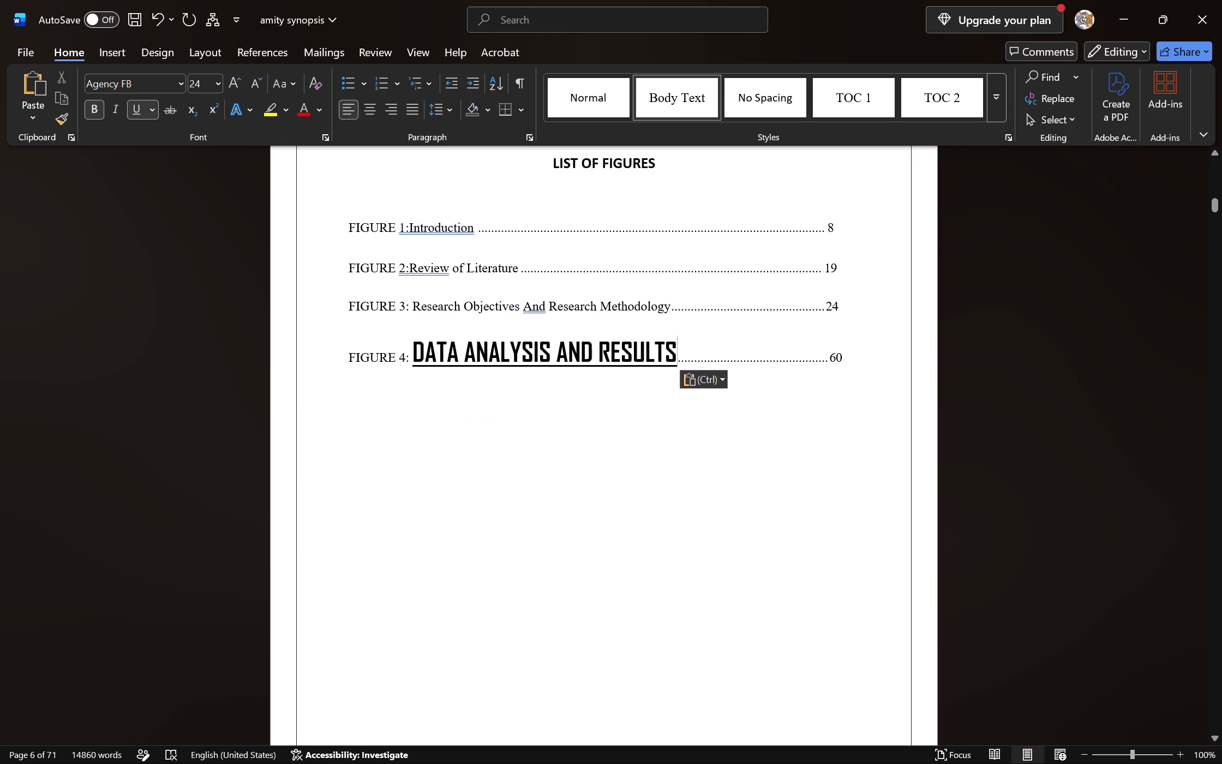
Format the pasted Figure 4 title in the List of Figures as Times New Roman, 12 pt, without bold or underline.
{"action": "key", "text": "shift+Left"}
{"action": "key", "text": "shift+Left"}
{"action": "key", "text": "shift+Left"}
{"action": "key", "text": "shift+Left"}
{"action": "key", "text": "shift+Left"}
{"action": "key", "text": "shift+Left"}
{"action": "key", "text": "shift+Left"}
{"action": "key", "text": "shift+Left"}
{"action": "key", "text": "shift+Left"}
{"action": "key", "text": "shift+Left"}
{"action": "key", "text": "shift+Left"}
{"action": "key", "text": "shift+Left"}
{"action": "key", "text": "shift+Left"}
{"action": "key", "text": "shift+Left"}
{"action": "key", "text": "shift+Left"}
{"action": "key", "text": "shift+Left"}
{"action": "key", "text": "shift+Left"}
{"action": "key", "text": "shift+Left"}
{"action": "key", "text": "shift+Left"}
{"action": "key", "text": "shift+Left"}
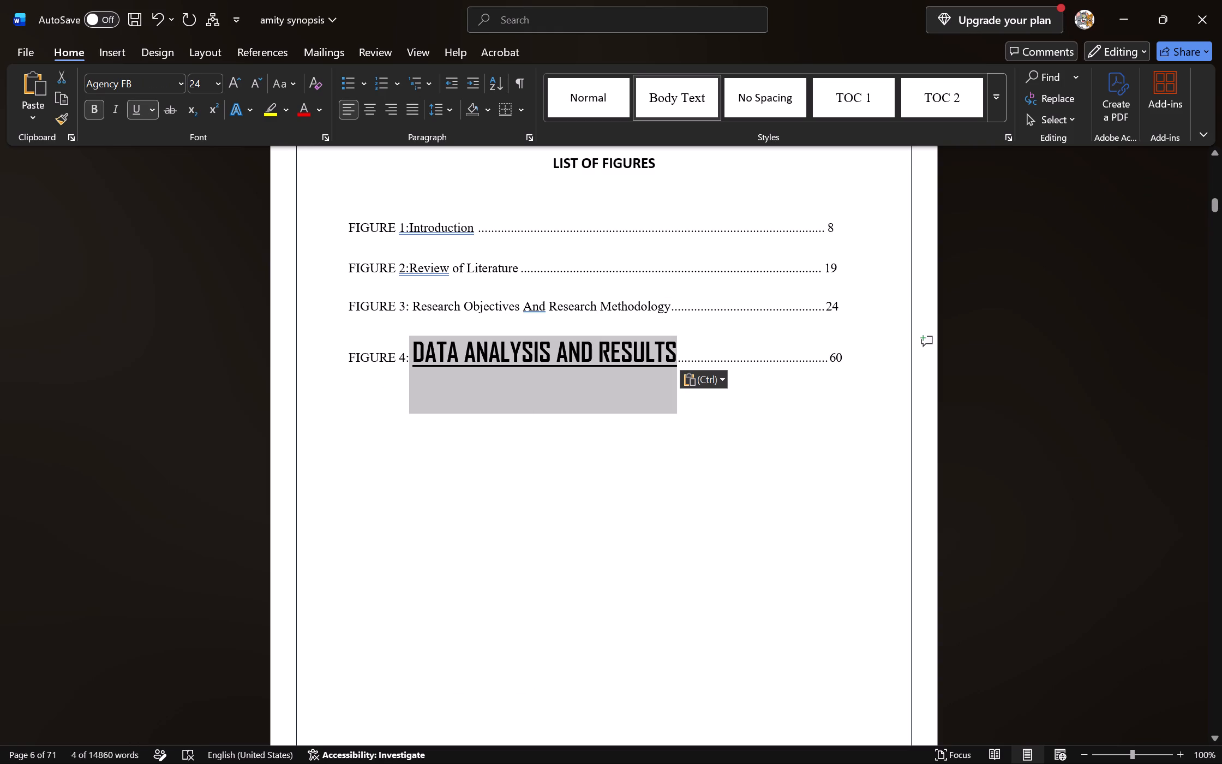
{"action": "key", "text": "shift+Right"}
{"action": "triple_click", "coordinate": [249, 89]}
{"action": "double_click", "coordinate": [249, 89]}
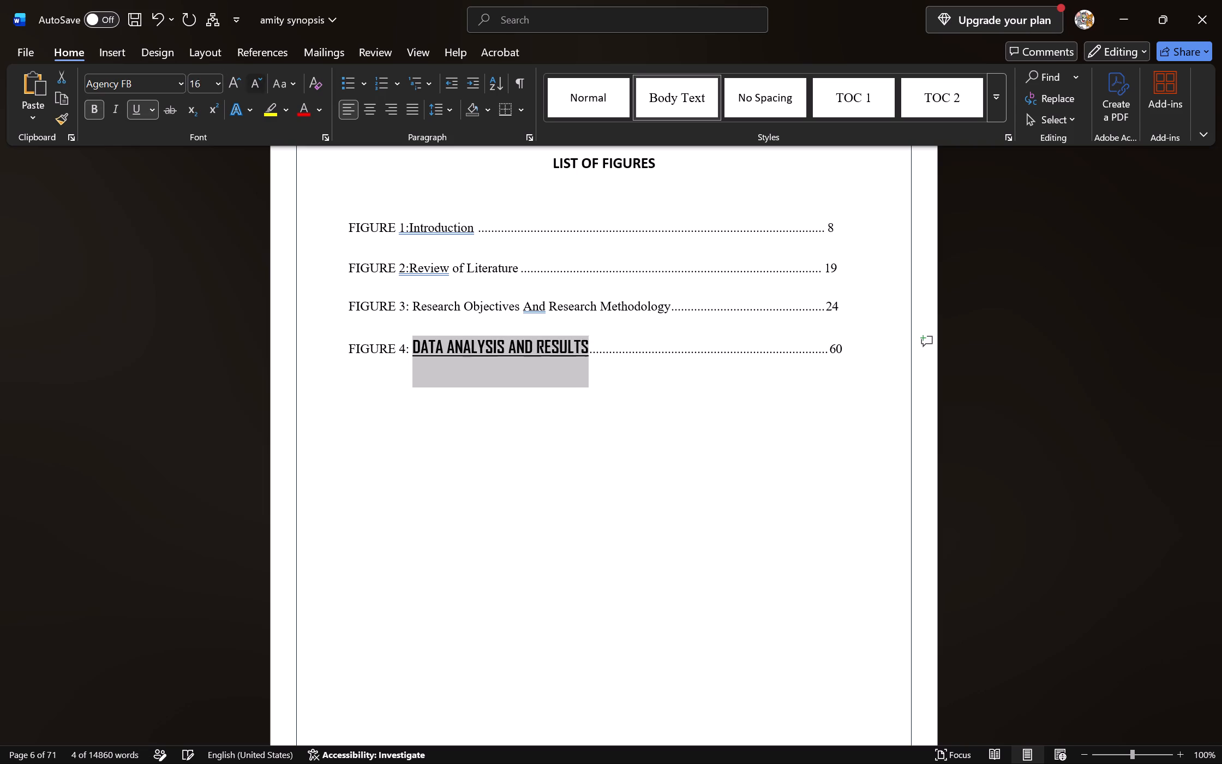
{"action": "left_click", "coordinate": [249, 89]}
{"action": "left_click", "coordinate": [185, 84]}
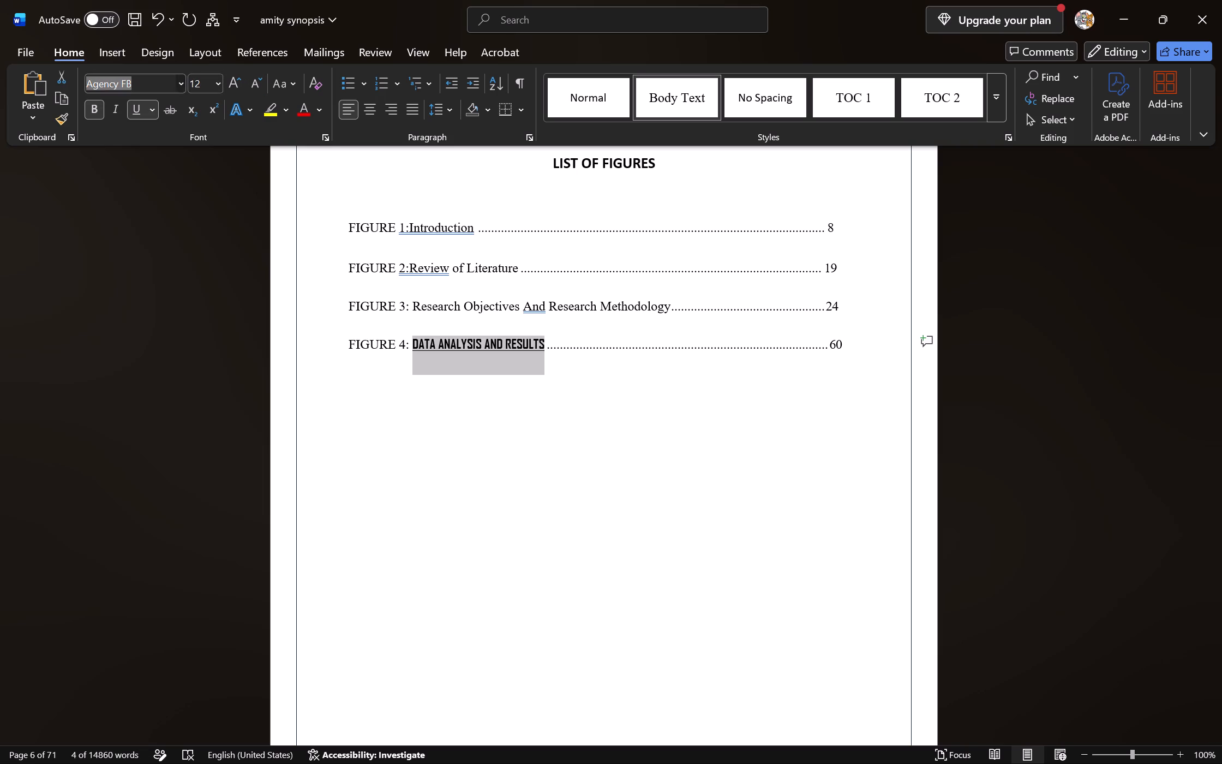
{"action": "left_click", "coordinate": [175, 192]}
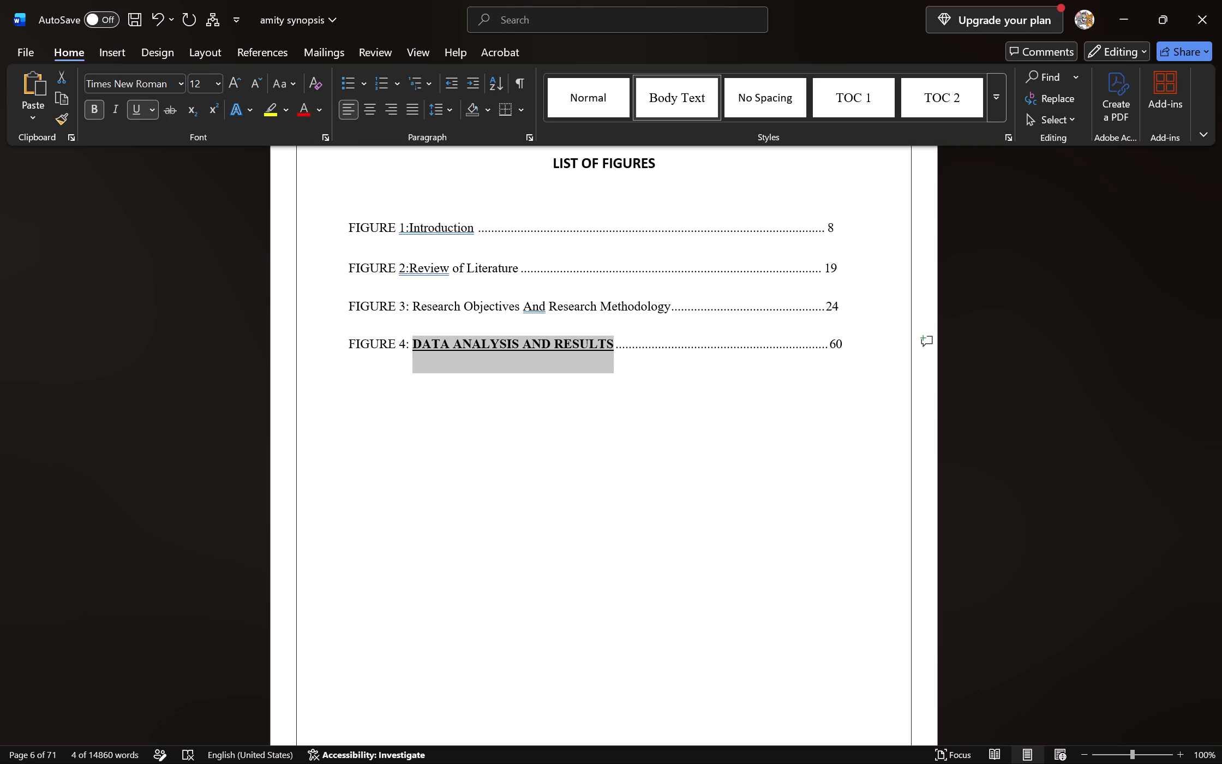
{"action": "left_click", "coordinate": [97, 108]}
{"action": "left_click", "coordinate": [136, 108]}
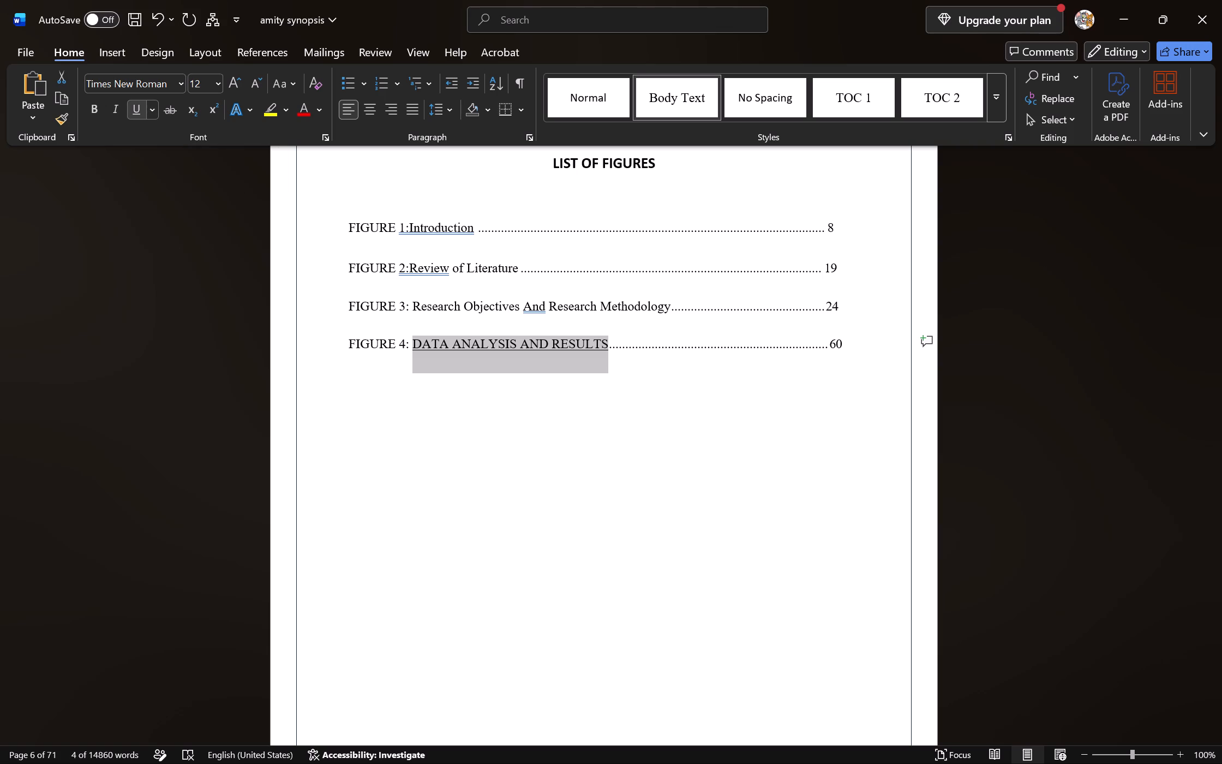
Change the Figure 4 title's letter case to Capitalize Each Word.
{"action": "left_click", "coordinate": [273, 91]}
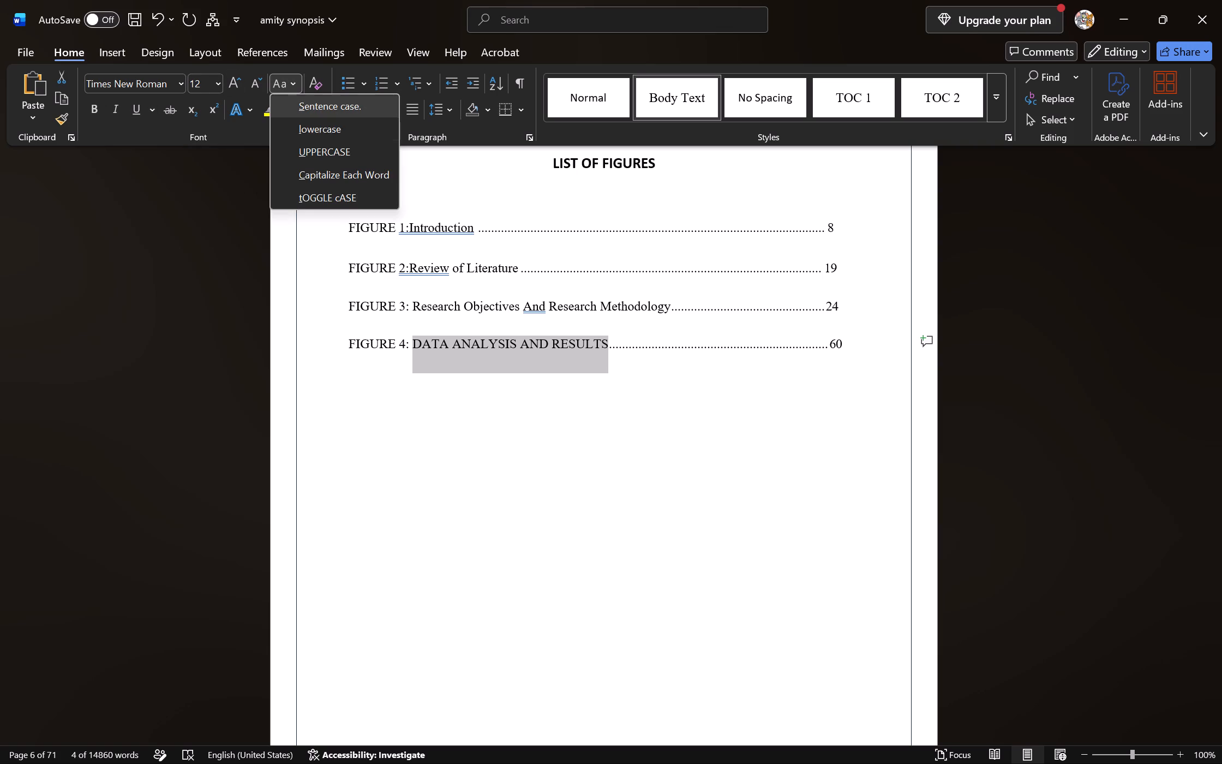
{"action": "left_click", "coordinate": [316, 179]}
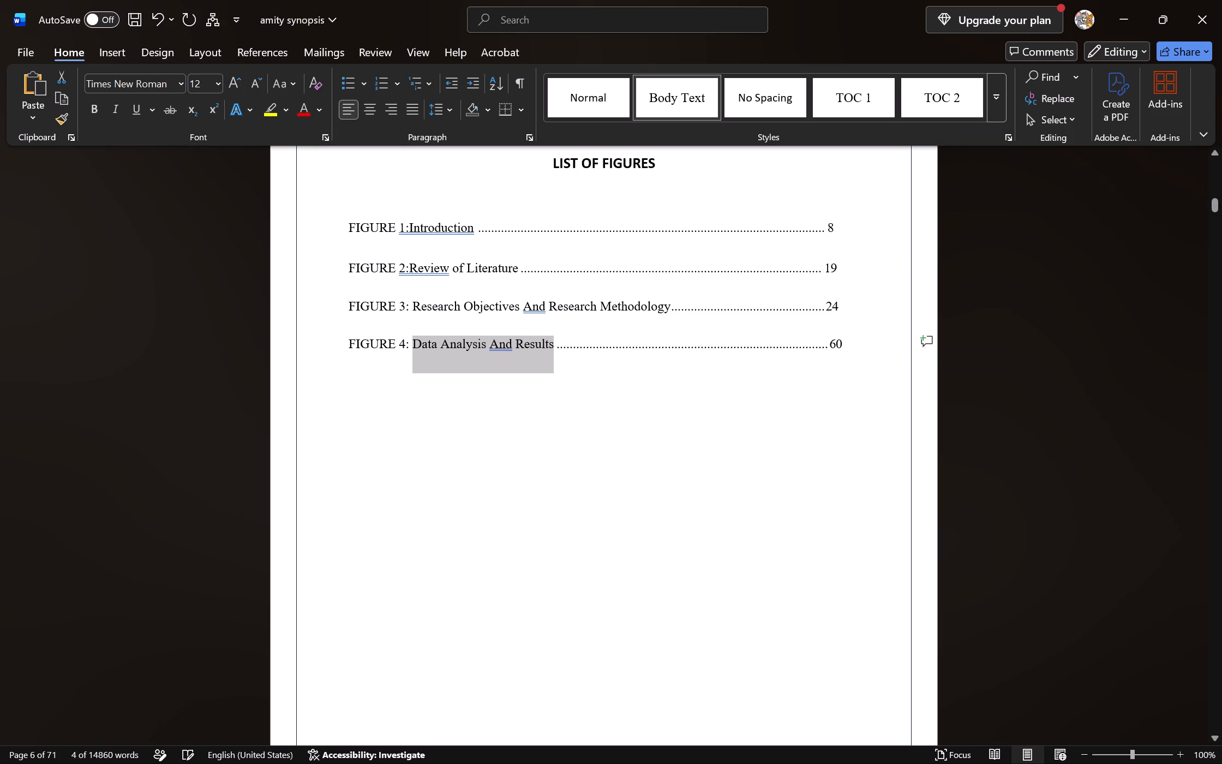
{"action": "left_click", "coordinate": [461, 466]}
Change "And" to lowercase "and" in the Figure 4 and Figure 3 titles.
{"action": "left_click", "coordinate": [498, 350]}
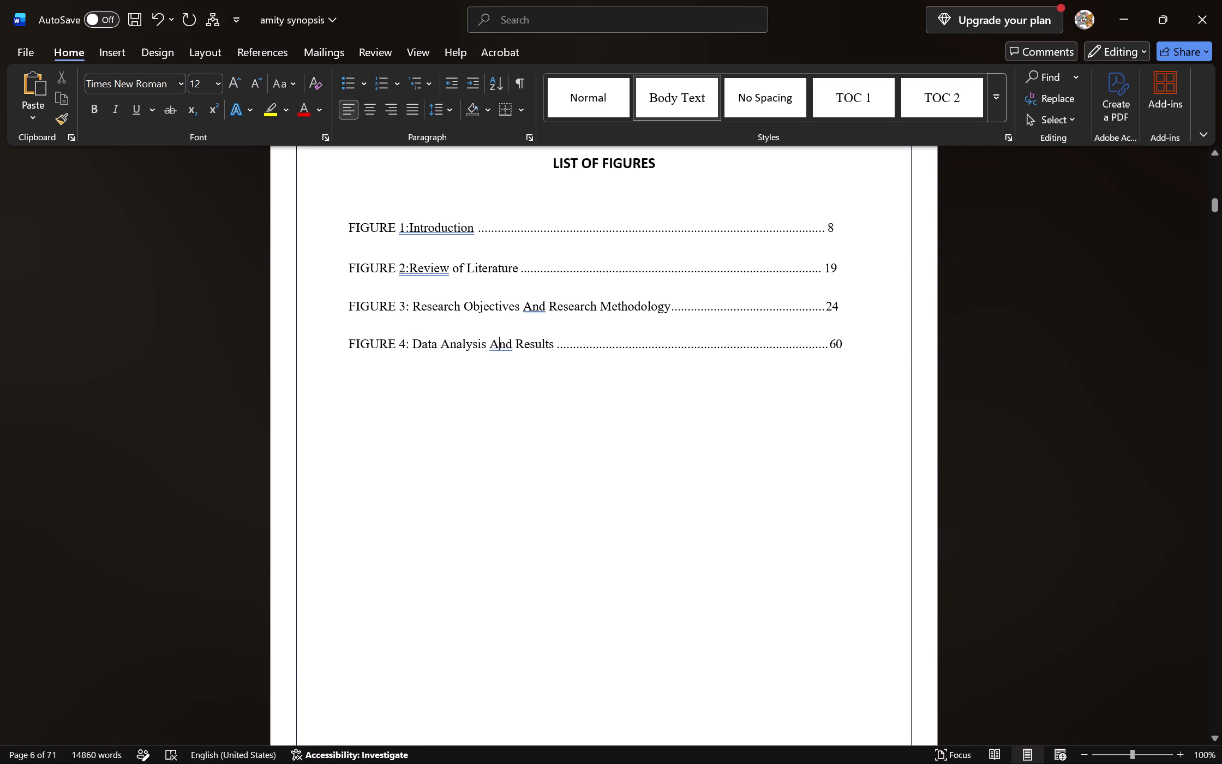
{"action": "key", "text": "BackSpace"}
{"action": "key", "text": "a"}
{"action": "left_click", "coordinate": [533, 310]}
{"action": "key", "text": "BackSpace"}
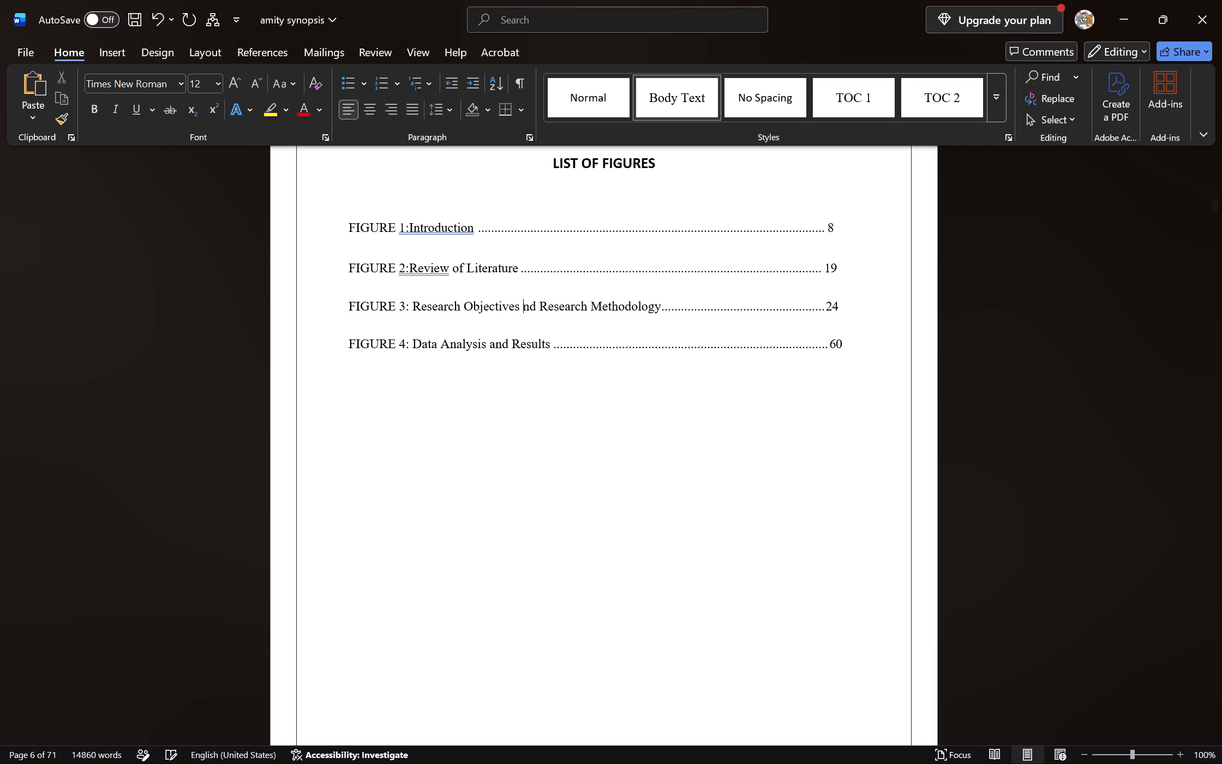
{"action": "key", "text": "a"}
Add a space after the colon in the Figure 2 and Figure 1 entries.
{"action": "left_click", "coordinate": [409, 273]}
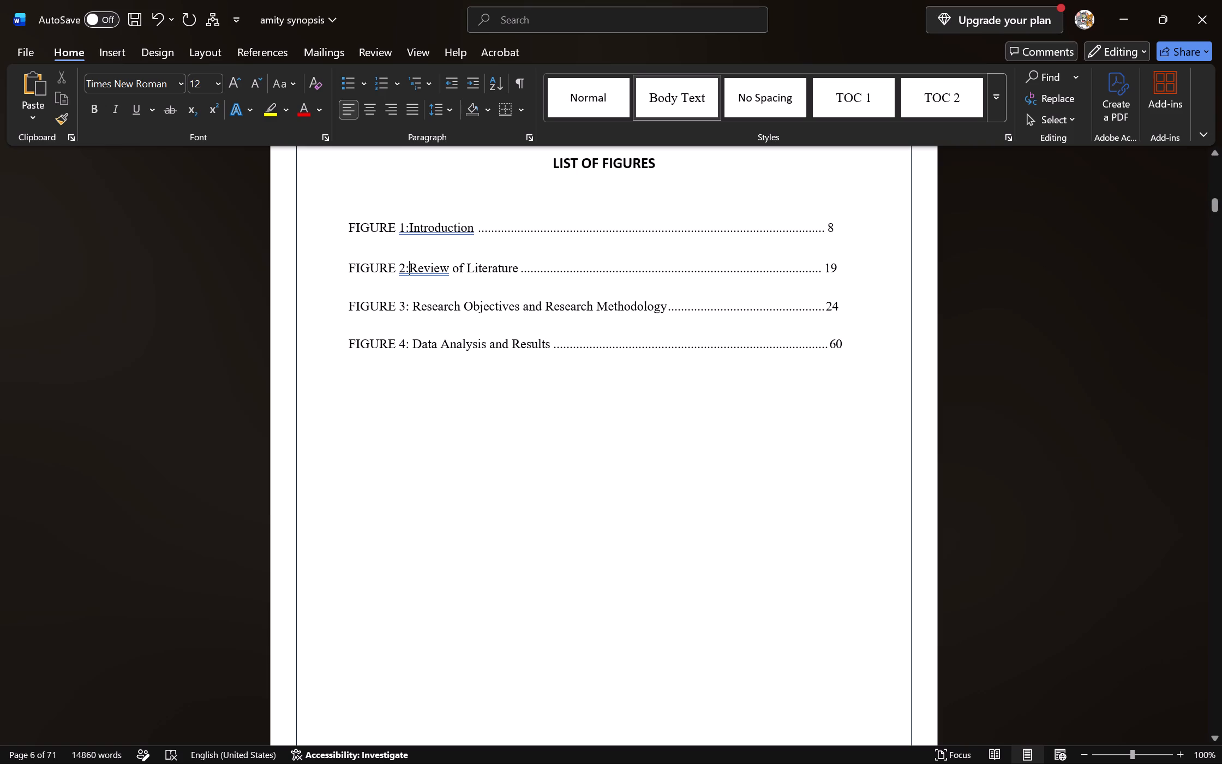
{"action": "key", "text": "space"}
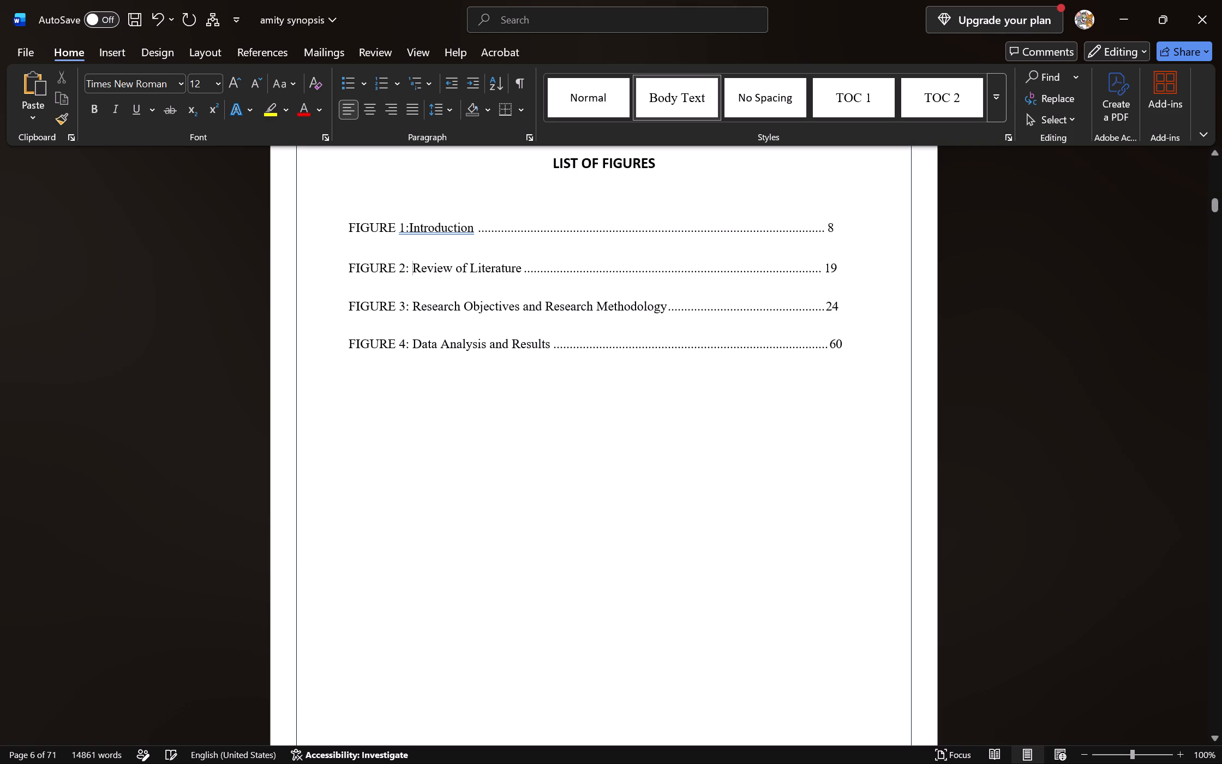
{"action": "left_click", "coordinate": [409, 231]}
{"action": "key", "text": "space"}
Set the page number of the Figure 4 entry to 38.
{"action": "left_click", "coordinate": [860, 349]}
{"action": "key", "text": "Left"}
{"action": "key", "text": "BackSpace"}
{"action": "key", "text": "BackSpace"}
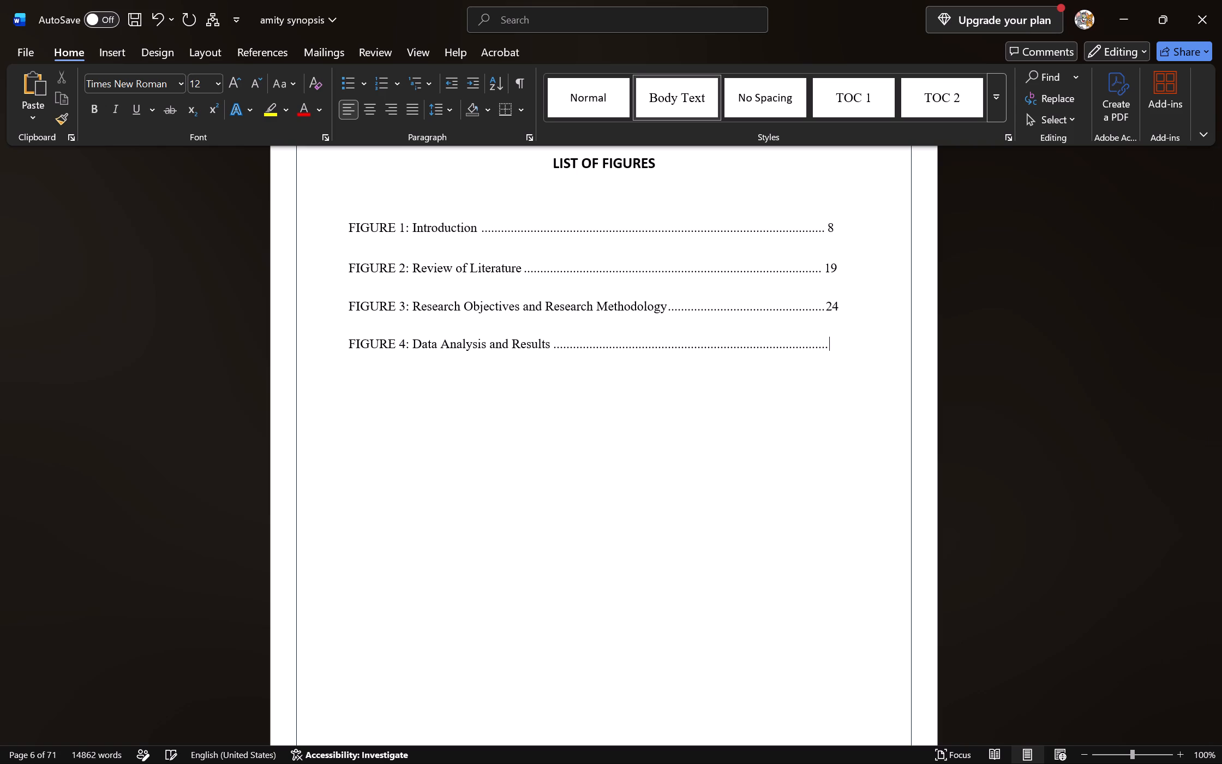
{"action": "type", "text": "38"}
Examine the pages around the List of Figures, including the List of Tables and the start of Chapter 1.
{"action": "scroll", "coordinate": [700, 458], "scroll_direction": "down", "scroll_amount": 4}
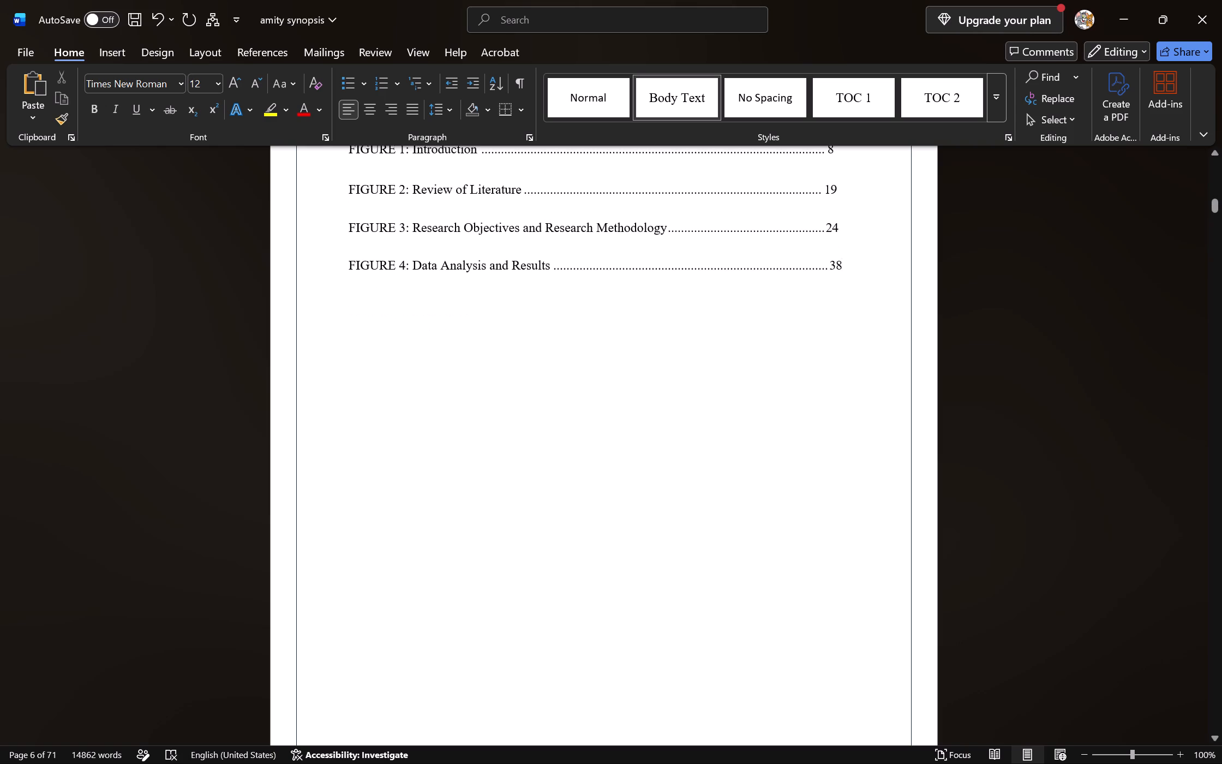
{"action": "scroll", "coordinate": [700, 458], "scroll_direction": "down", "scroll_amount": 12}
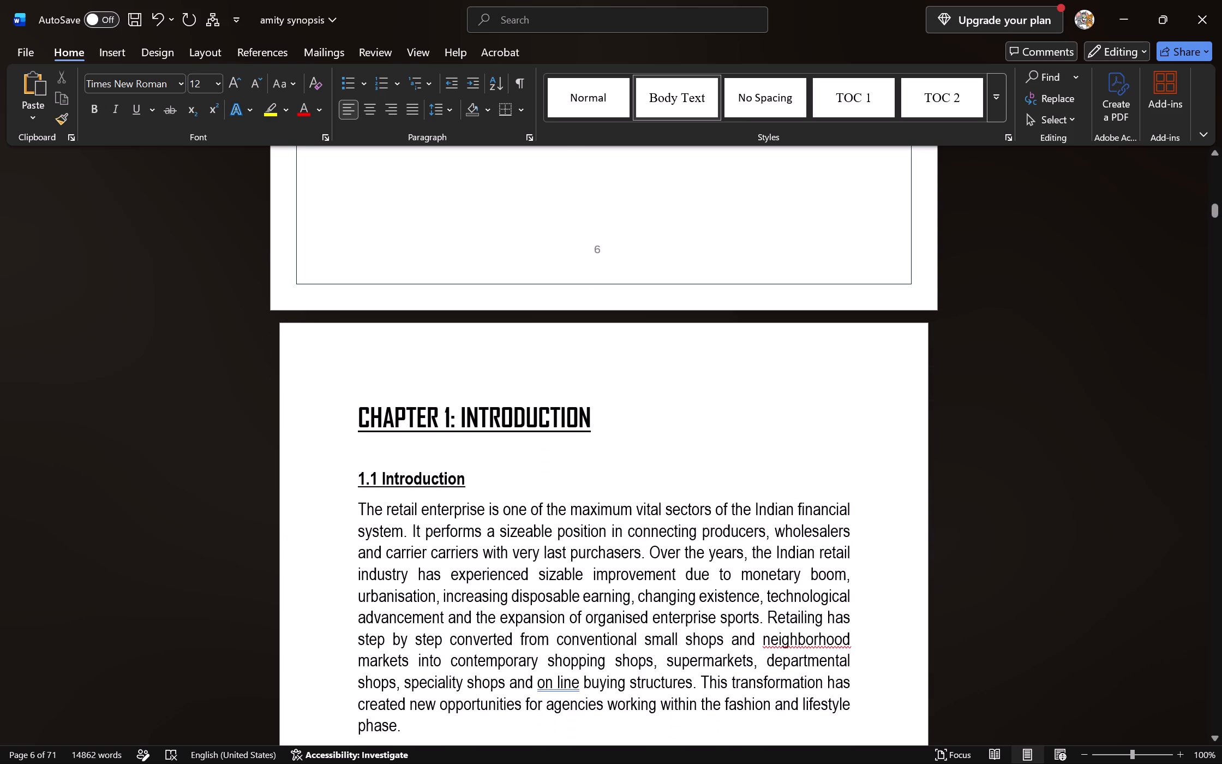
{"action": "scroll", "coordinate": [720, 403], "scroll_direction": "down", "scroll_amount": 6}
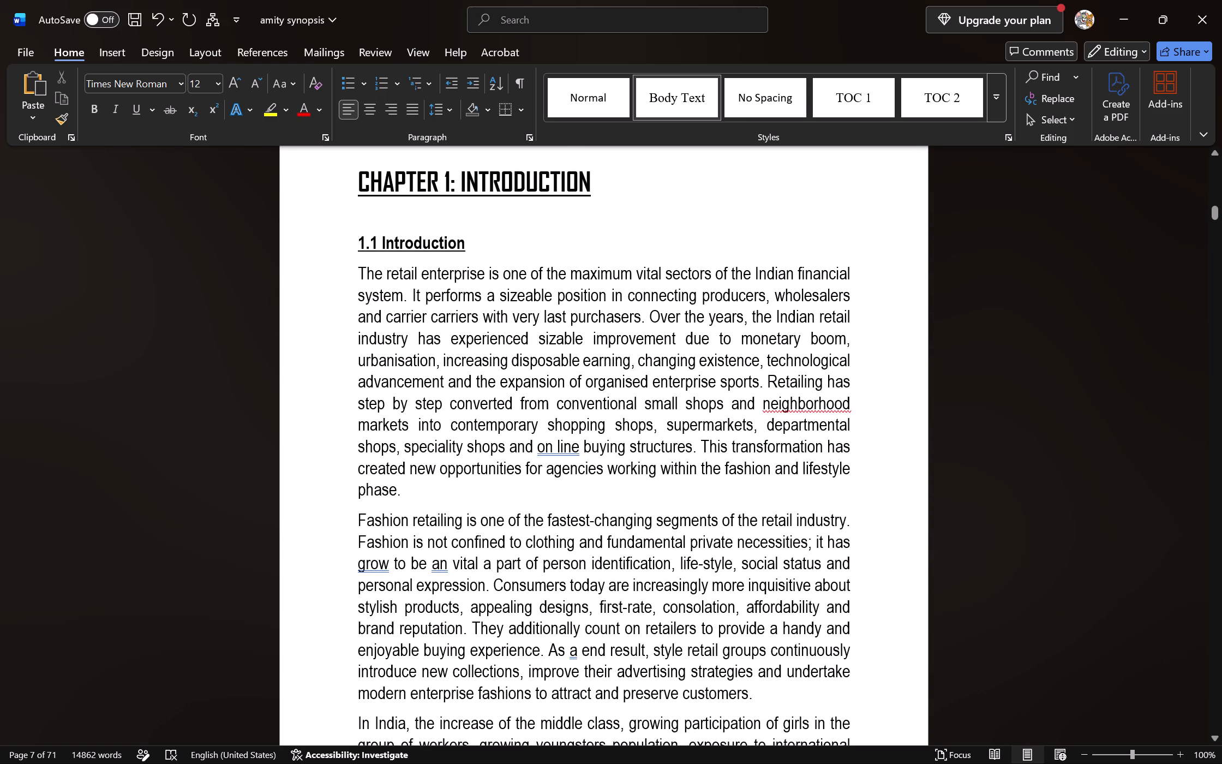
{"action": "scroll", "coordinate": [720, 403], "scroll_direction": "up", "scroll_amount": 6}
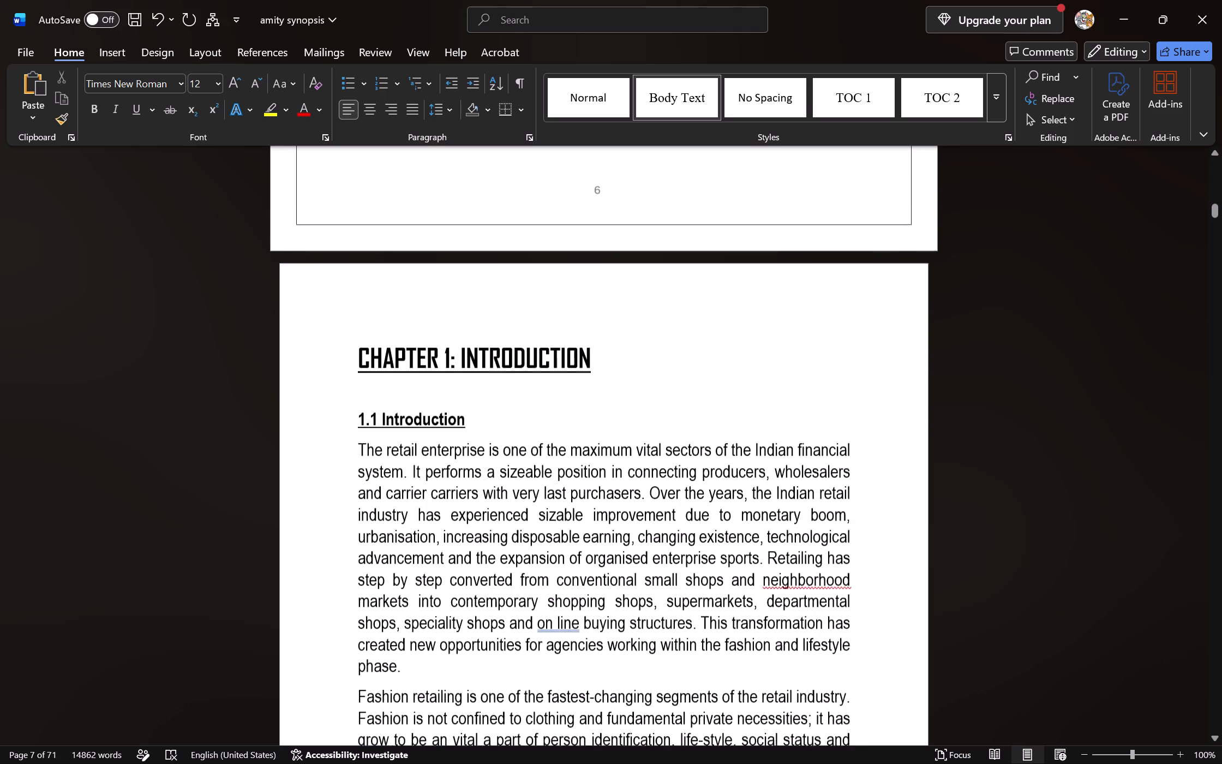
{"action": "scroll", "coordinate": [720, 403], "scroll_direction": "up", "scroll_amount": 20}
{"action": "scroll", "coordinate": [720, 403], "scroll_direction": "up", "scroll_amount": 13}
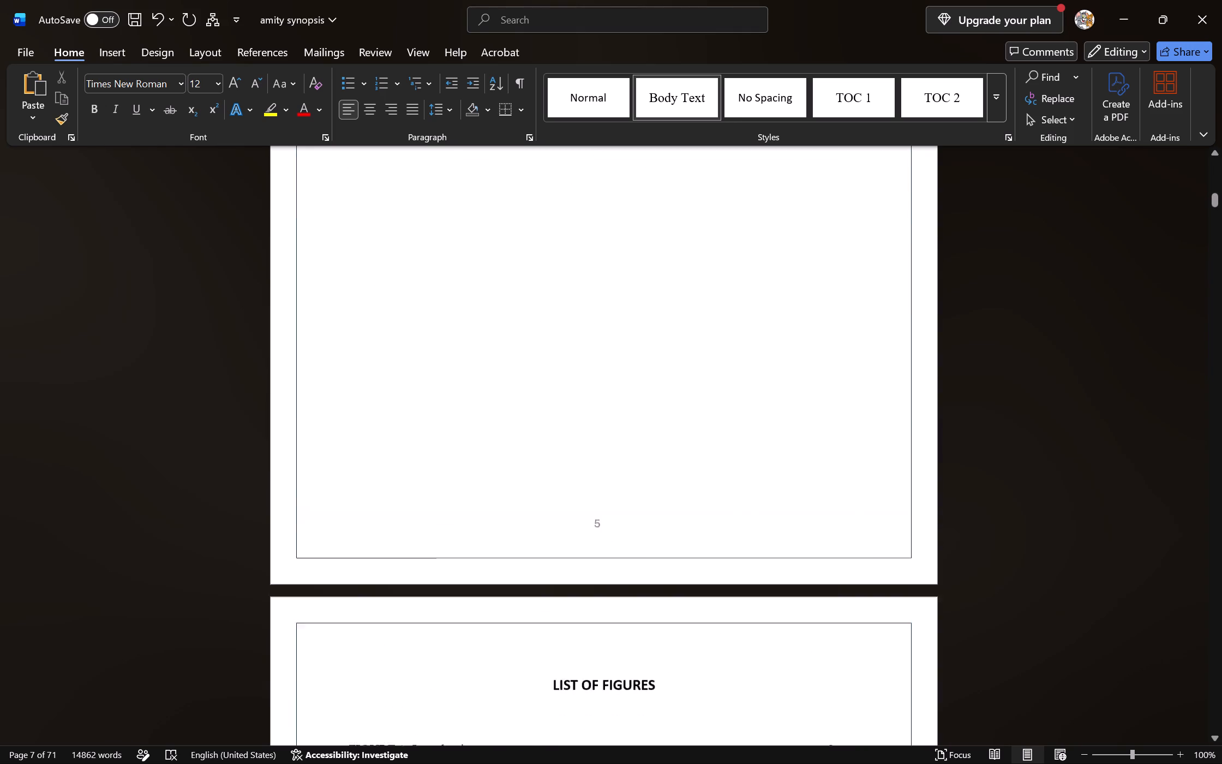
{"action": "scroll", "coordinate": [720, 403], "scroll_direction": "up", "scroll_amount": 8}
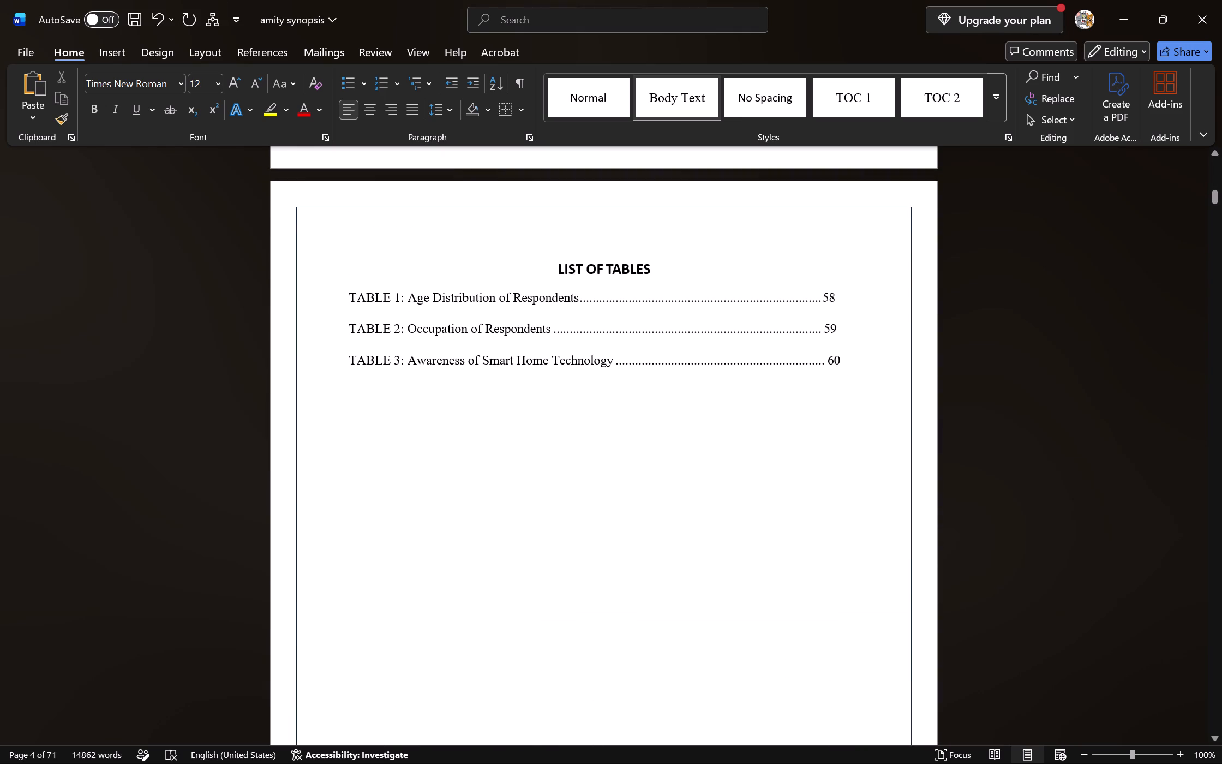
{"action": "scroll", "coordinate": [591, 411], "scroll_direction": "down", "scroll_amount": 4}
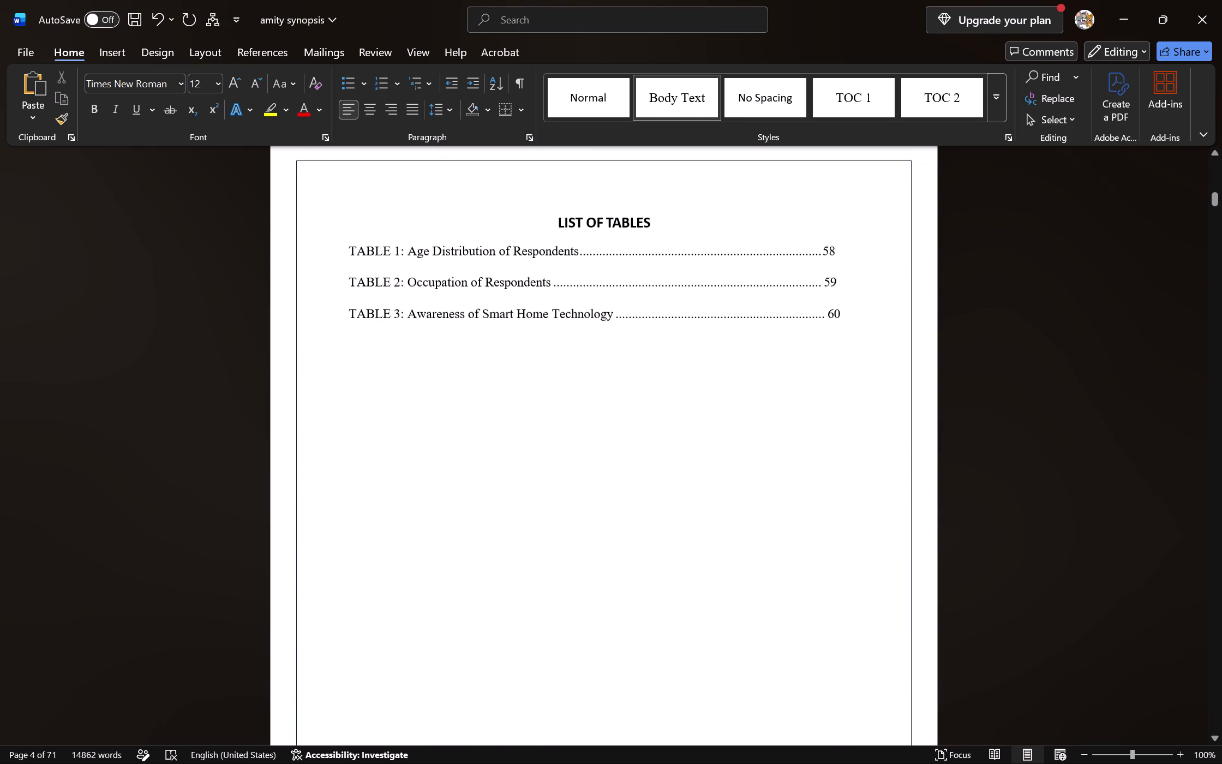
{"action": "scroll", "coordinate": [590, 411], "scroll_direction": "down", "scroll_amount": 20}
{"action": "scroll", "coordinate": [590, 411], "scroll_direction": "down", "scroll_amount": 20}
{"action": "scroll", "coordinate": [590, 411], "scroll_direction": "down", "scroll_amount": 7}
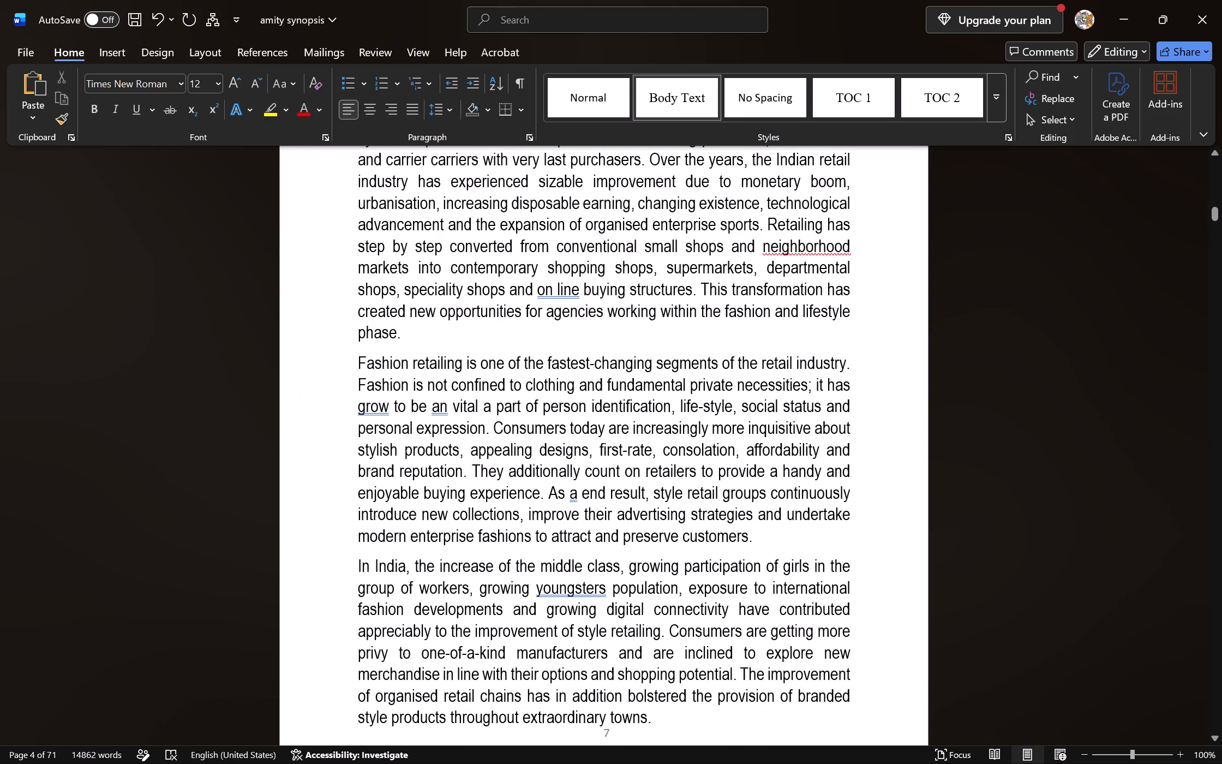
Convert the age group data under 4.3.1 Age Group of Respondents into a four-column table, separating text at tabs.
{"action": "left_click_drag", "start_coordinate": [1213, 214], "coordinate": [1221, 246]}
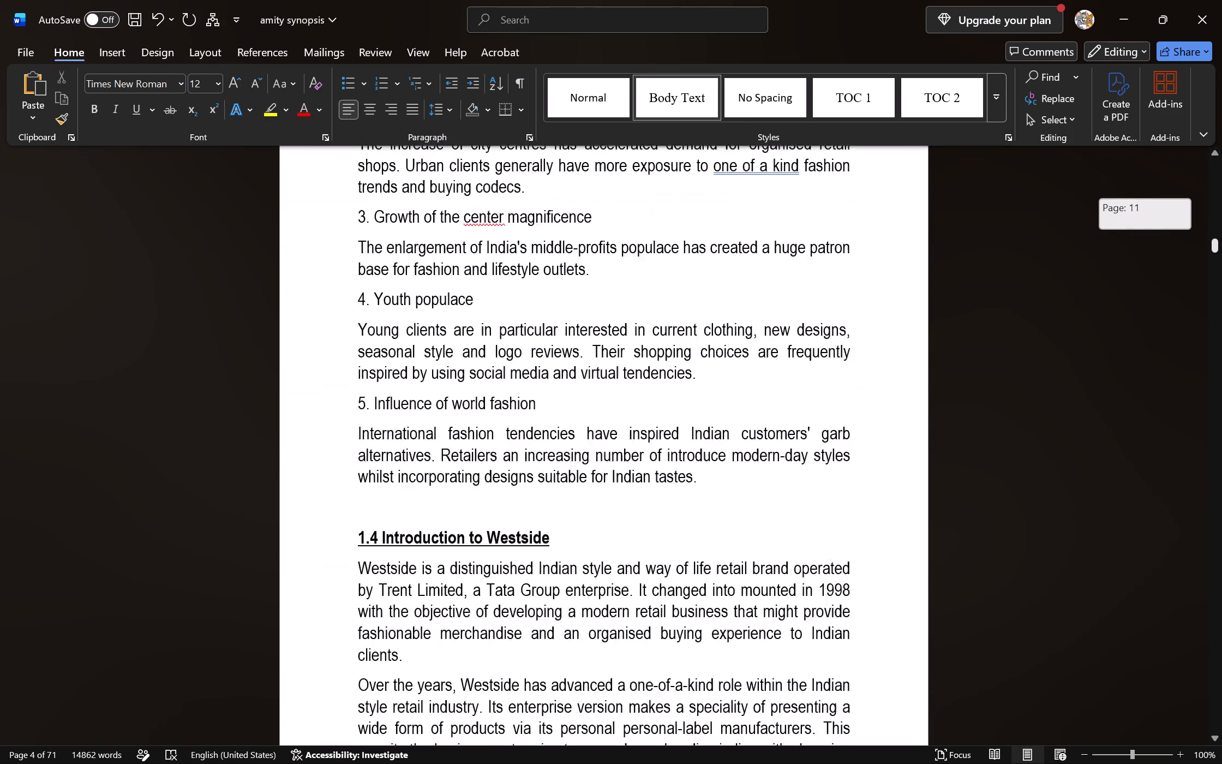
{"action": "left_click_drag", "start_coordinate": [1221, 246], "coordinate": [1221, 291]}
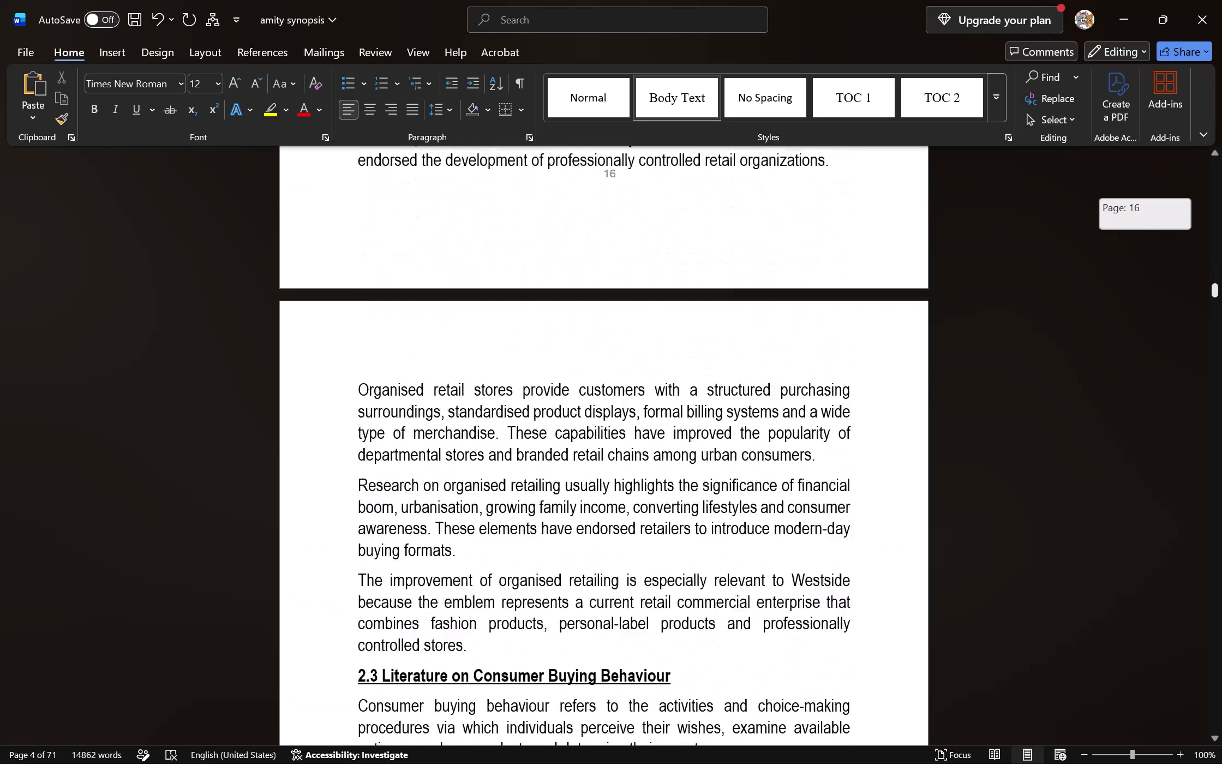
{"action": "left_click_drag", "start_coordinate": [1221, 291], "coordinate": [1221, 336]}
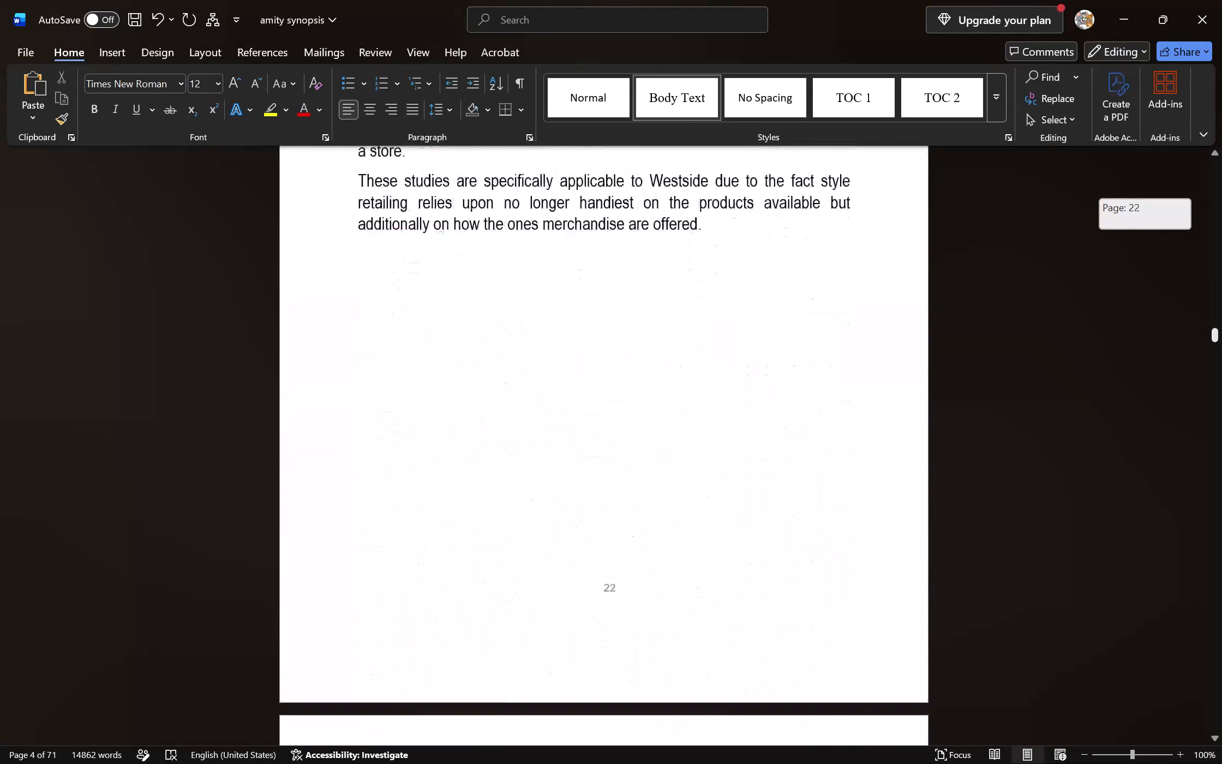
{"action": "left_click_drag", "start_coordinate": [1221, 336], "coordinate": [1221, 368]}
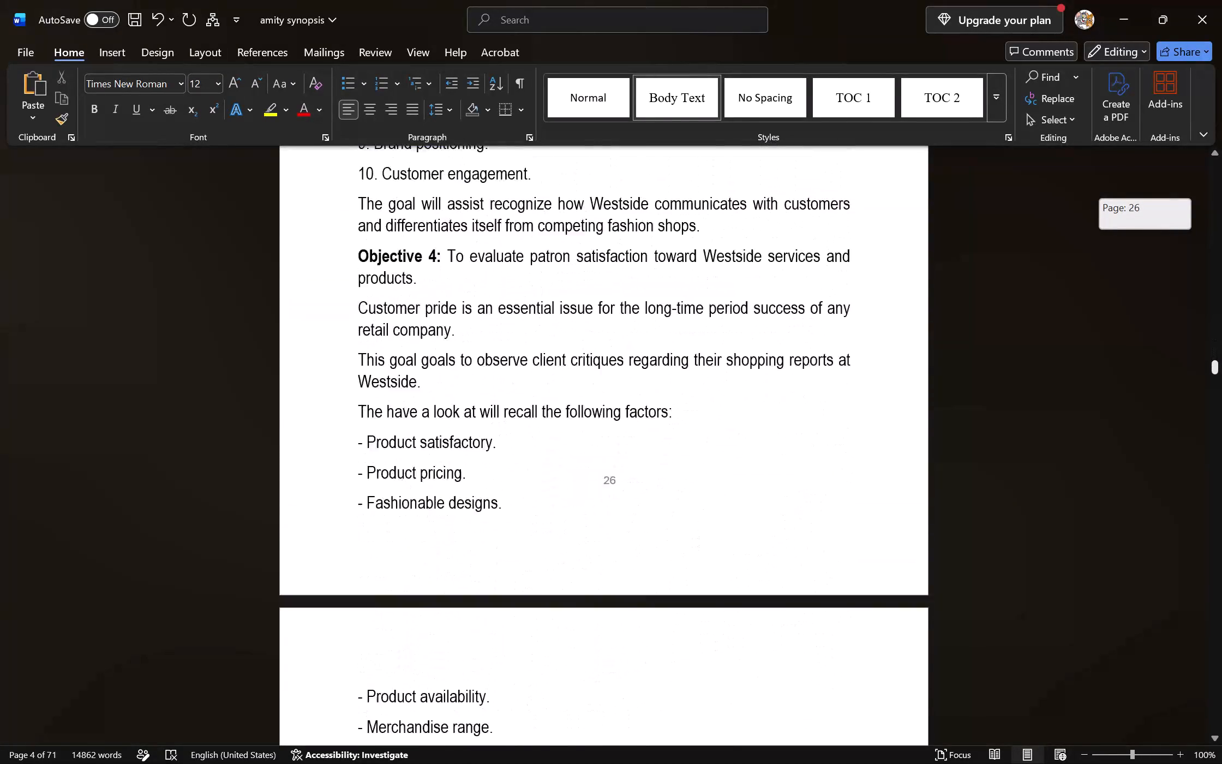
{"action": "left_click_drag", "start_coordinate": [1221, 368], "coordinate": [1221, 398]}
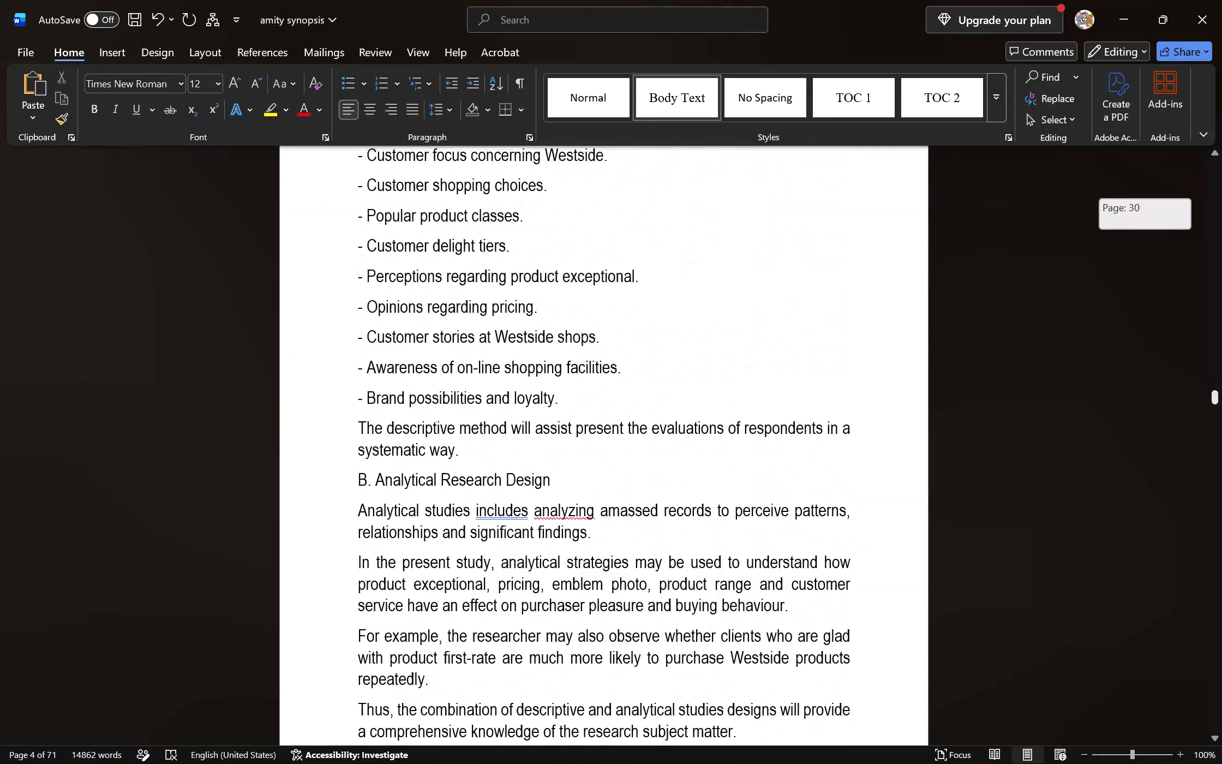
{"action": "left_click_drag", "start_coordinate": [1221, 398], "coordinate": [1221, 437]}
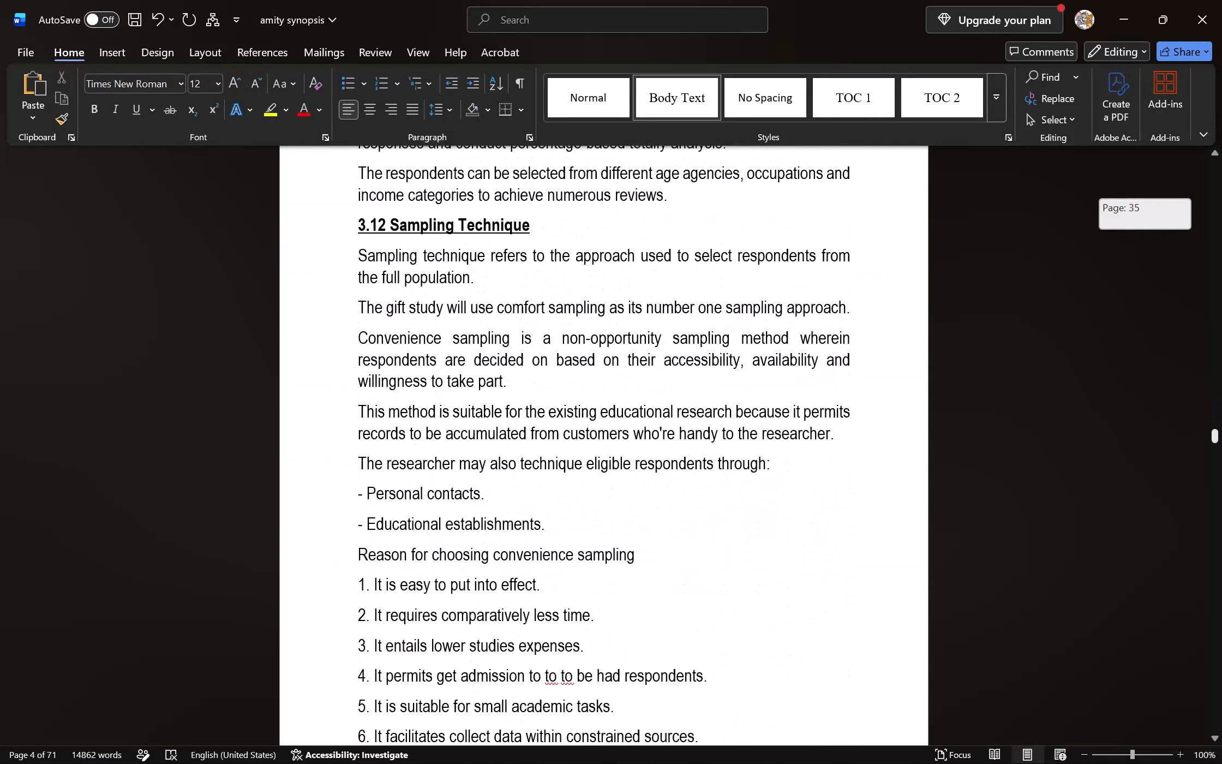
{"action": "left_click_drag", "start_coordinate": [1221, 437], "coordinate": [1217, 453]}
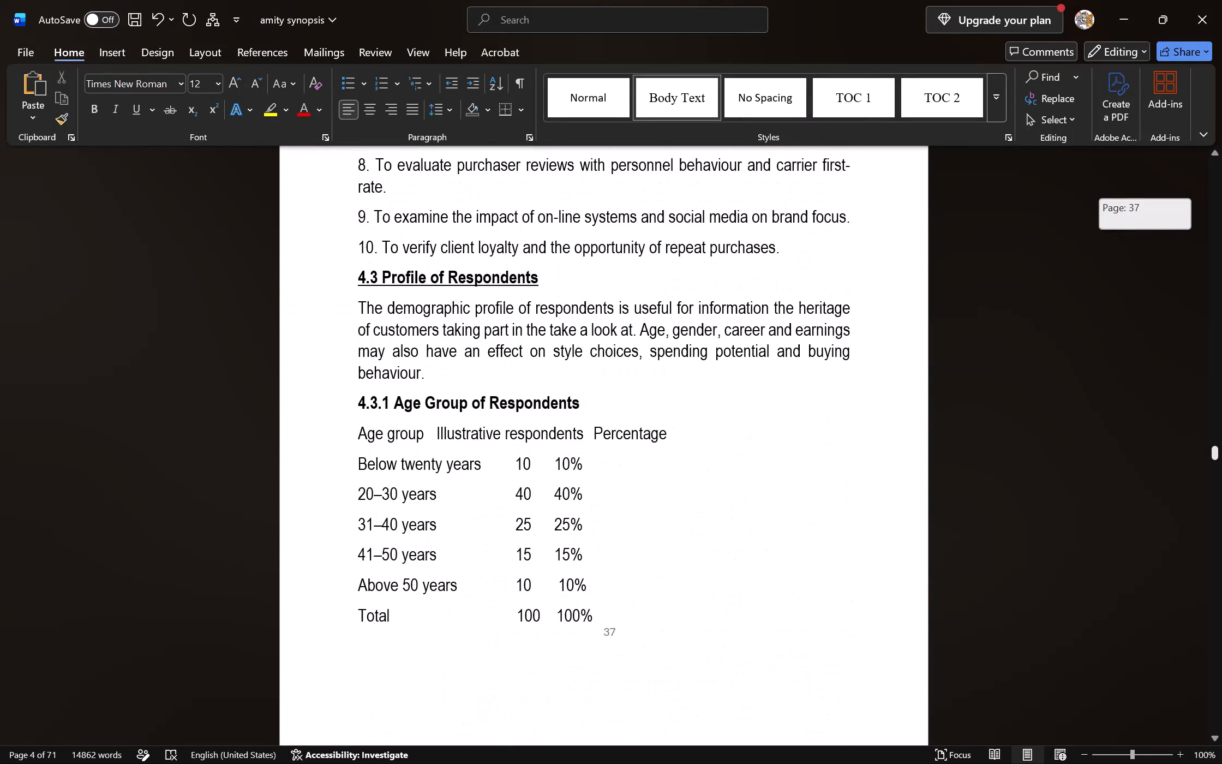
{"action": "left_click_drag", "start_coordinate": [1217, 453], "coordinate": [1220, 456]}
{"action": "left_click_drag", "start_coordinate": [352, 247], "coordinate": [440, 276]}
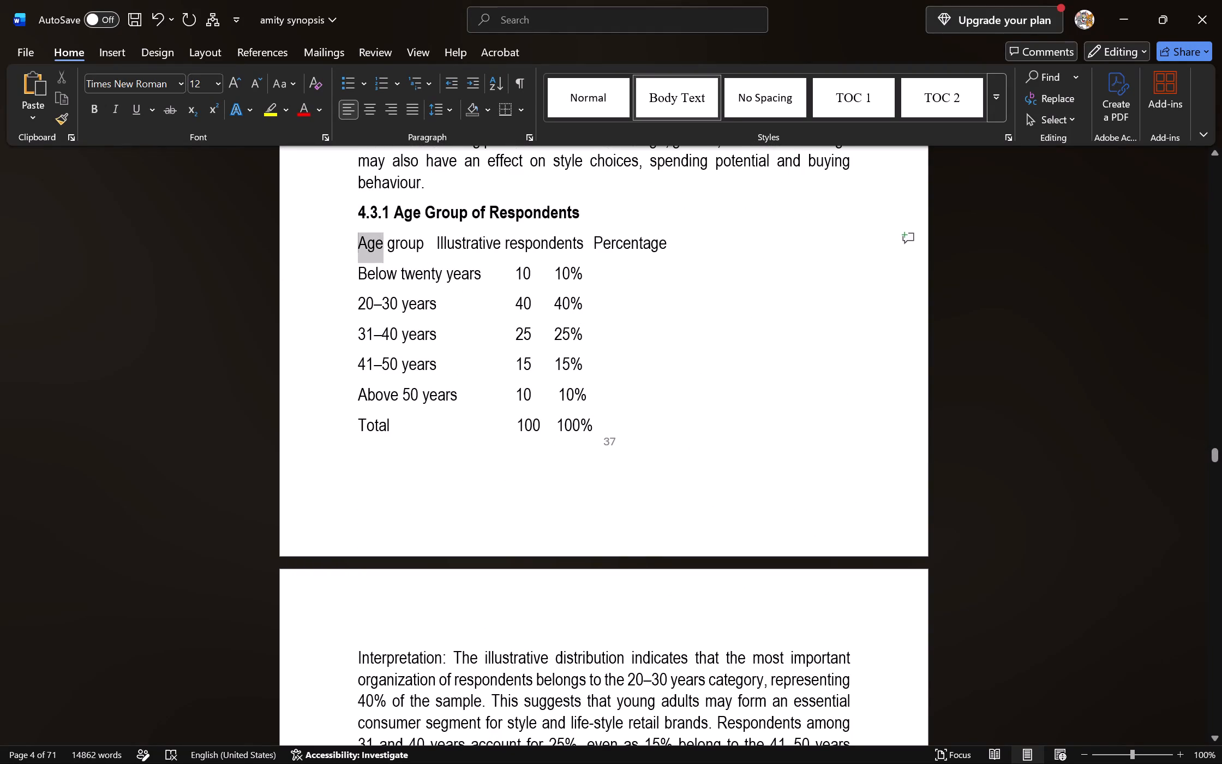
{"action": "left_click_drag", "start_coordinate": [440, 276], "coordinate": [668, 421]}
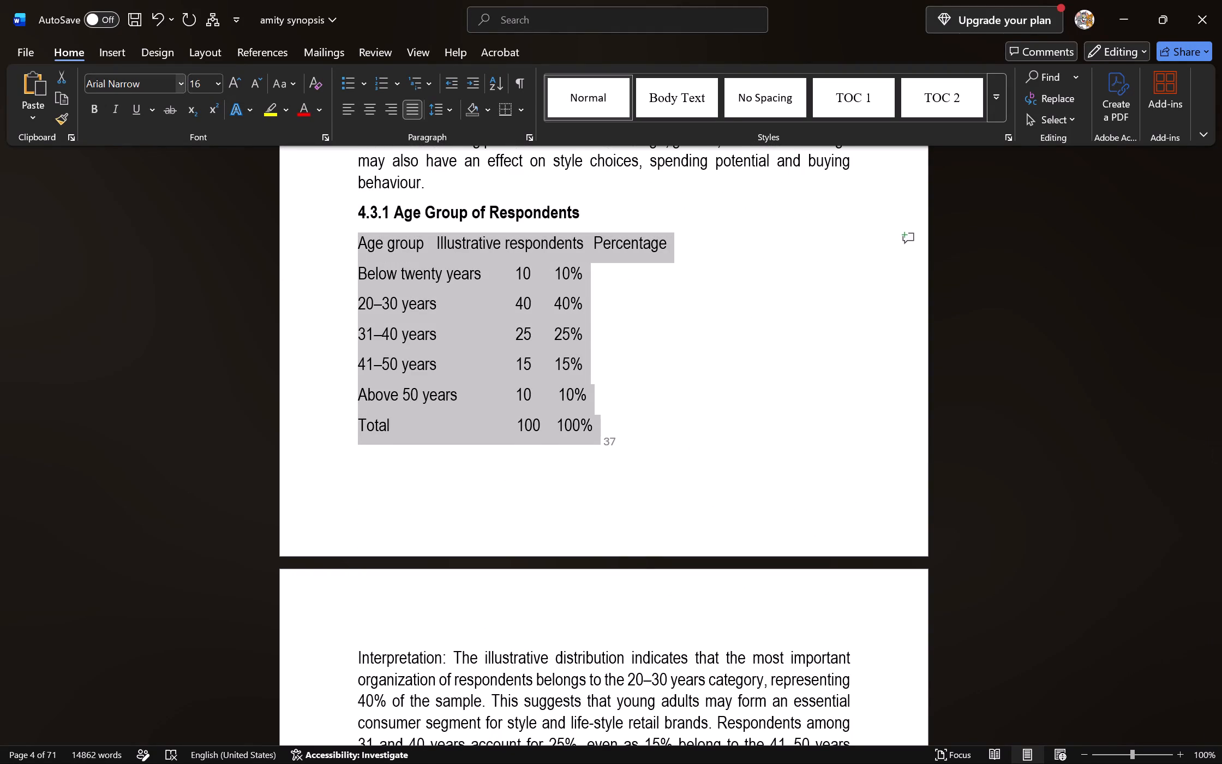
{"action": "left_click", "coordinate": [112, 58]}
{"action": "left_click", "coordinate": [127, 80]}
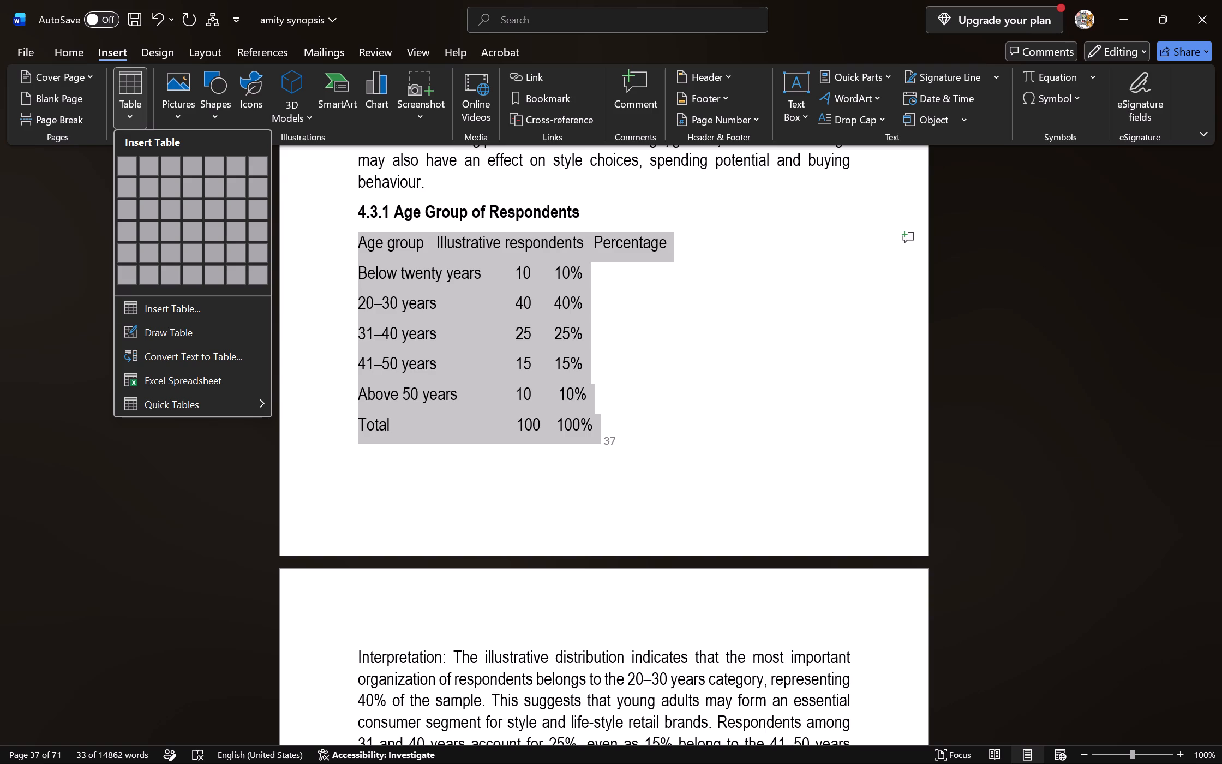
{"action": "left_click", "coordinate": [183, 359]}
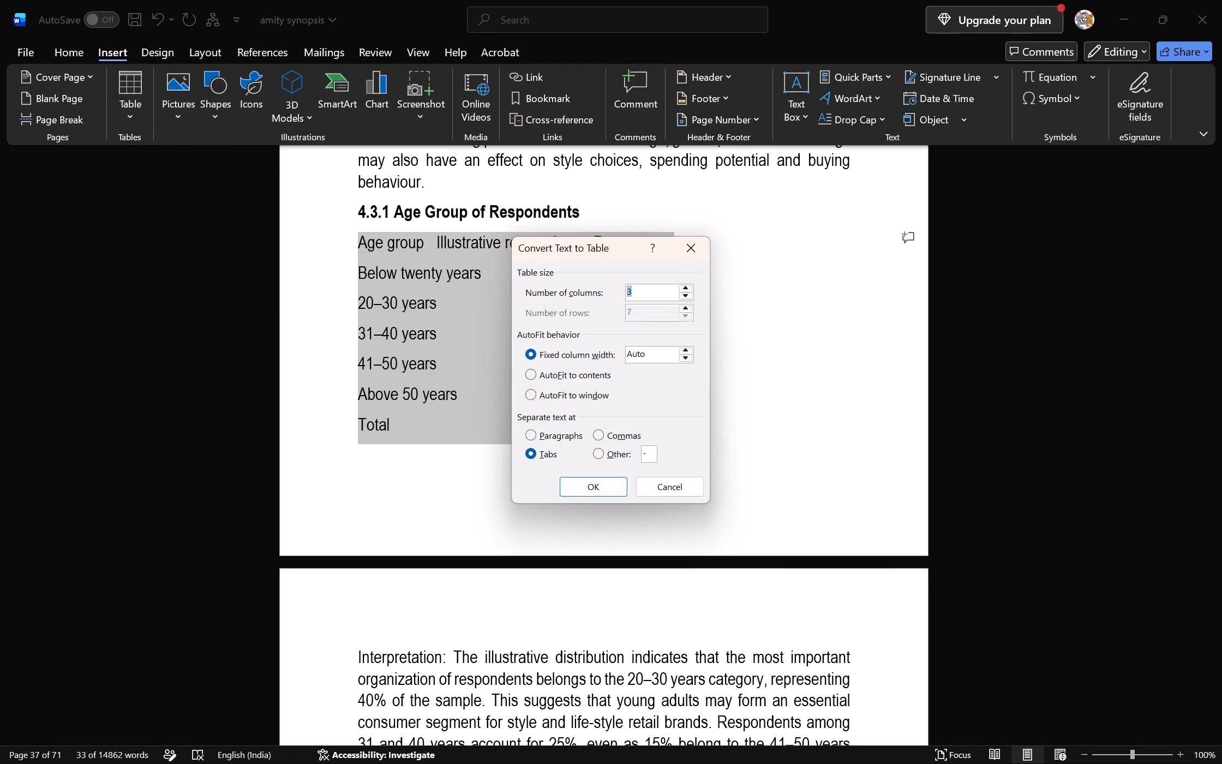
{"action": "left_click", "coordinate": [685, 286]}
{"action": "left_click", "coordinate": [608, 486]}
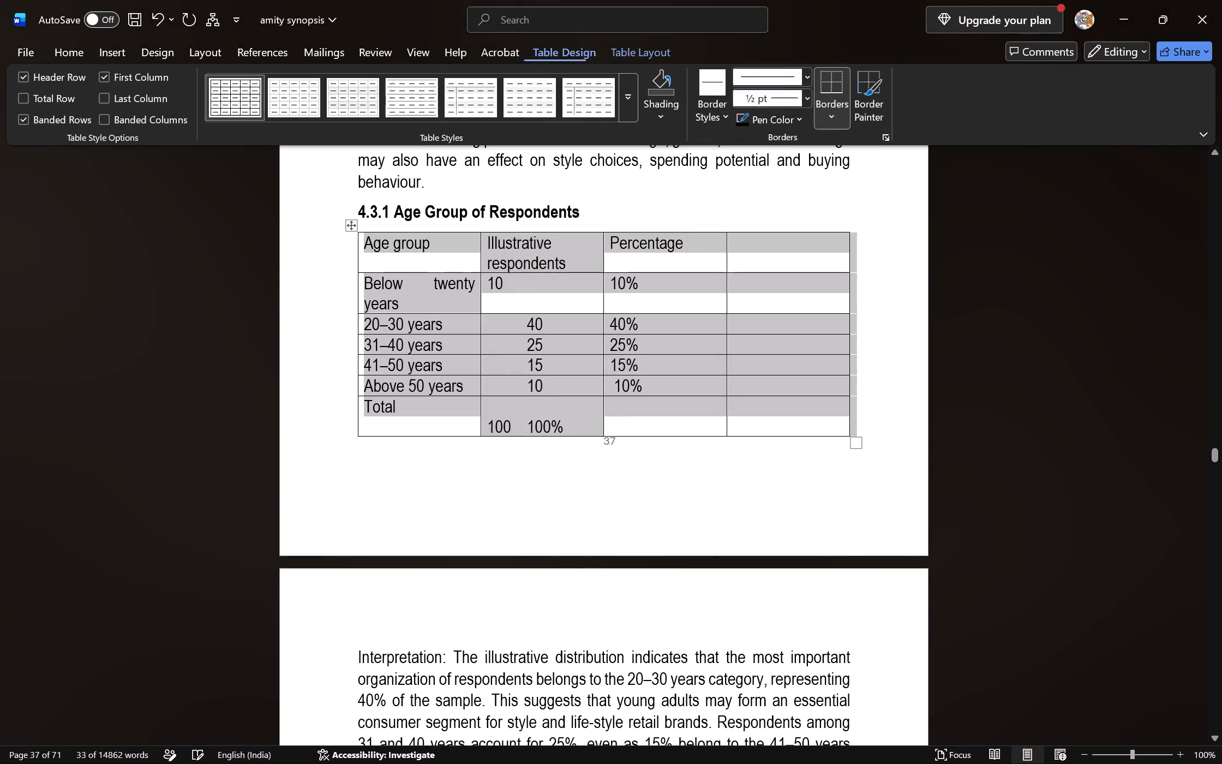
{"action": "left_click", "coordinate": [642, 510]}
Delete the empty fourth column of the age group table.
{"action": "left_click", "coordinate": [805, 417]}
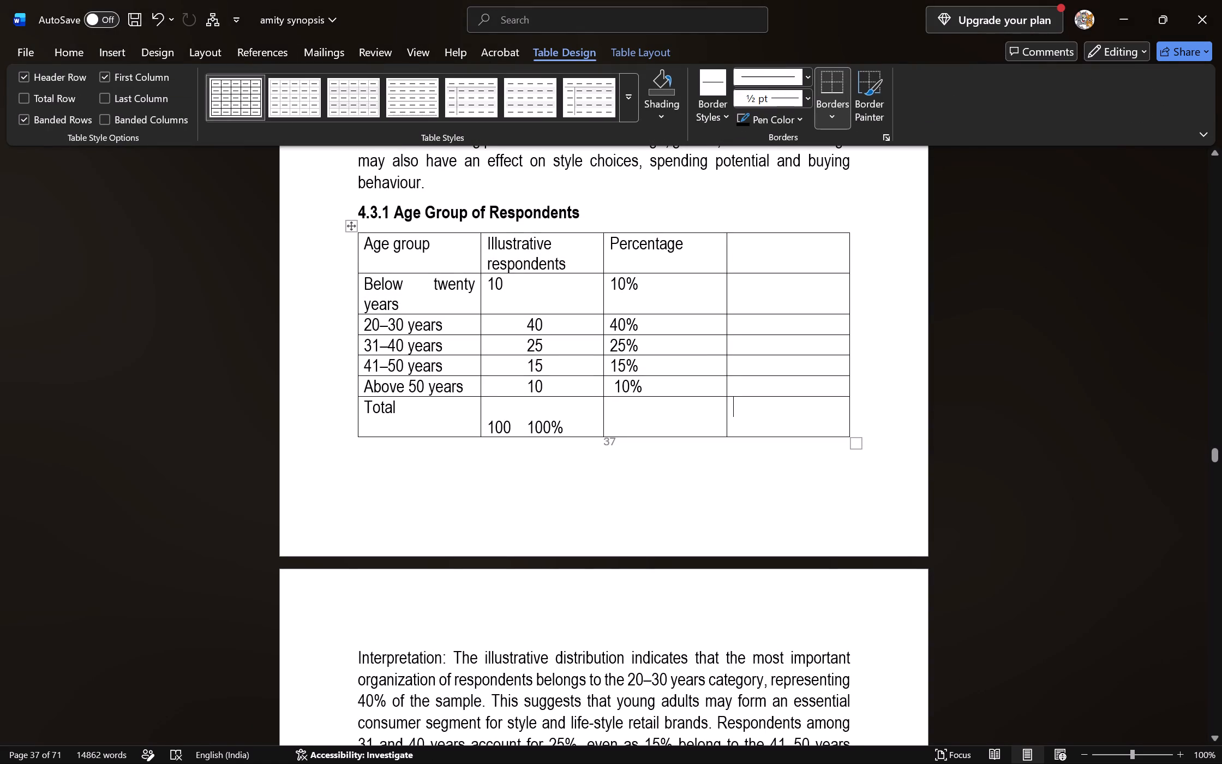
{"action": "right_click", "coordinate": [799, 237]}
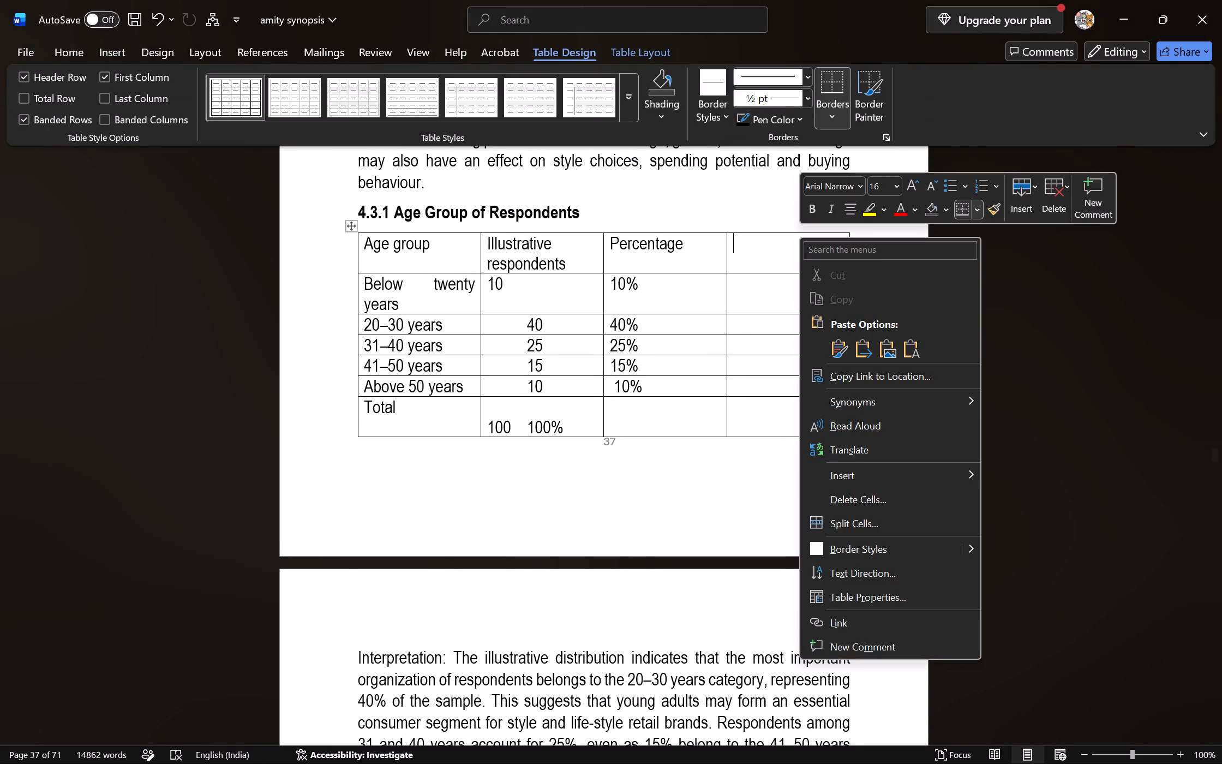
{"action": "left_click", "coordinate": [1046, 204]}
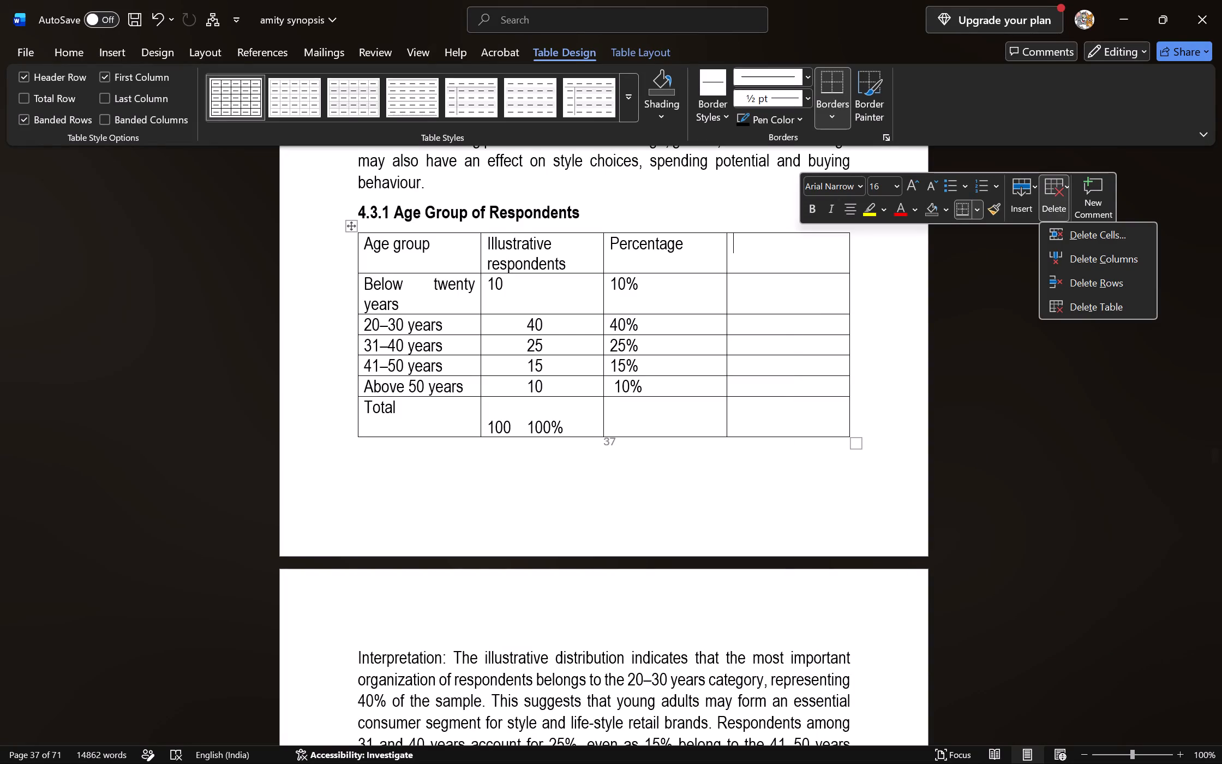
{"action": "left_click", "coordinate": [1090, 260]}
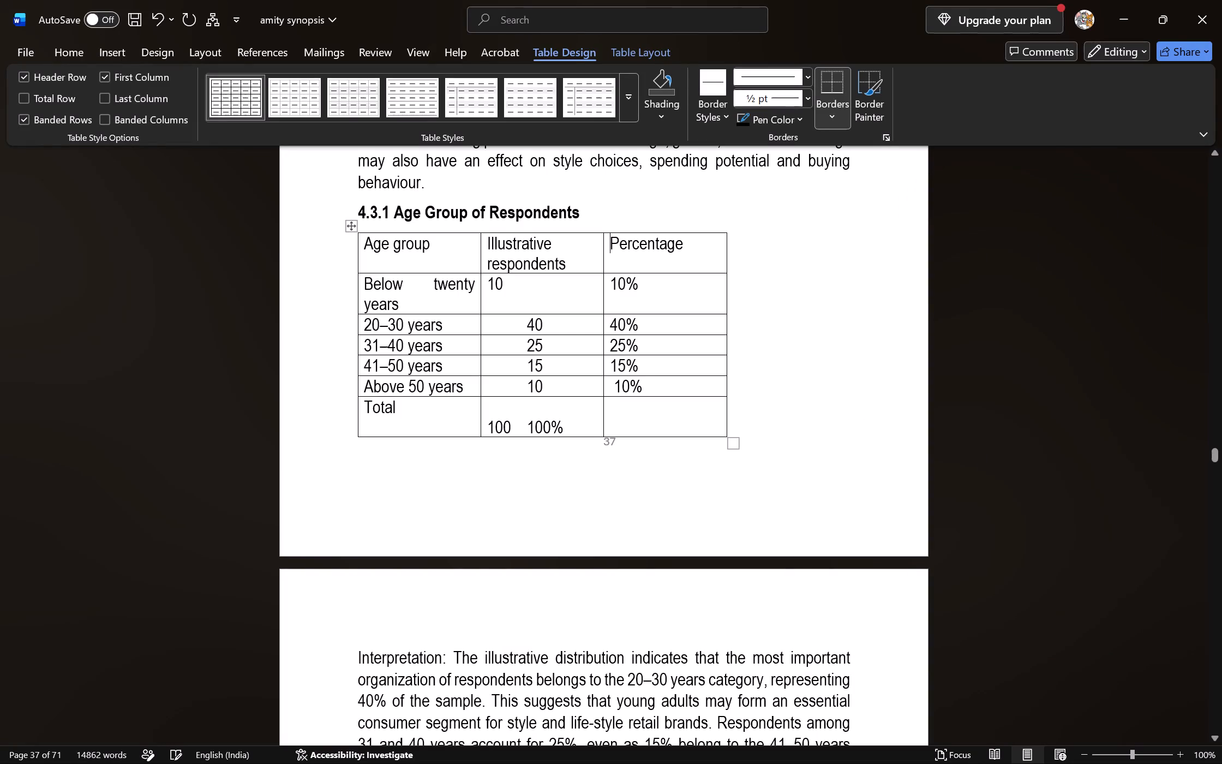
Clear the misplaced 100% and 100, including the extra line, from the Total row's Illustrative respondents cell.
{"action": "left_click", "coordinate": [514, 425]}
{"action": "left_click_drag", "start_coordinate": [529, 428], "coordinate": [572, 427]}
{"action": "key", "text": "BackSpace"}
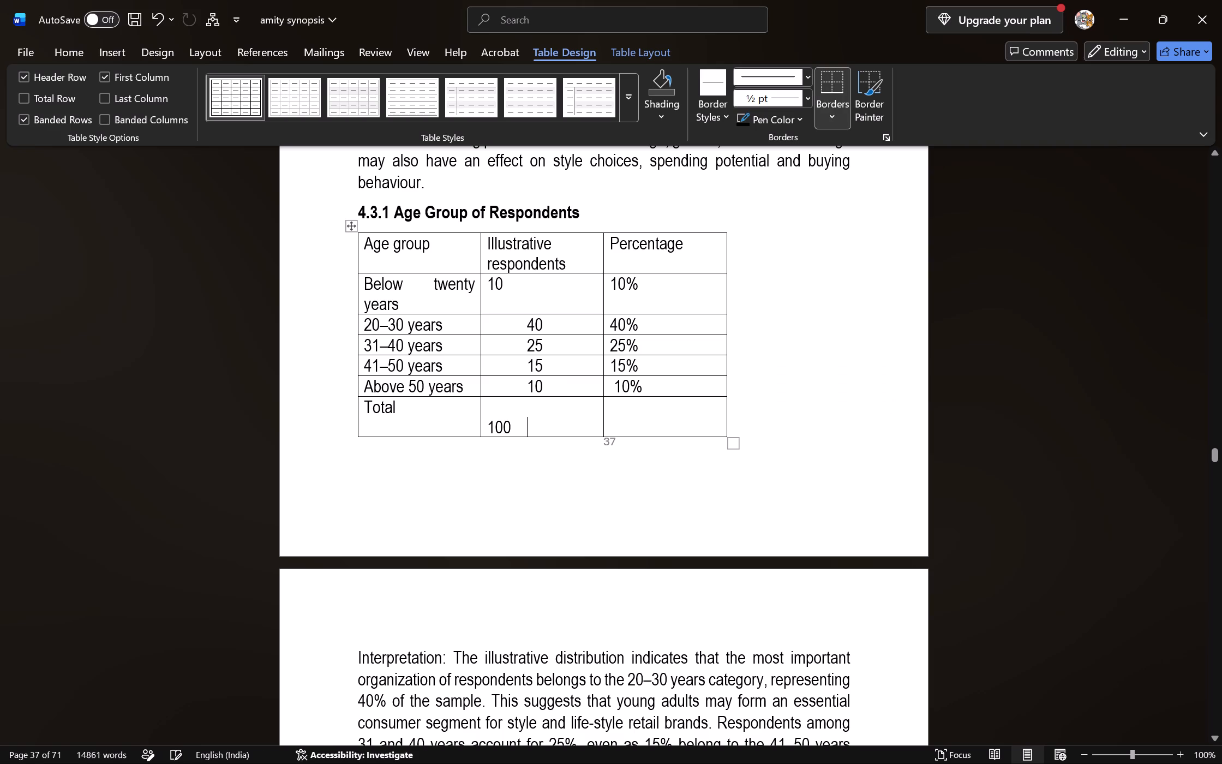
{"action": "left_click", "coordinate": [488, 424]}
{"action": "key", "text": "space"}
{"action": "key", "text": "space"}
{"action": "key", "text": "Right"}
{"action": "key", "text": "Right"}
{"action": "key", "text": "Right"}
{"action": "key", "text": "BackSpace"}
{"action": "key", "text": "BackSpace"}
{"action": "key", "text": "BackSpace"}
{"action": "key", "text": "BackSpace"}
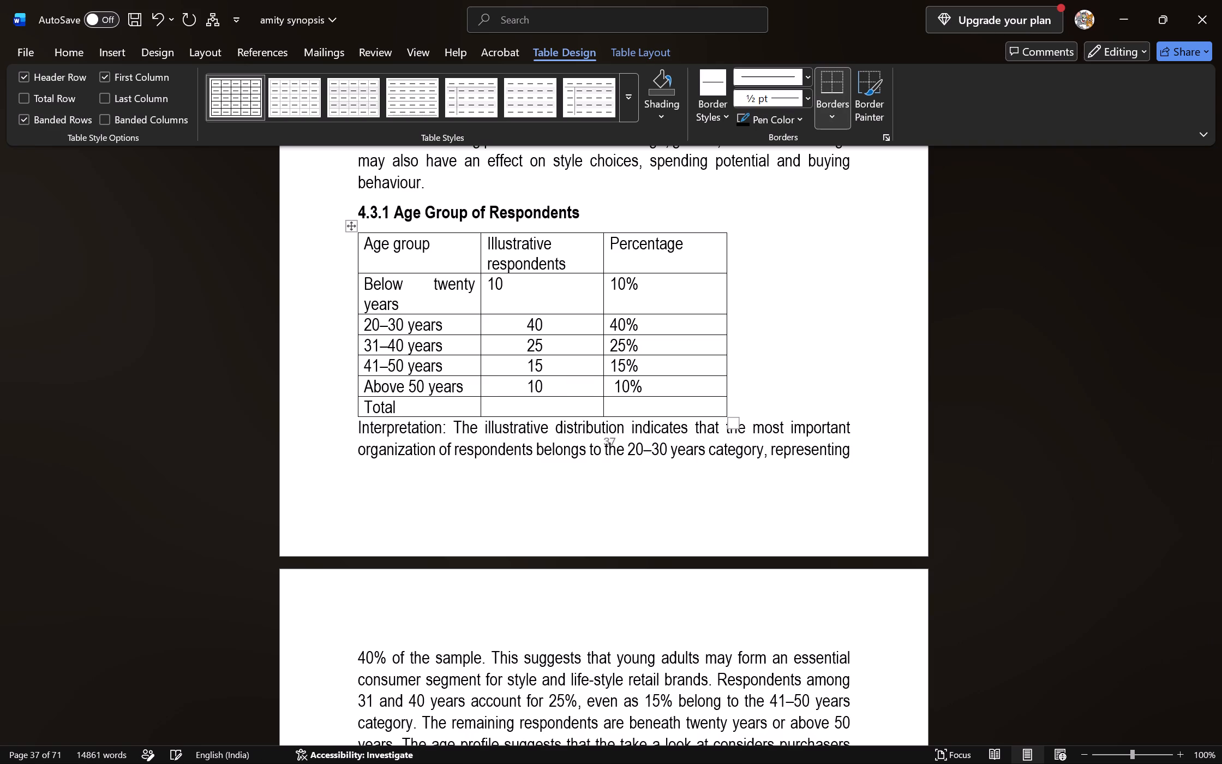
Enter 100 in the Total row under Illustrative respondents, roughly lined up with the numbers above it.
{"action": "left_click", "coordinate": [554, 406]}
{"action": "key", "text": "BackSpace"}
{"action": "key", "text": "BackSpace"}
{"action": "key", "text": "BackSpace"}
{"action": "key", "text": "BackSpace"}
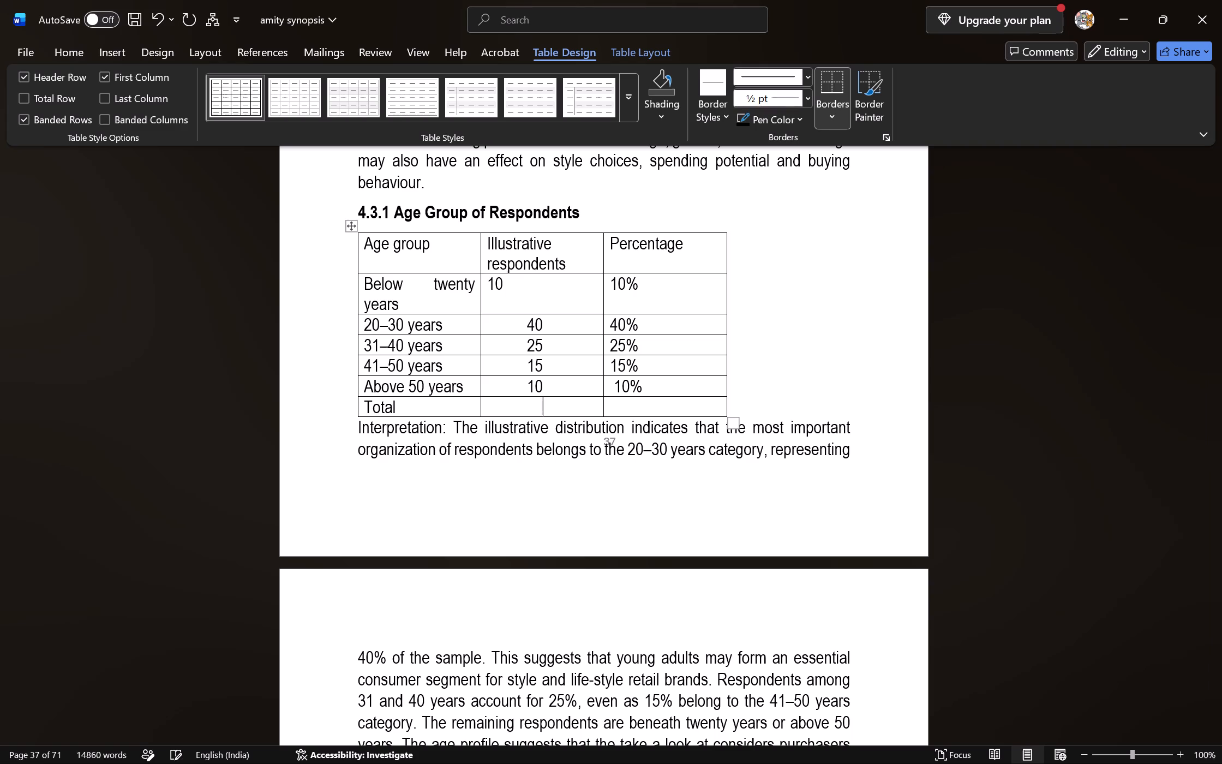
{"action": "key", "text": "BackSpace"}
{"action": "key", "text": "BackSpace"}
{"action": "type", "text": "100"}
{"action": "left_click", "coordinate": [532, 409]}
{"action": "key", "text": "BackSpace"}
Enter 100% in the Total row under Percentage.
{"action": "left_click", "coordinate": [619, 404]}
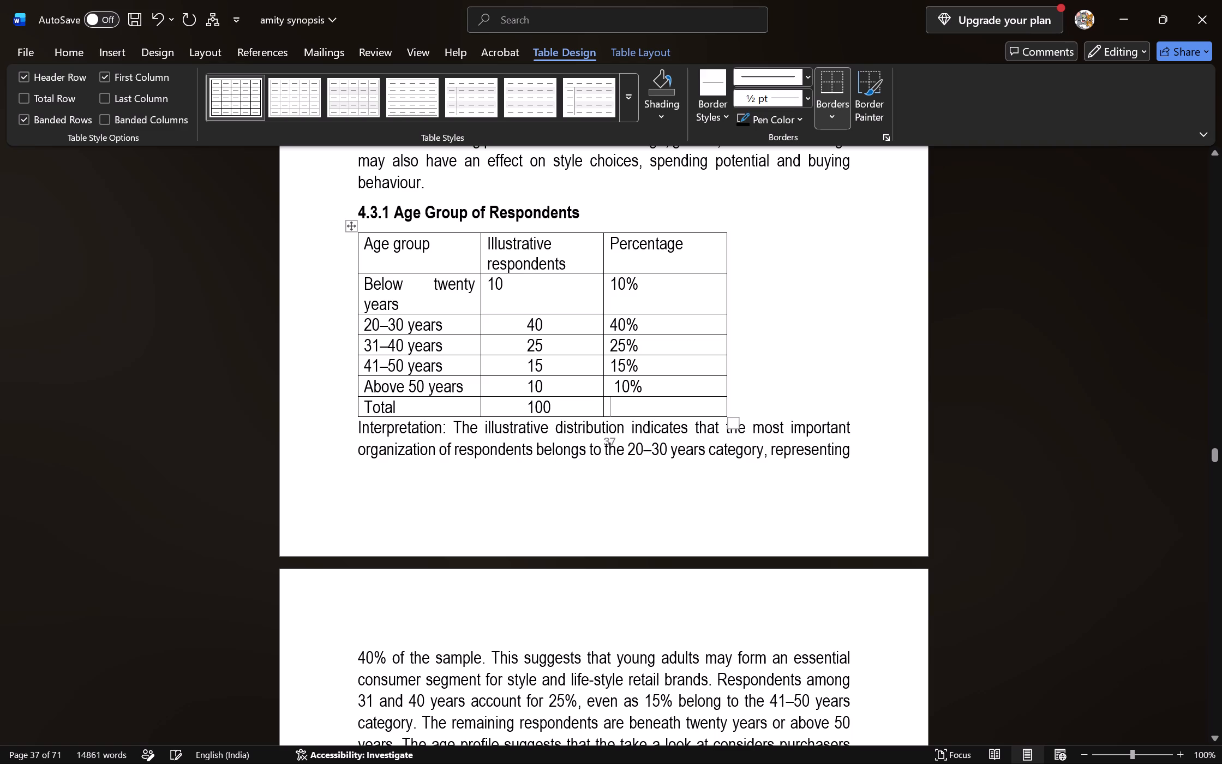
{"action": "left_click_drag", "start_coordinate": [608, 283], "coordinate": [617, 286]}
{"action": "left_click", "coordinate": [618, 408]}
{"action": "type", "text": "100"}
{"action": "key", "text": "shift+percent"}
Change the first age group label in the table to "Below 20 years".
{"action": "left_click", "coordinate": [431, 288]}
{"action": "key", "text": "BackSpace"}
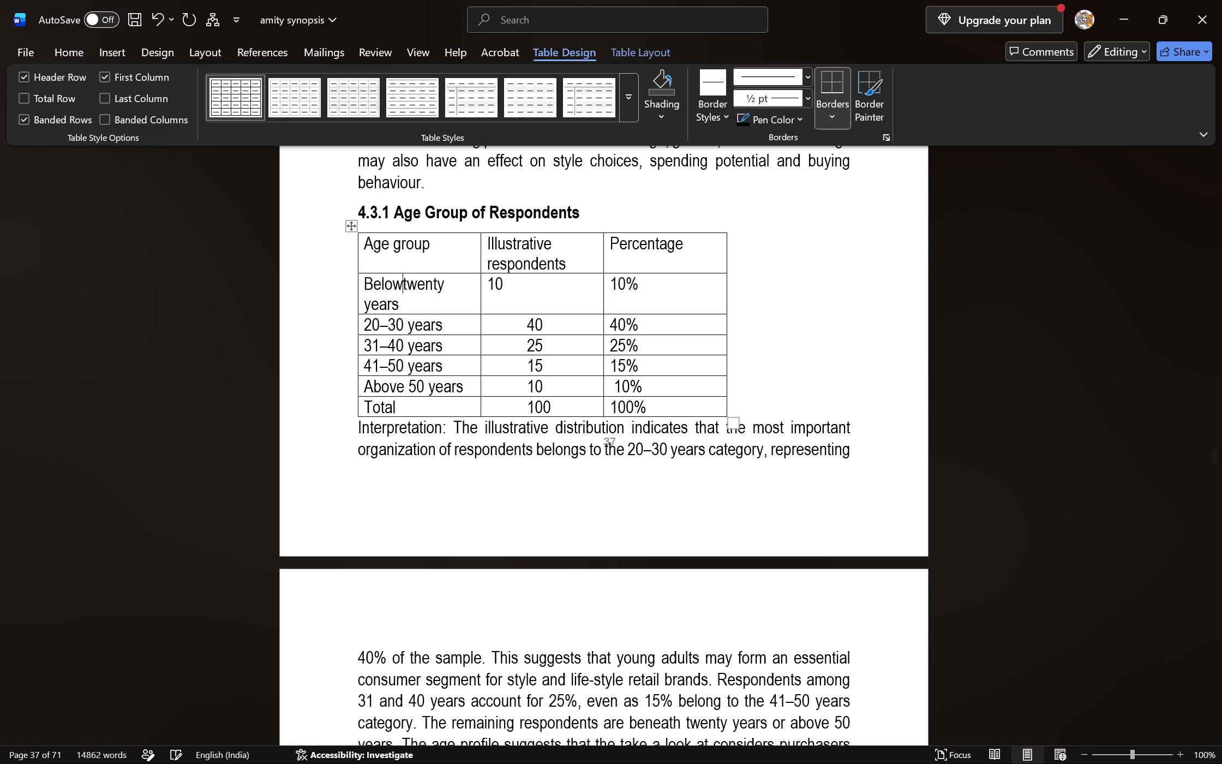
{"action": "key", "text": "space"}
{"action": "key", "text": "BackSpace"}
{"action": "left_click_drag", "start_coordinate": [366, 286], "coordinate": [407, 299]}
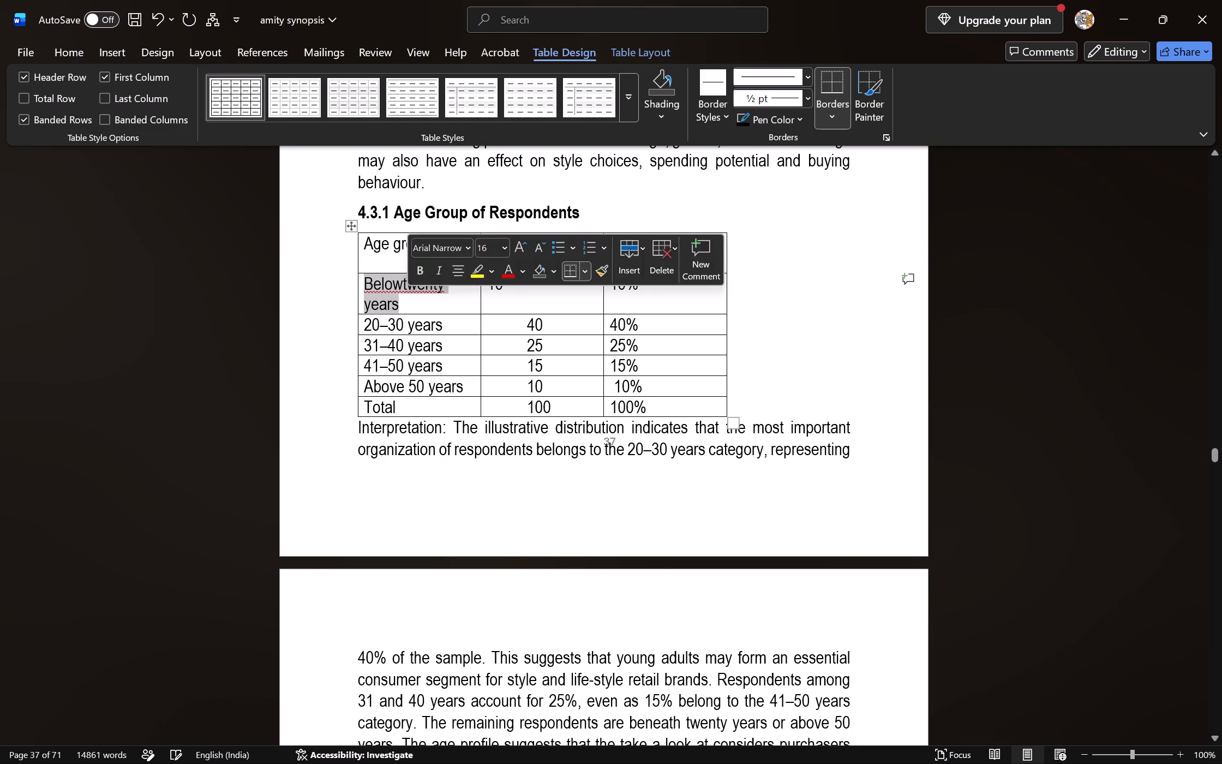
{"action": "left_click", "coordinate": [462, 307]}
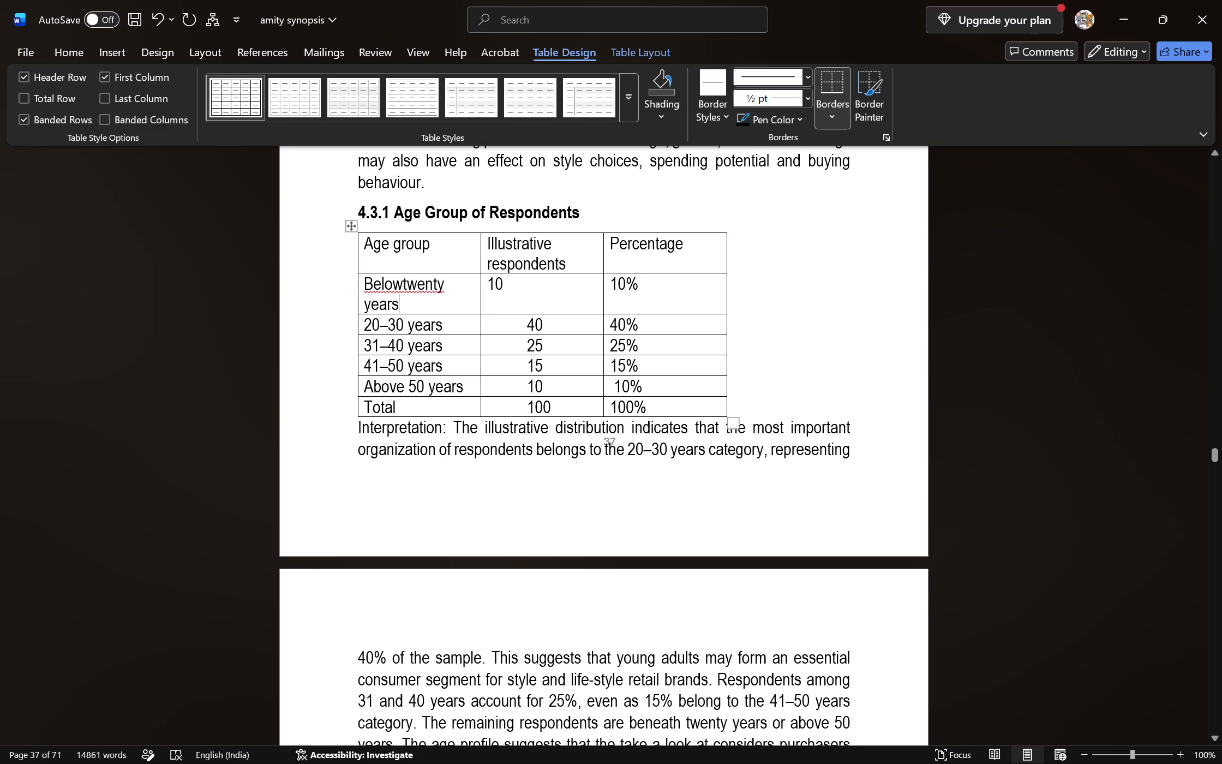
{"action": "left_click", "coordinate": [445, 288]}
{"action": "key", "text": "BackSpace"}
{"action": "key", "text": "BackSpace"}
{"action": "key", "text": "BackSpace"}
{"action": "key", "text": "BackSpace"}
{"action": "key", "text": "BackSpace"}
{"action": "key", "text": "BackSpace"}
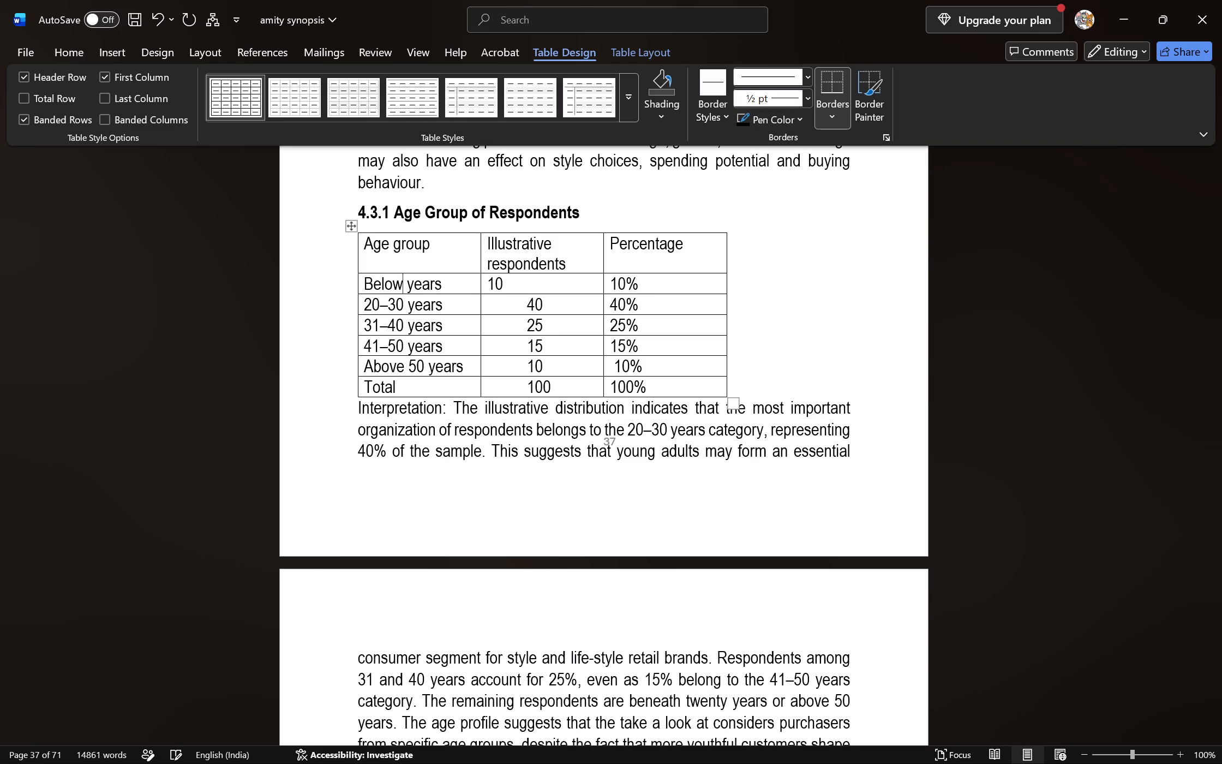
{"action": "key", "text": "space"}
{"action": "type", "text": "20"}
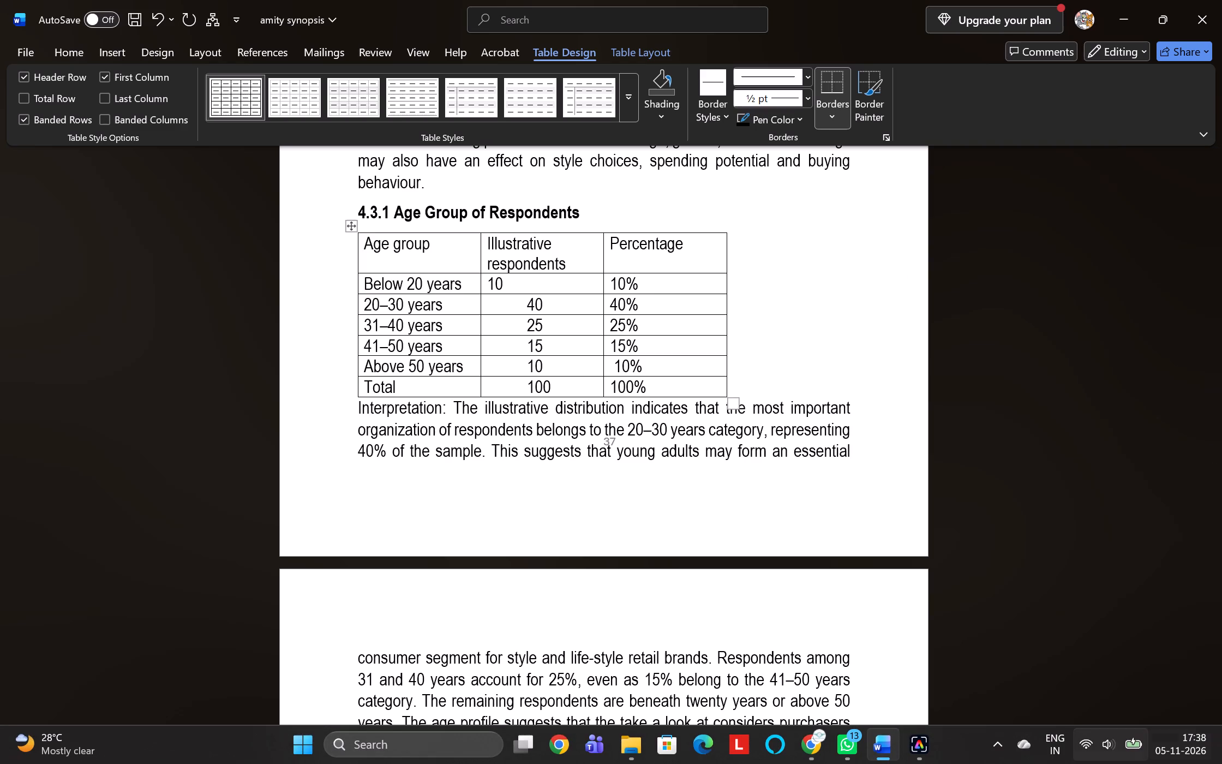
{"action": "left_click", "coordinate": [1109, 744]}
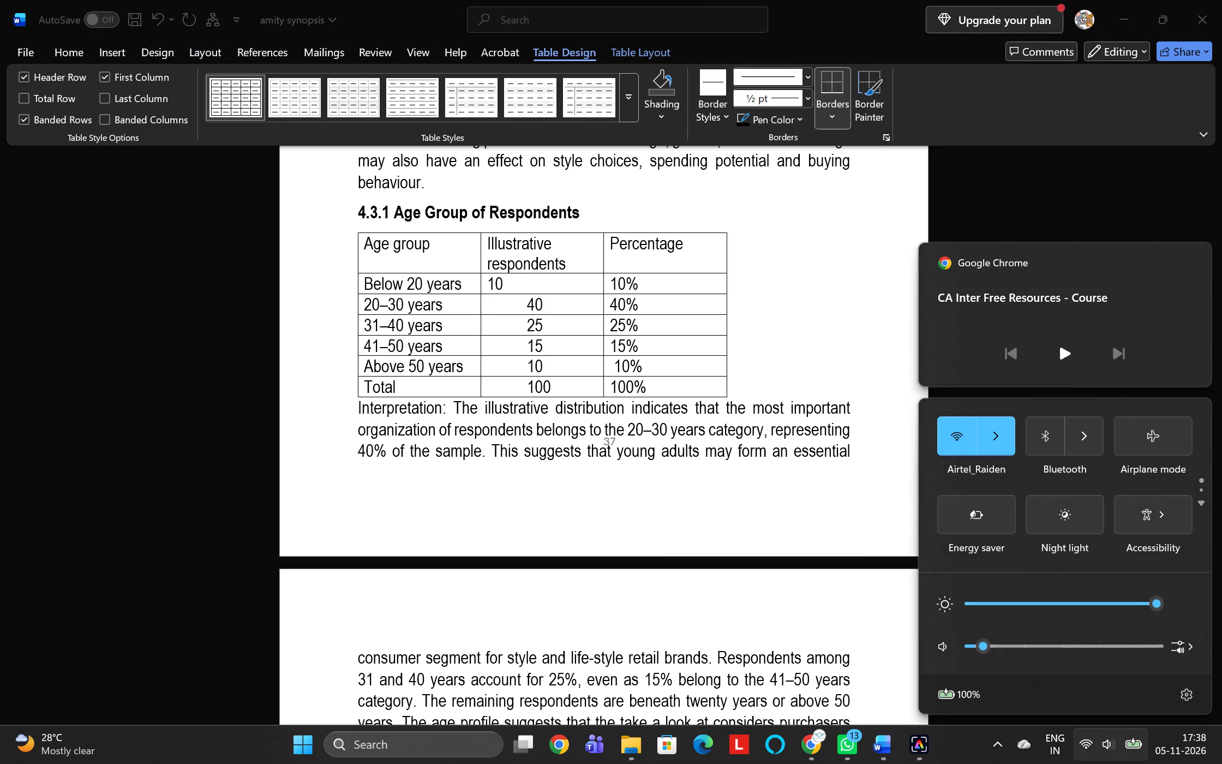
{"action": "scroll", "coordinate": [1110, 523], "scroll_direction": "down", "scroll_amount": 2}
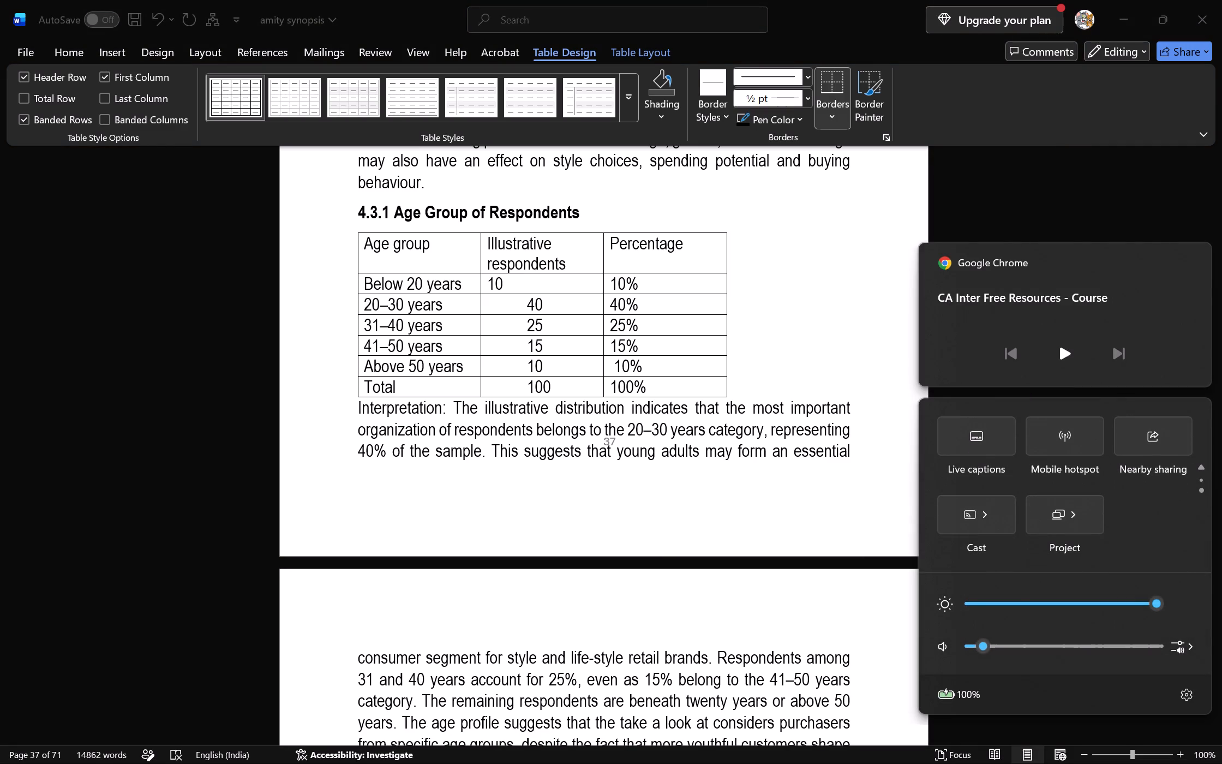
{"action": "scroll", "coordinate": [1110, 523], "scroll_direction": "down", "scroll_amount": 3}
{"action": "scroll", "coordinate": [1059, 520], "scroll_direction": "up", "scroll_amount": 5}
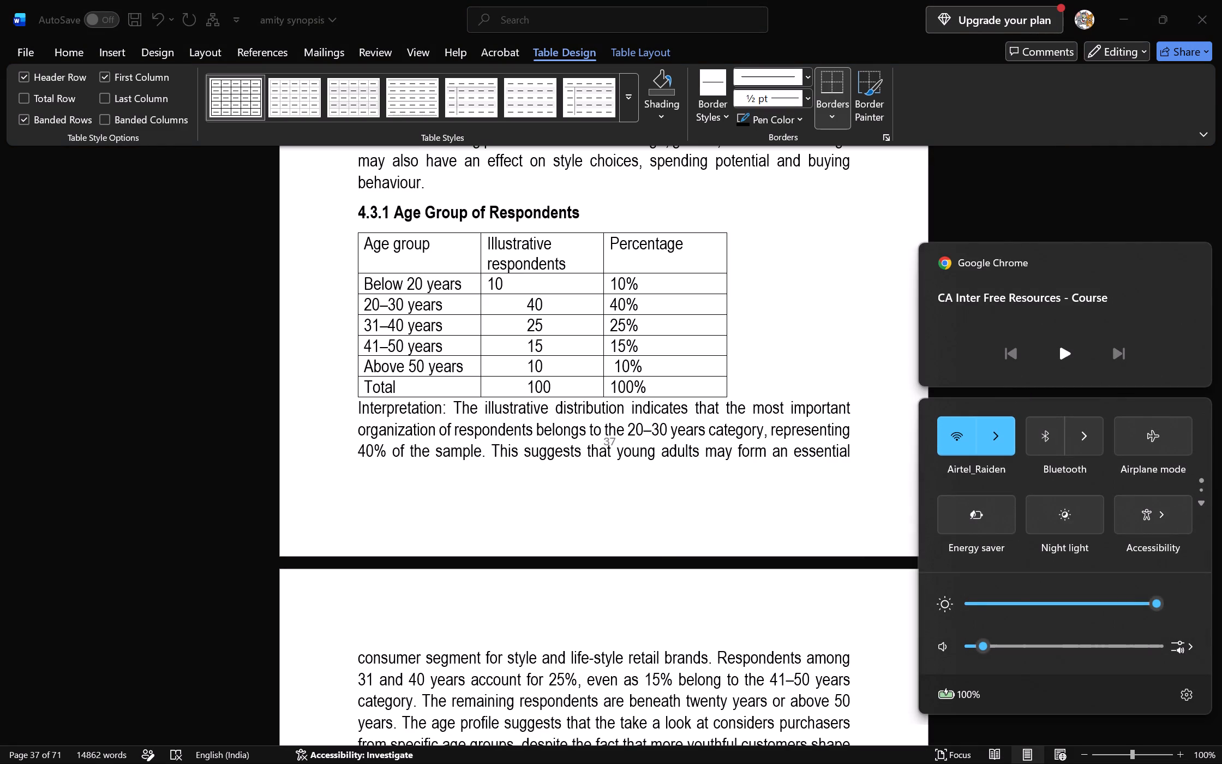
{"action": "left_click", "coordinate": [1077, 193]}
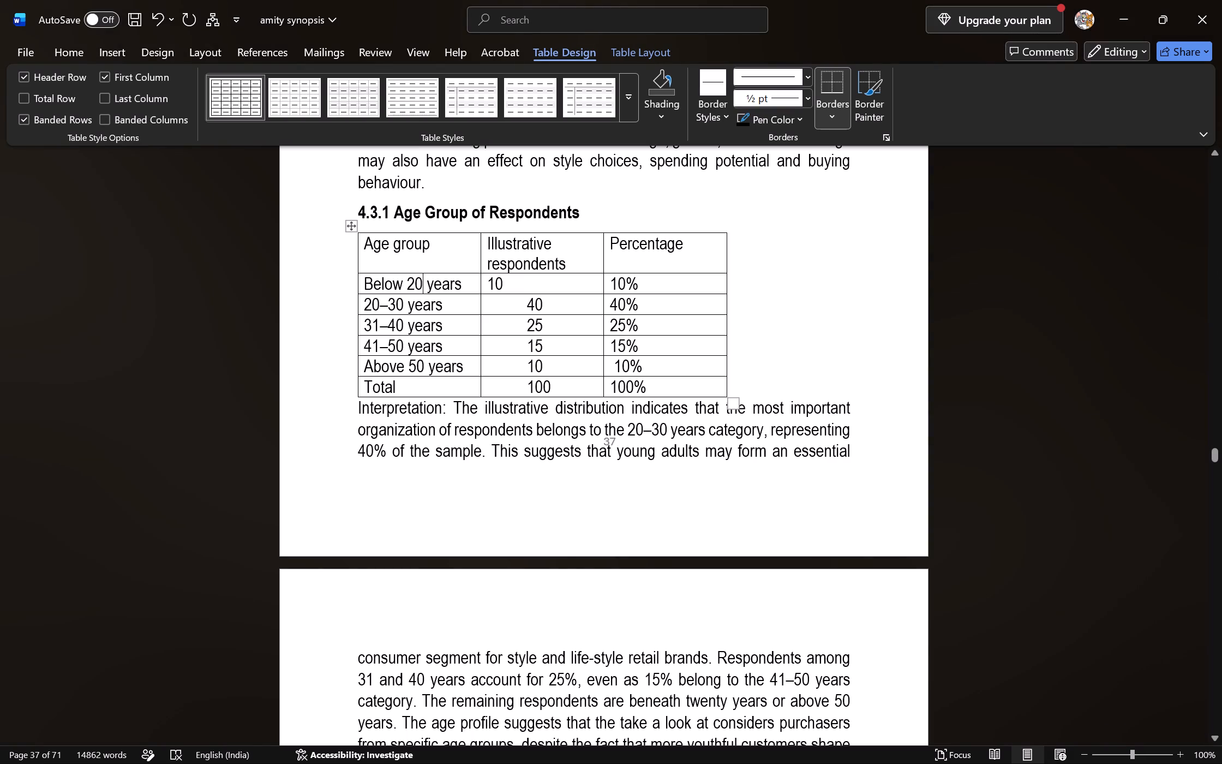
Re-enter 10 in the Below 20 years row under Illustrative respondents, indented with spaces to line up with the numbers below.
{"action": "left_click", "coordinate": [490, 287]}
{"action": "key", "text": "BackSpace"}
{"action": "key", "text": "Right"}
{"action": "key", "text": "Right"}
{"action": "key", "text": "BackSpace"}
{"action": "key", "text": "BackSpace"}
{"action": "key", "text": "space"}
{"action": "key", "text": "space"}
{"action": "key", "text": "space"}
{"action": "key", "text": "space"}
{"action": "key", "text": "space"}
{"action": "key", "text": "space"}
{"action": "key", "text": "space"}
{"action": "key", "text": "space"}
{"action": "key", "text": "space"}
{"action": "key", "text": "space"}
{"action": "key", "text": "space"}
{"action": "type", "text": "10"}
{"action": "key", "text": "Left"}
{"action": "key", "text": "Left"}
{"action": "key", "text": "BackSpace"}
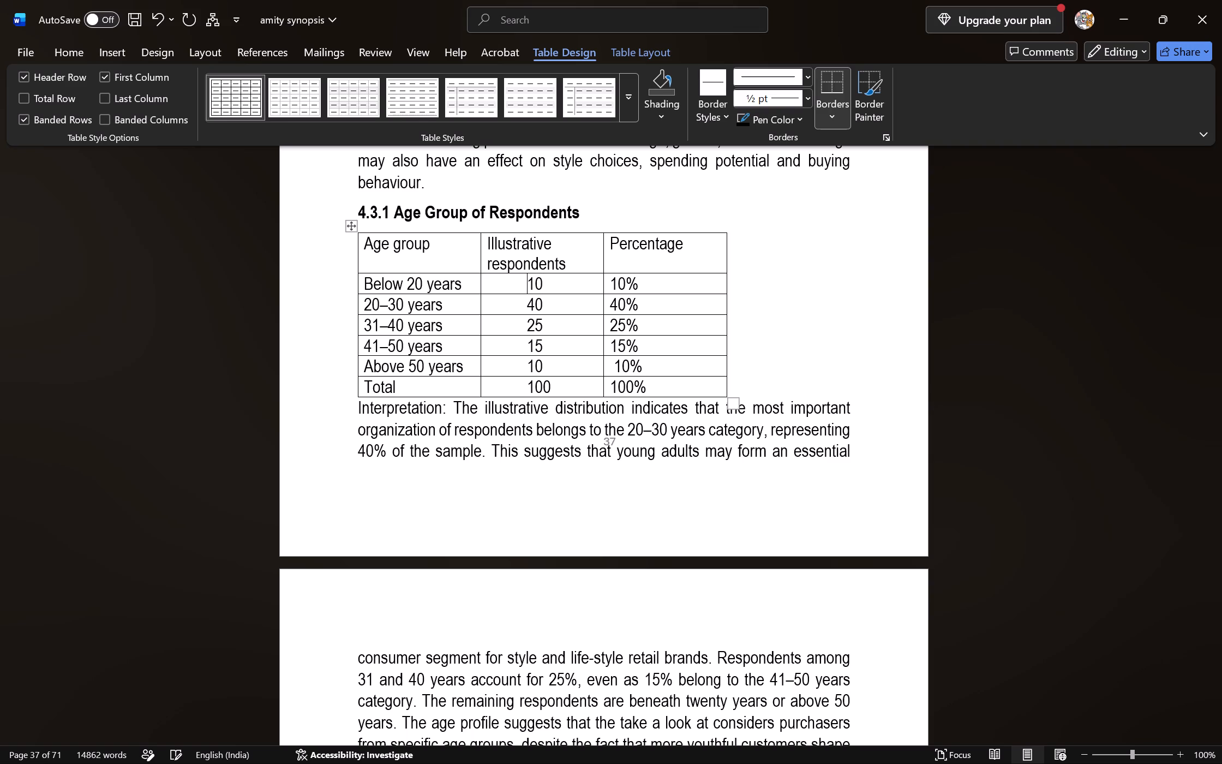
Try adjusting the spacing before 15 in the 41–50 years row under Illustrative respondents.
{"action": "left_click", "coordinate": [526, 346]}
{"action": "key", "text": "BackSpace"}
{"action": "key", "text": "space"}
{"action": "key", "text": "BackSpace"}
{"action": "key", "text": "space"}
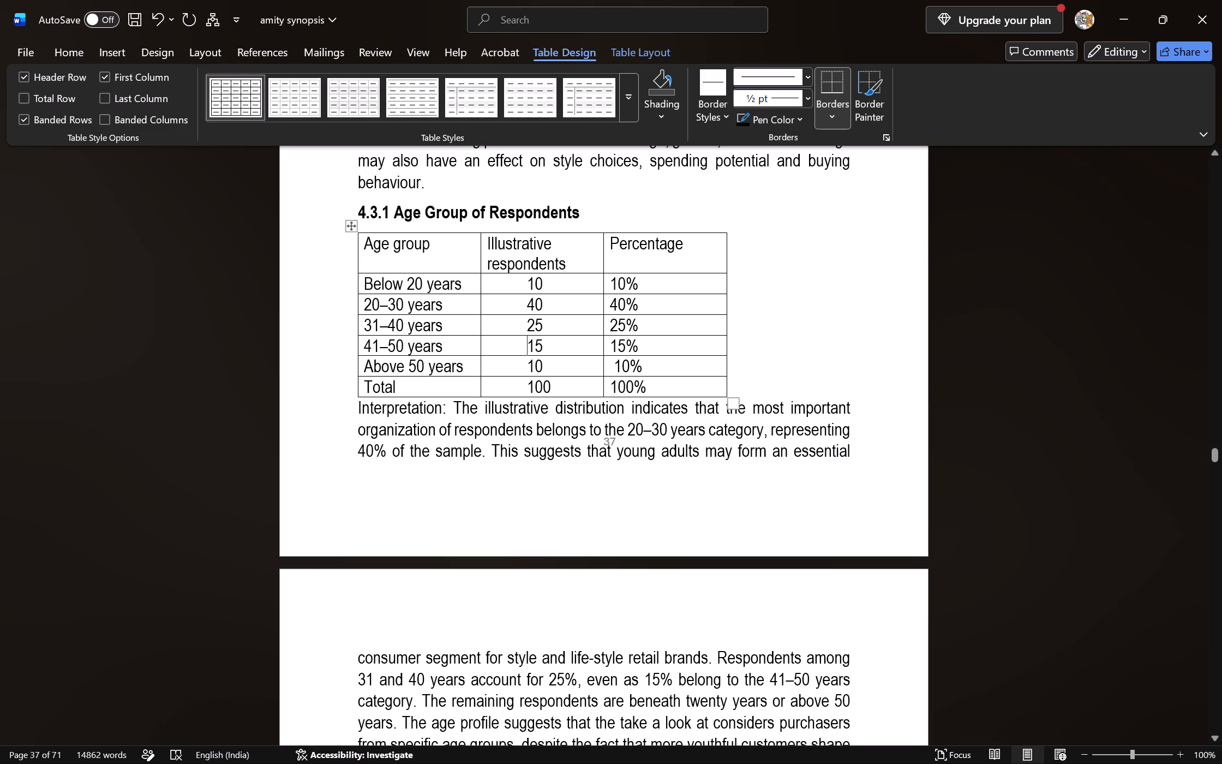
Add a blank line between the age group table and its Interpretation paragraph.
{"action": "left_click", "coordinate": [357, 413]}
{"action": "key", "text": "Return"}
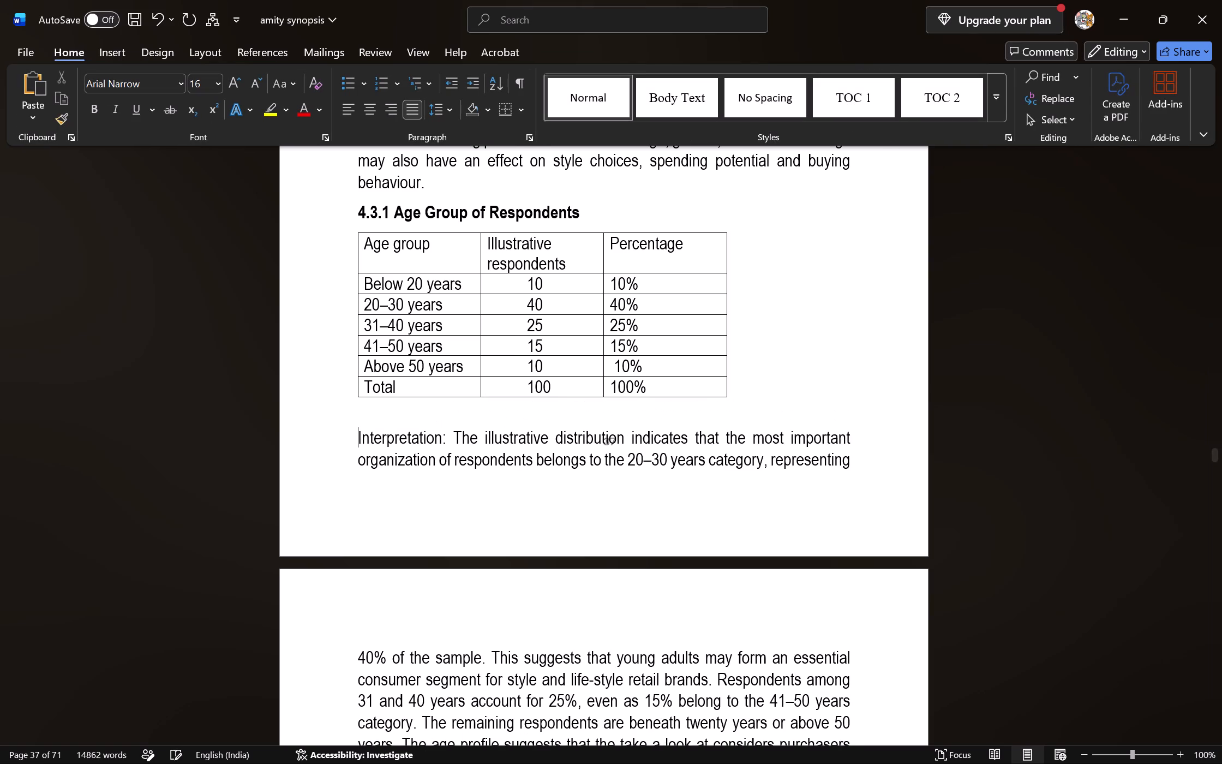
Enlarge the age group table slightly in width and height.
{"action": "left_click_drag", "start_coordinate": [734, 402], "coordinate": [749, 425]}
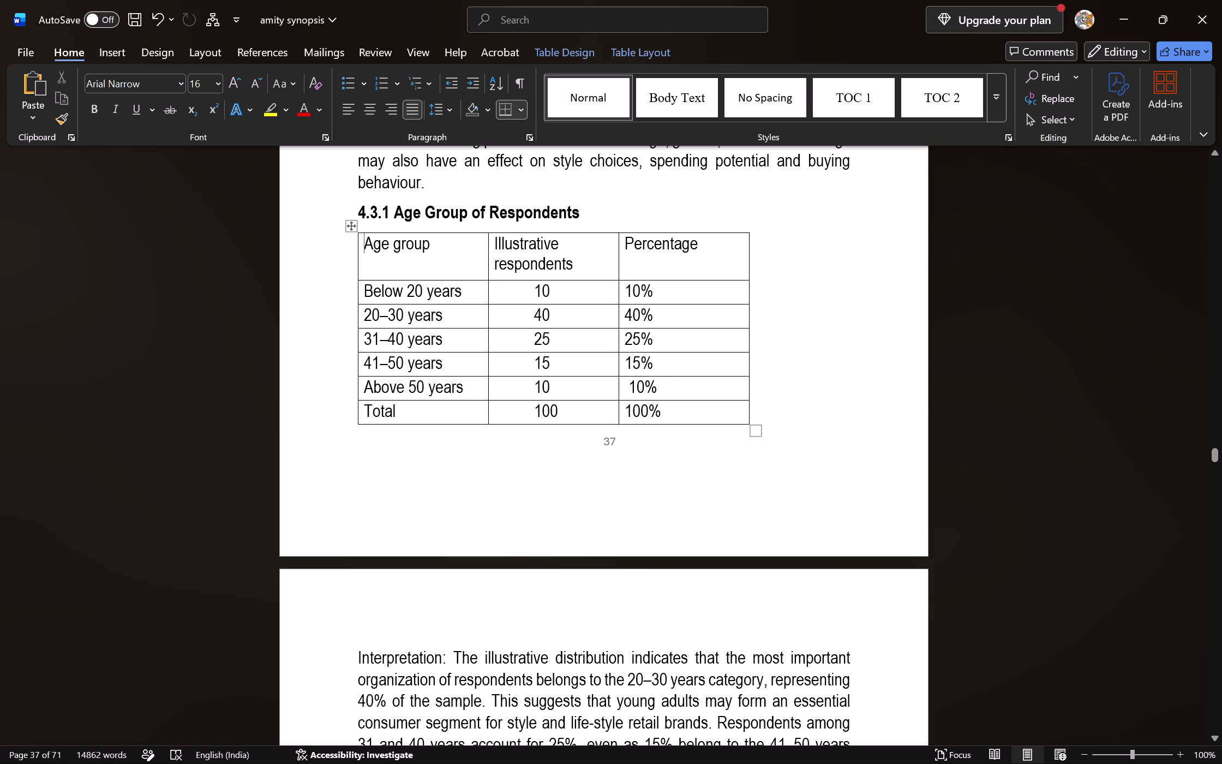
Convert the tabbed lines under 4.3.2 Gender of Respondents, from the Gender heading row through Total, into a three-column table.
{"action": "scroll", "coordinate": [756, 441], "scroll_direction": "down", "scroll_amount": 14}
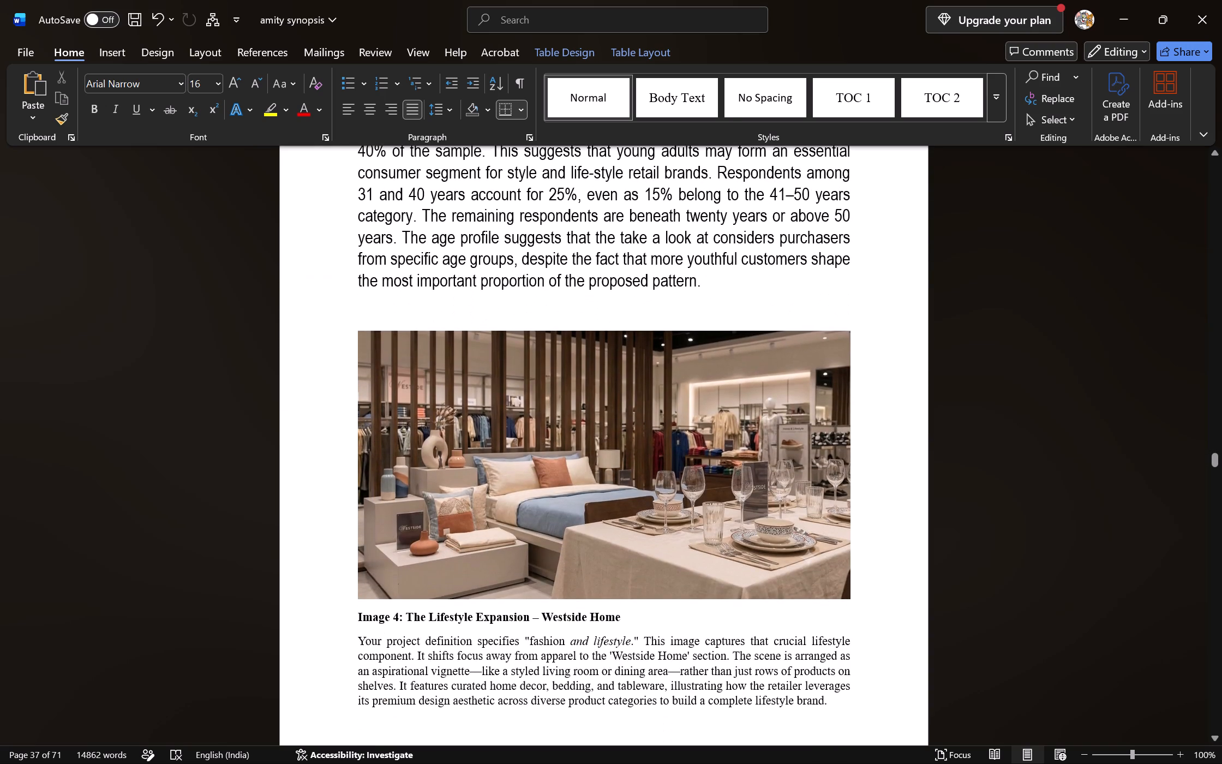
{"action": "scroll", "coordinate": [753, 441], "scroll_direction": "down", "scroll_amount": 15}
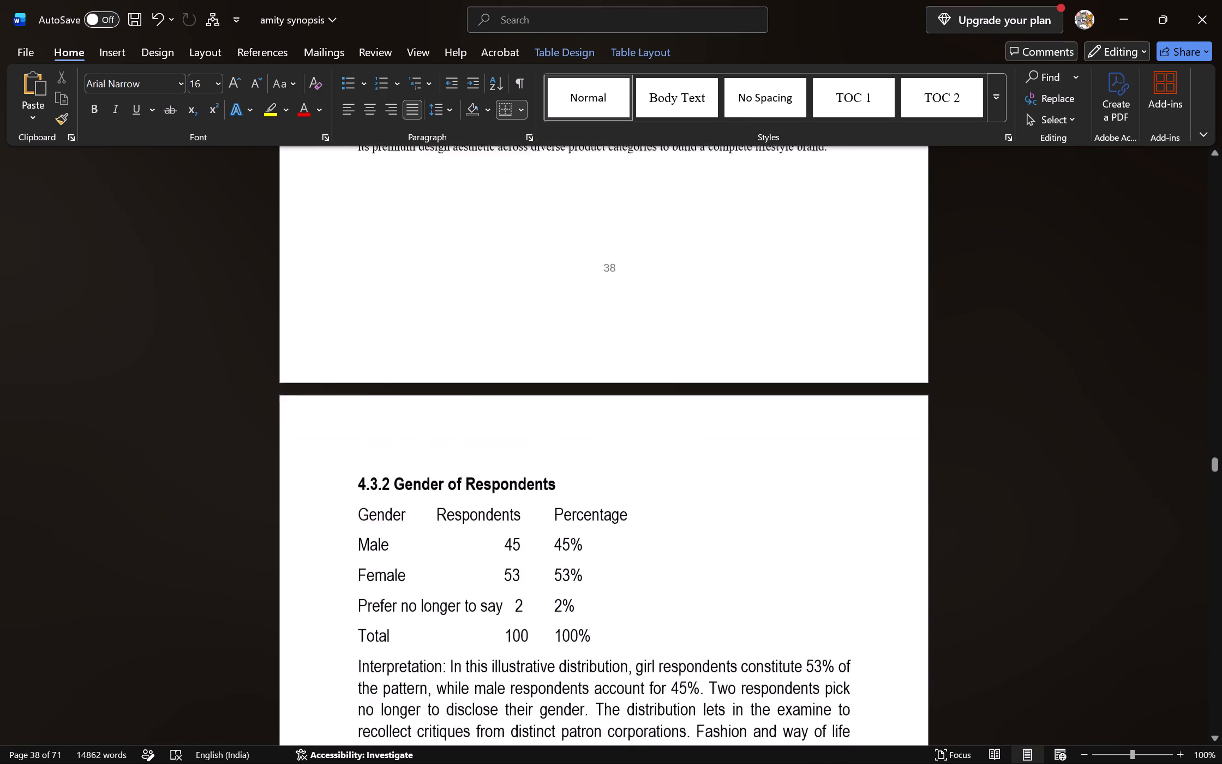
{"action": "scroll", "coordinate": [753, 441], "scroll_direction": "down", "scroll_amount": 3}
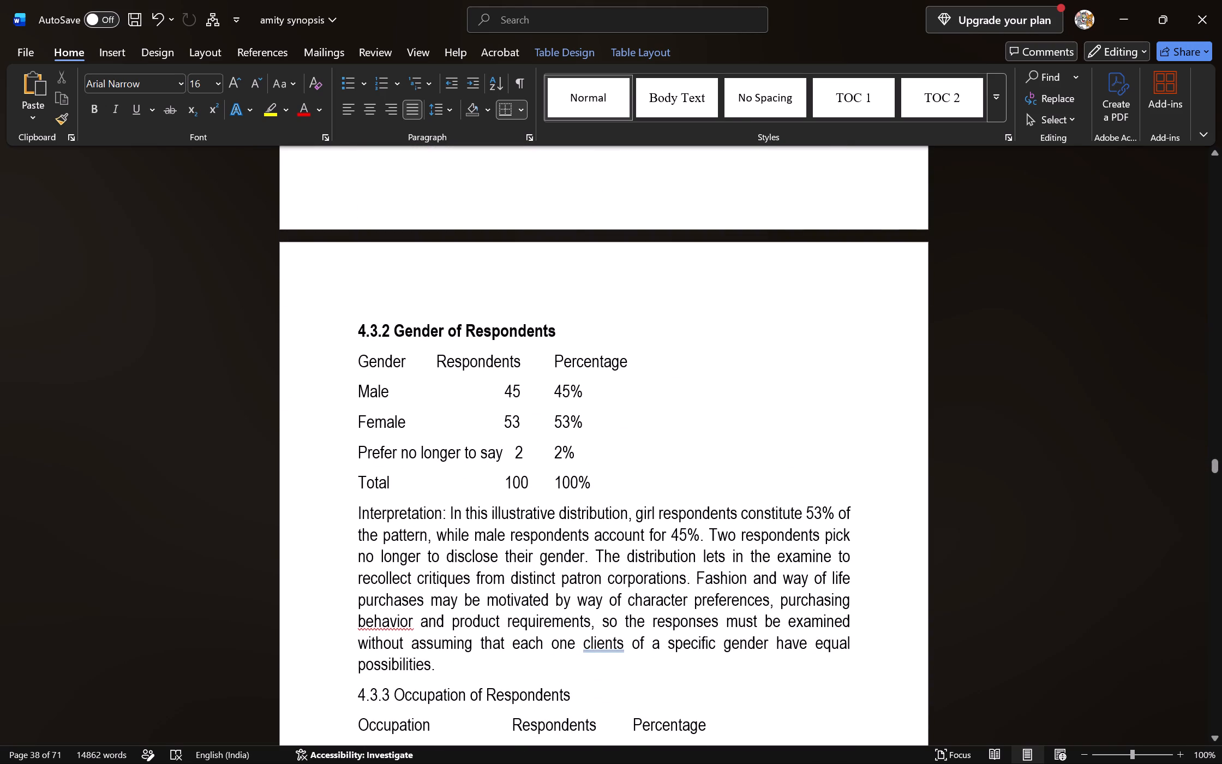
{"action": "left_click_drag", "start_coordinate": [356, 356], "coordinate": [634, 477]}
{"action": "left_click", "coordinate": [121, 50]}
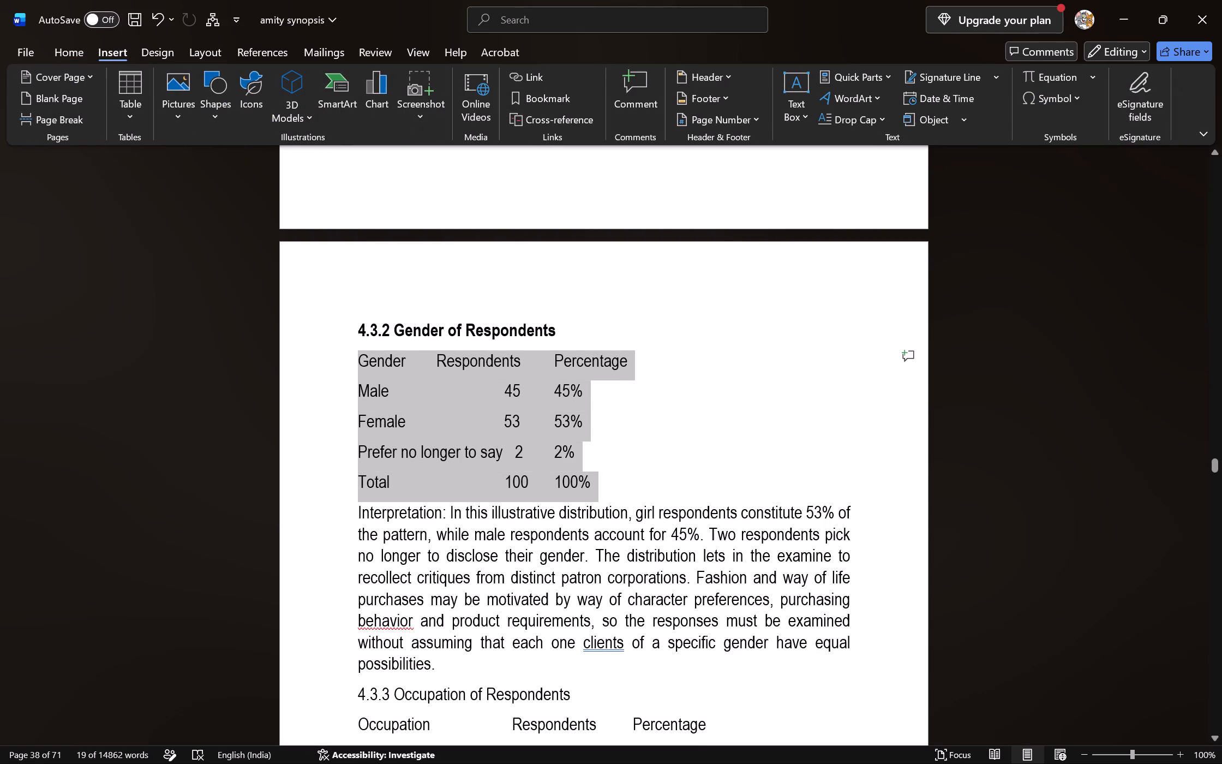
{"action": "left_click", "coordinate": [142, 116]}
{"action": "left_click", "coordinate": [223, 356]}
{"action": "left_click", "coordinate": [613, 485]}
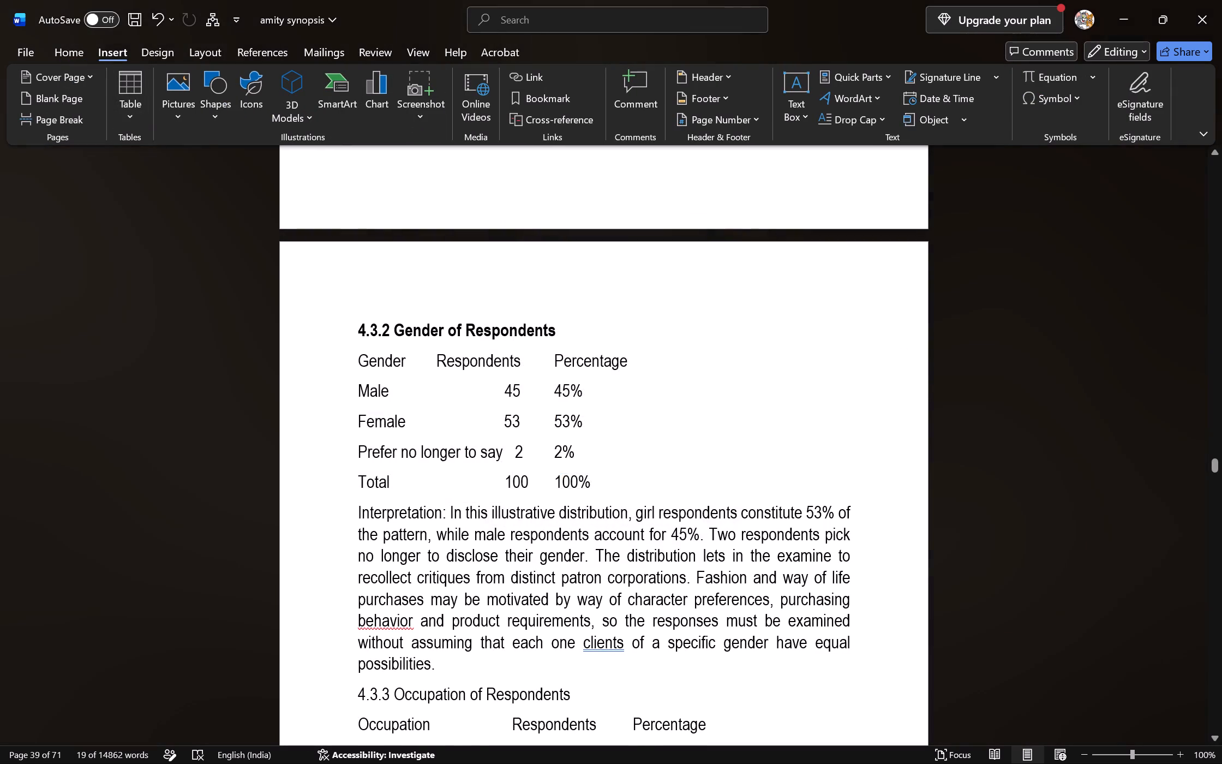
Centre the Respondents values in the gender table from the Male row through Total.
{"action": "left_click", "coordinate": [562, 405]}
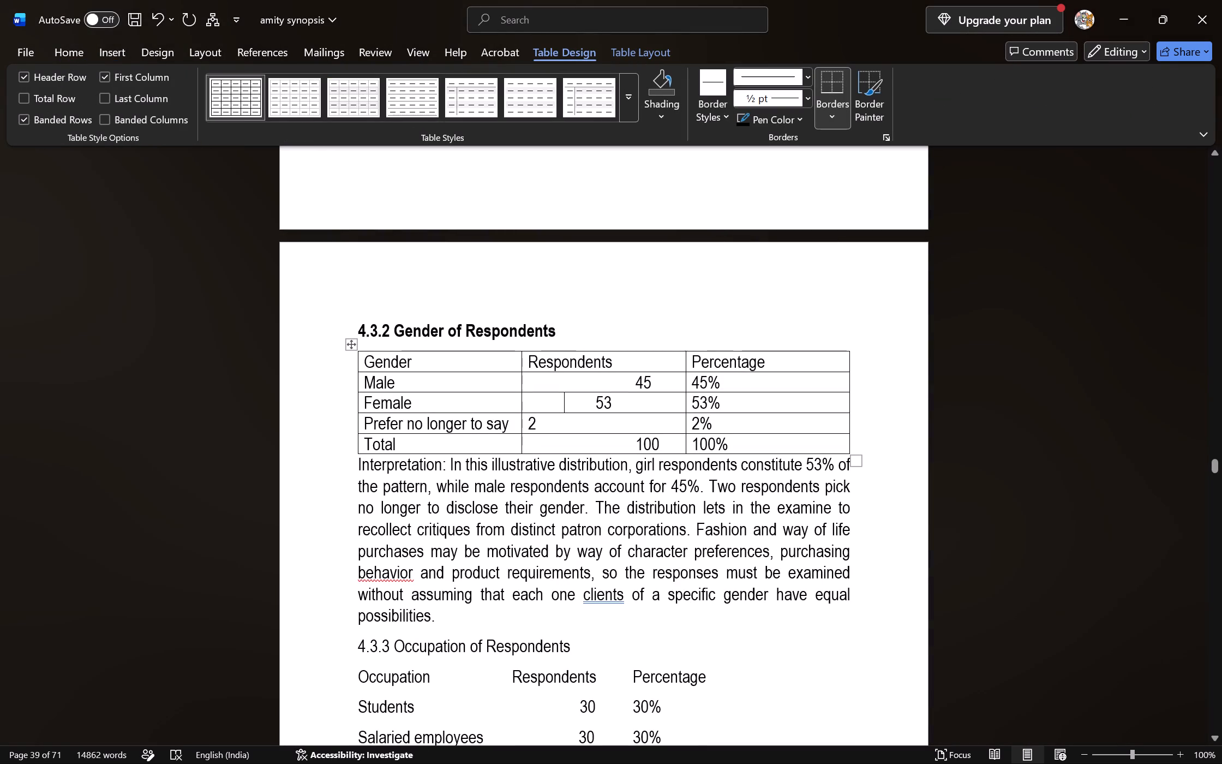
{"action": "left_click_drag", "start_coordinate": [571, 383], "coordinate": [623, 440]}
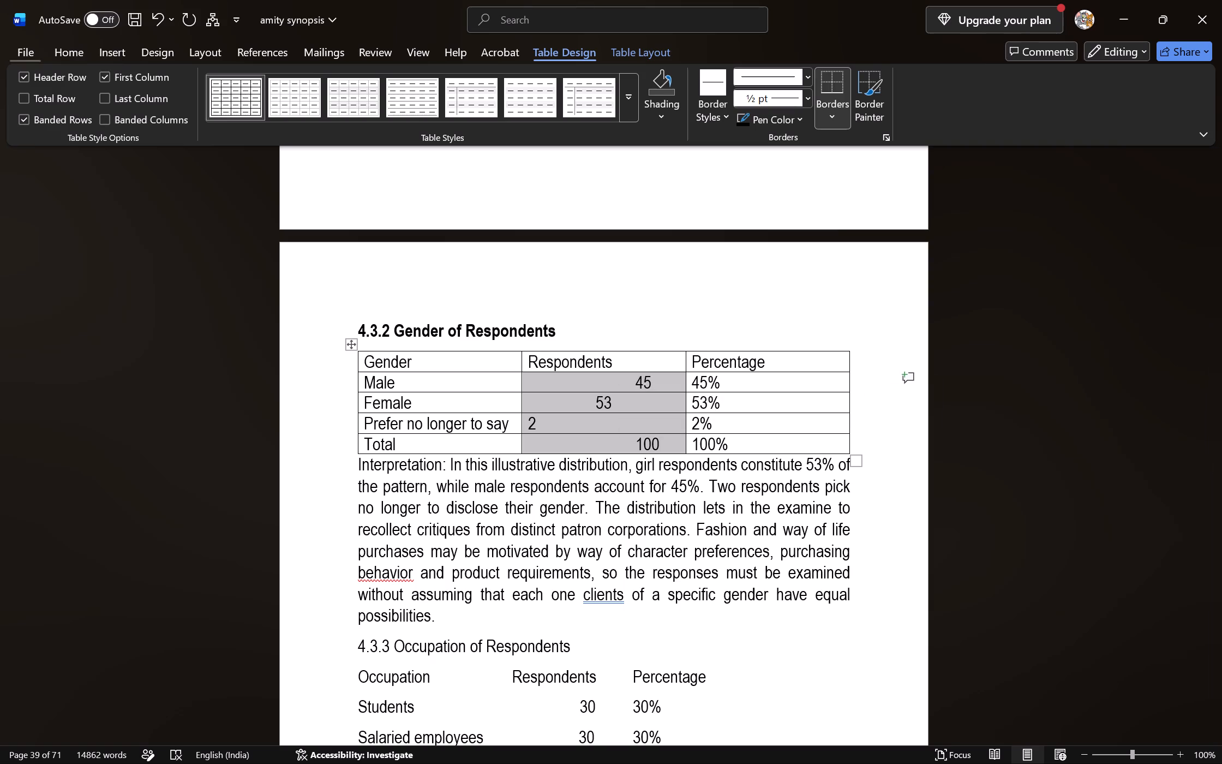
{"action": "left_click", "coordinate": [79, 58]}
{"action": "left_click", "coordinate": [375, 109]}
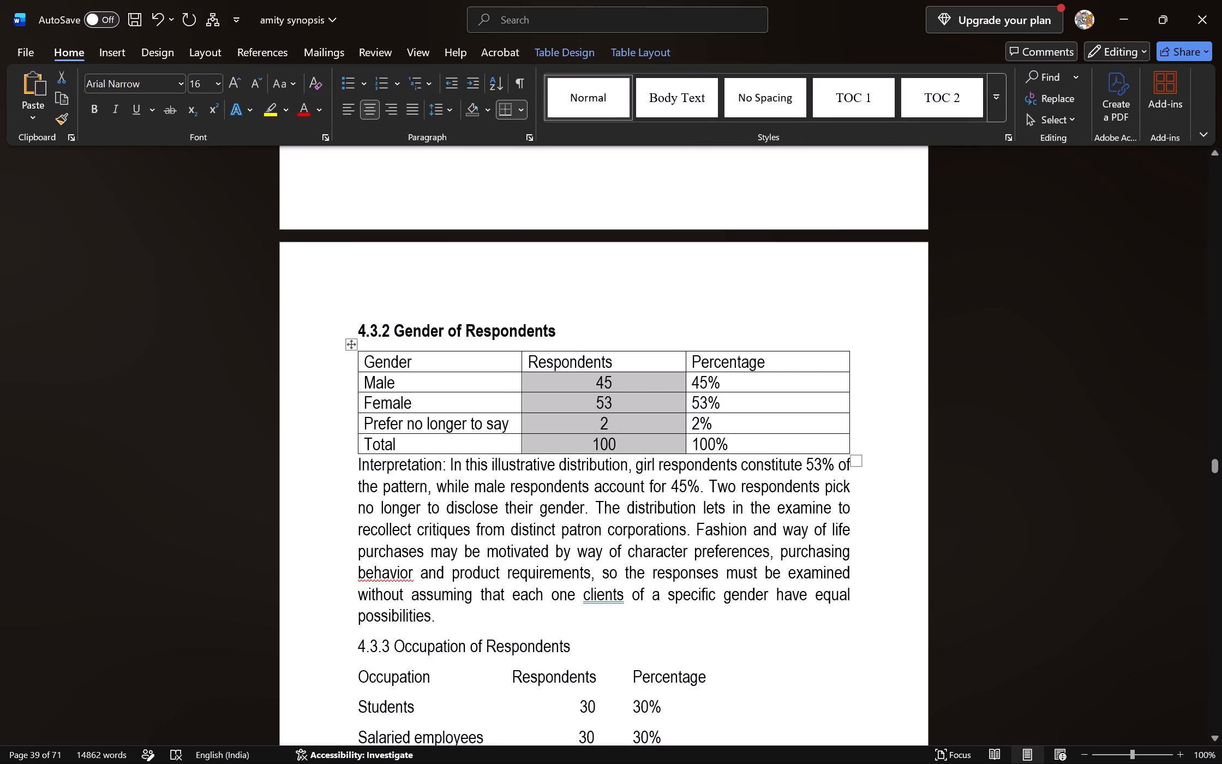
Centre the Percentage values in the gender table from the Male row through Total.
{"action": "left_click_drag", "start_coordinate": [694, 384], "coordinate": [706, 396]}
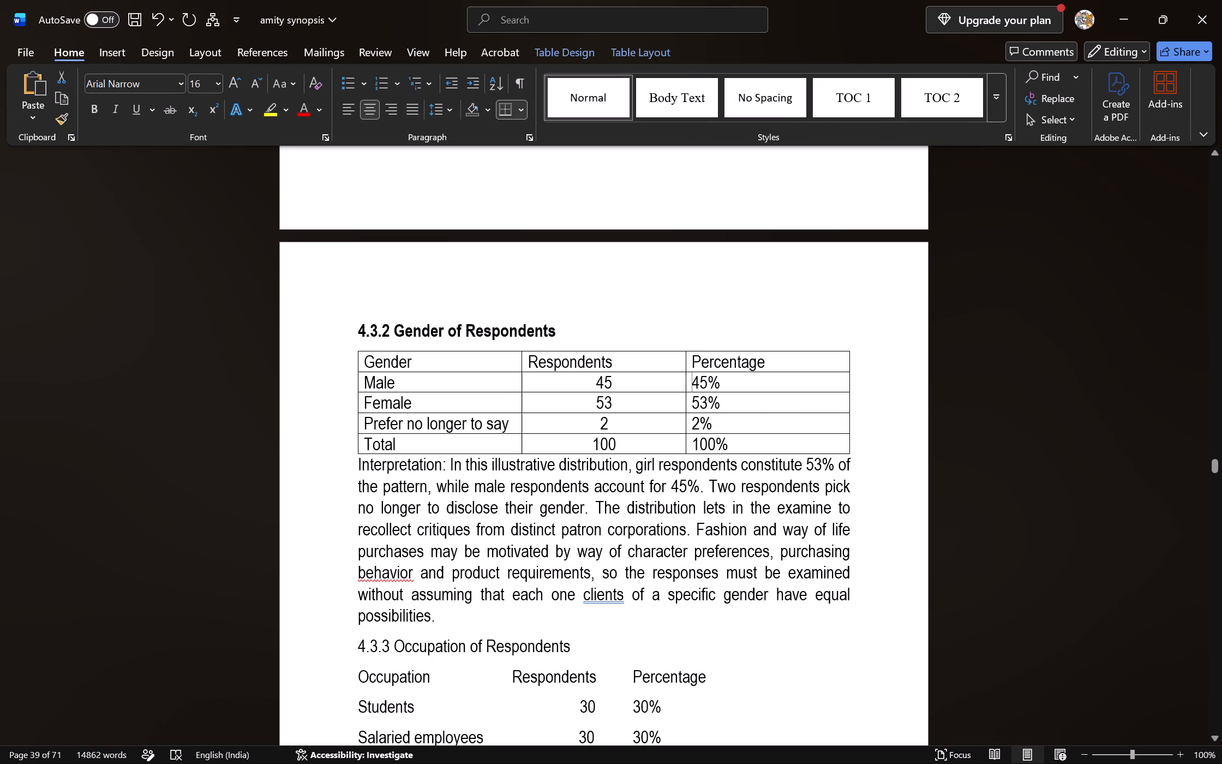
{"action": "left_click_drag", "start_coordinate": [706, 396], "coordinate": [734, 444]}
{"action": "left_click", "coordinate": [372, 111]}
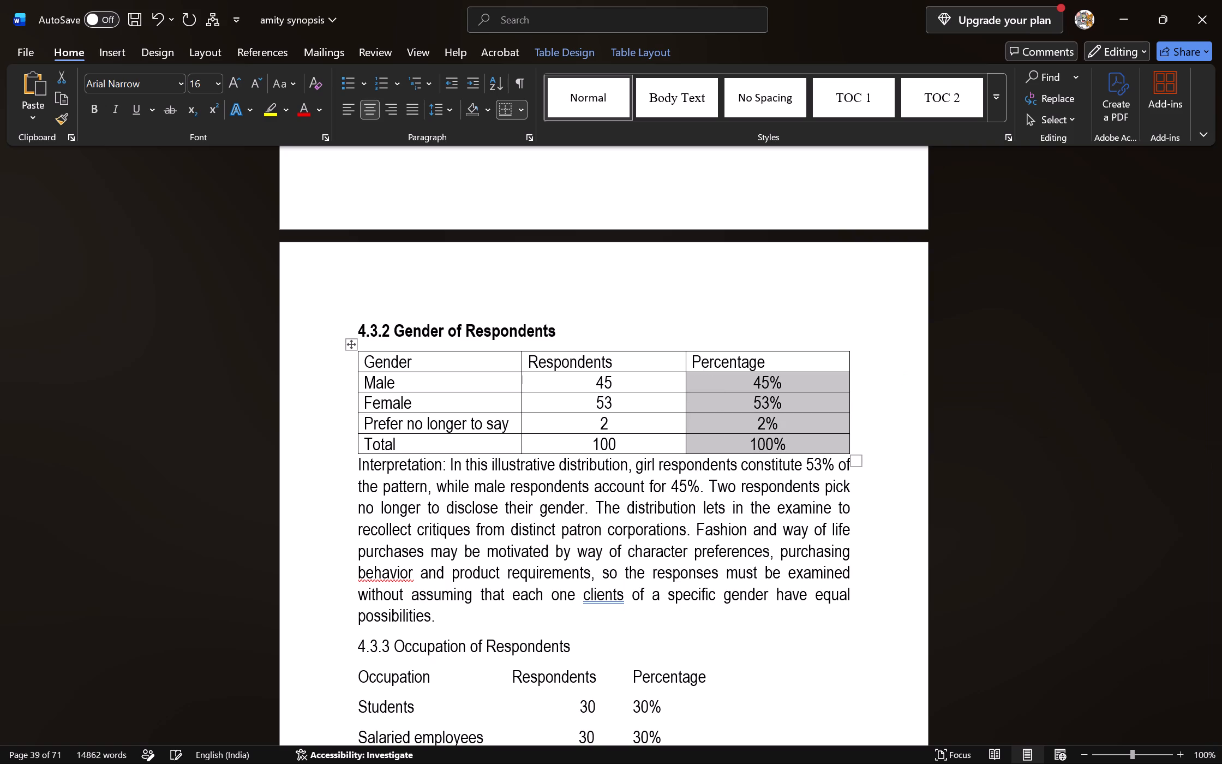
Convert the lines under 4.3.3 Occupation of Respondents, from the Occupation heading row through Total, into a three-column table separated at tabs.
{"action": "scroll", "coordinate": [606, 373], "scroll_direction": "down", "scroll_amount": 7}
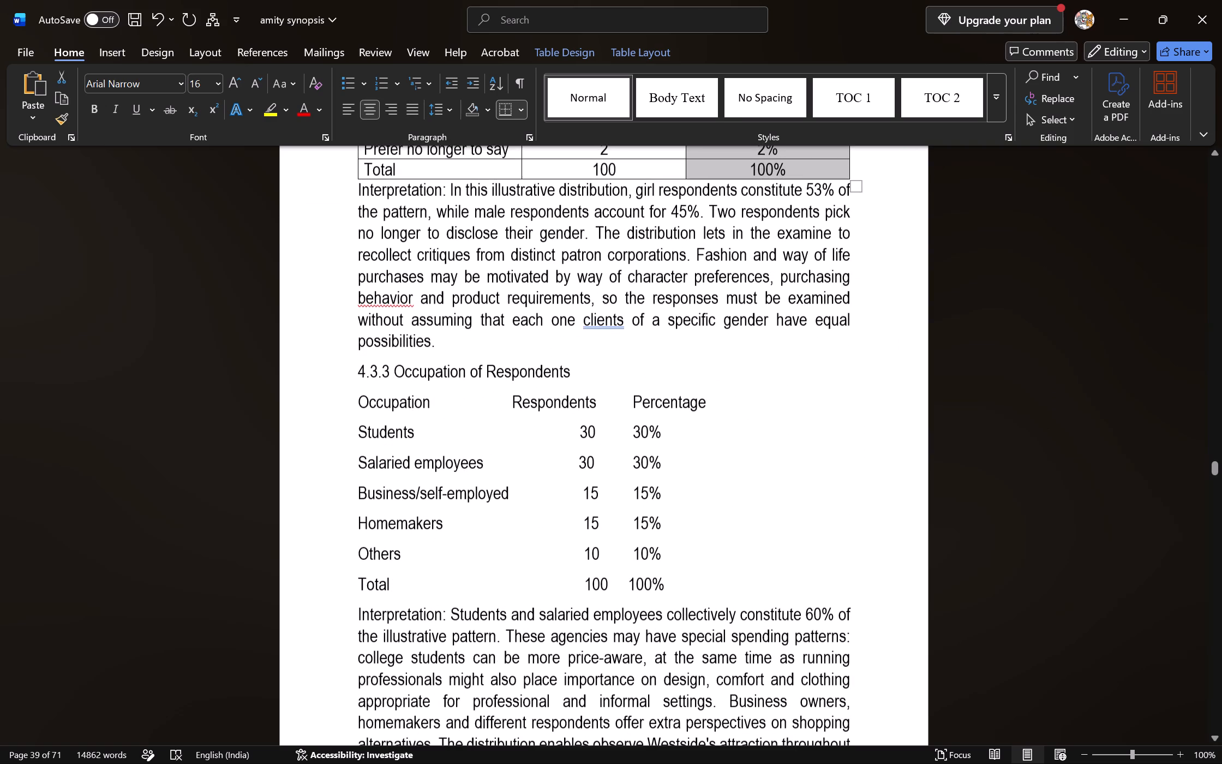
{"action": "left_click_drag", "start_coordinate": [356, 401], "coordinate": [688, 562]}
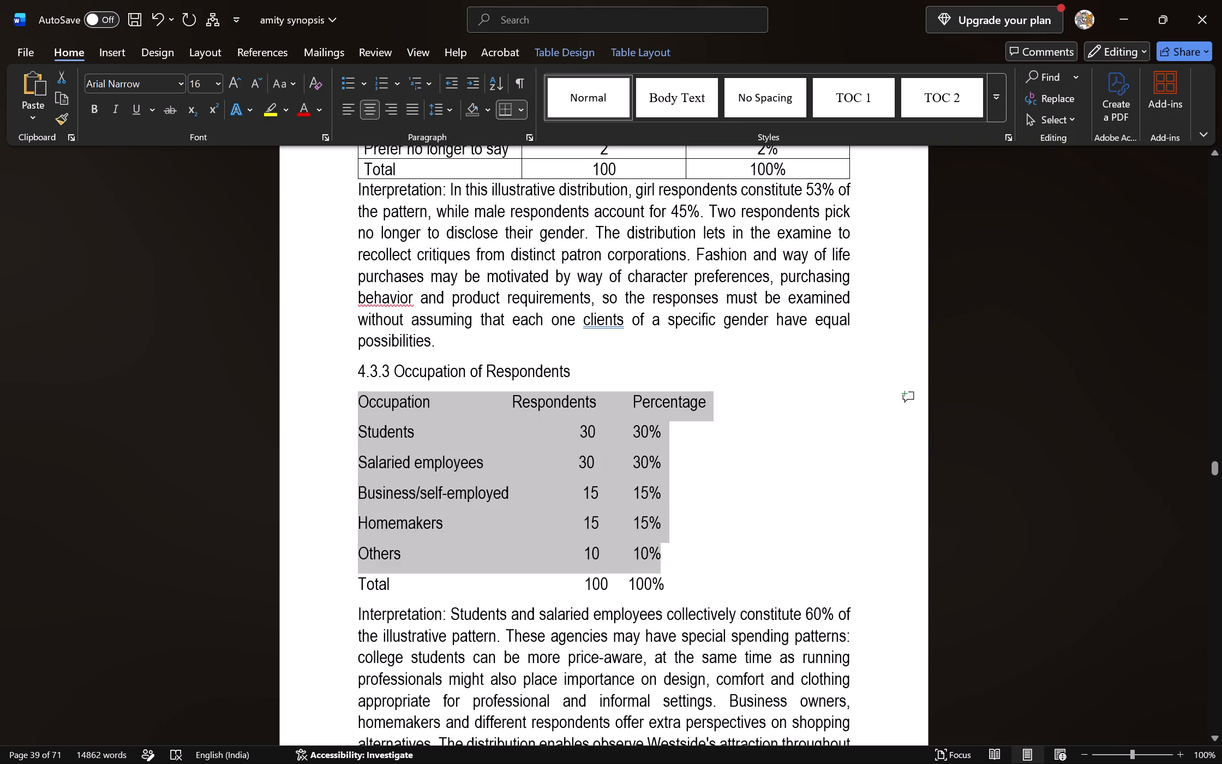
{"action": "left_click_drag", "start_coordinate": [688, 562], "coordinate": [716, 584]}
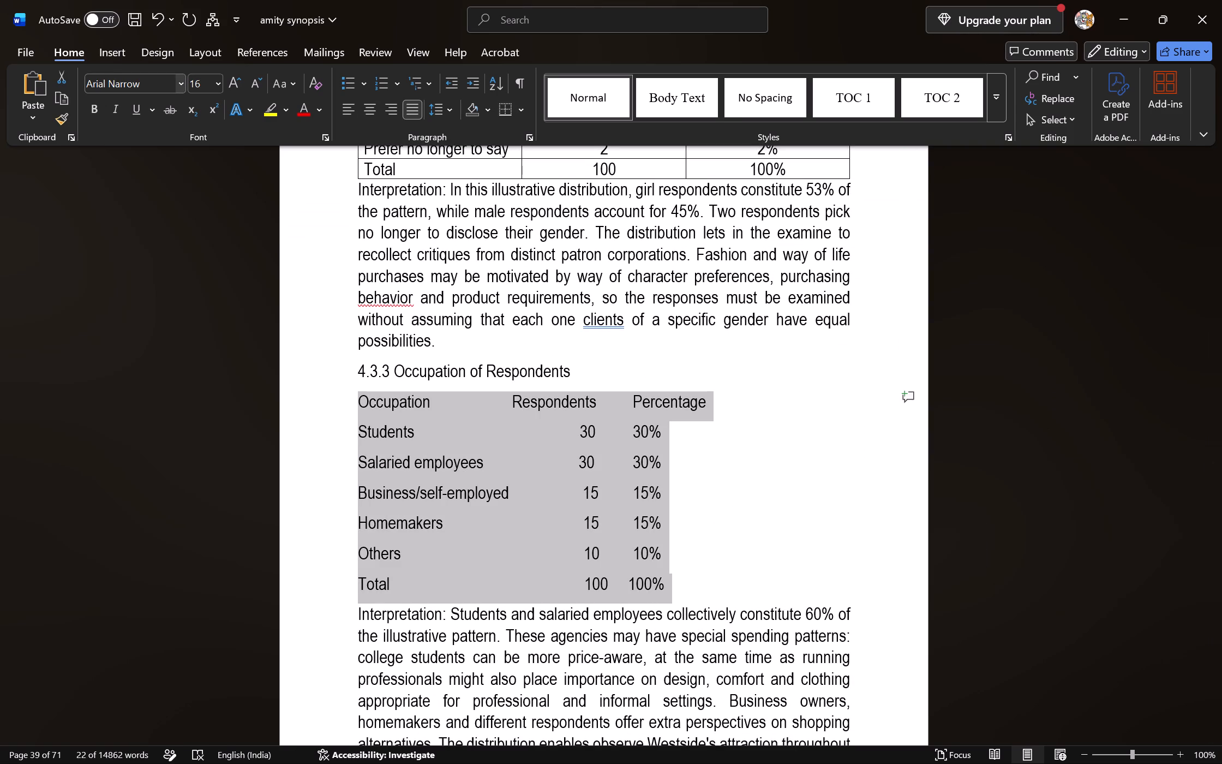
{"action": "left_click", "coordinate": [118, 52]}
{"action": "left_click", "coordinate": [128, 95]}
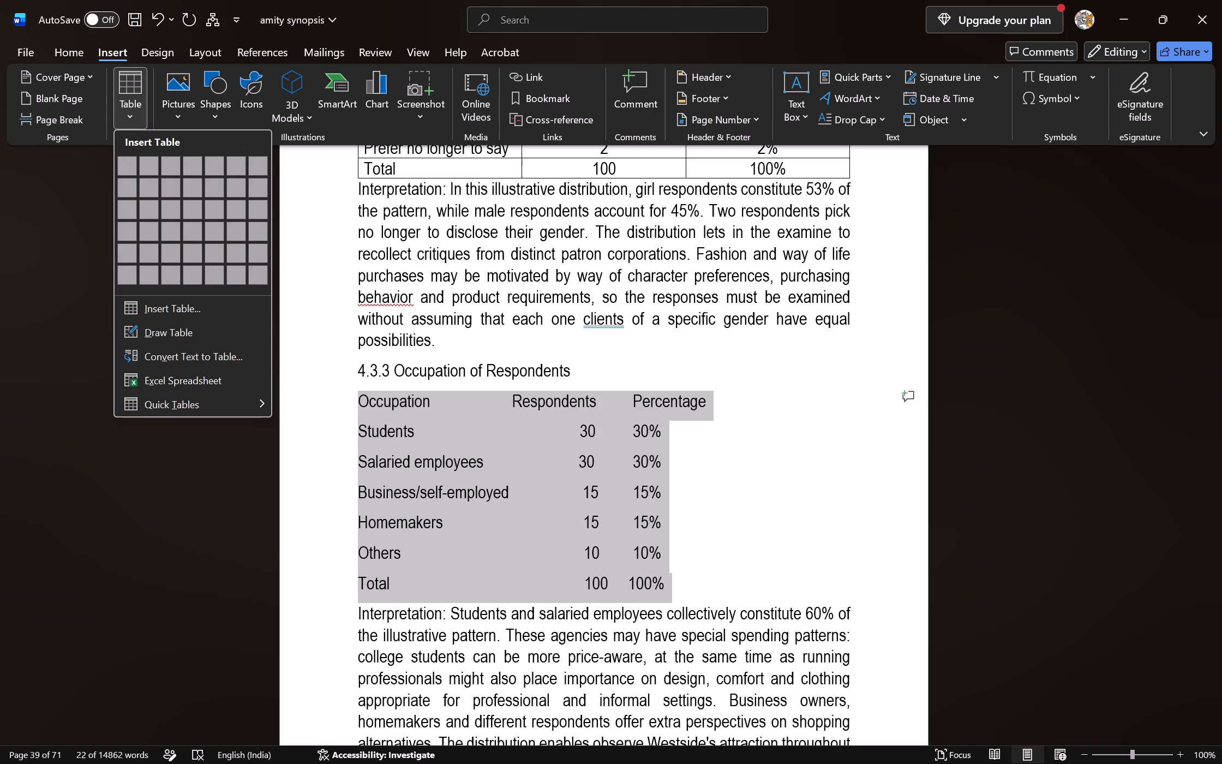
{"action": "left_click", "coordinate": [207, 358]}
{"action": "left_click", "coordinate": [603, 490]}
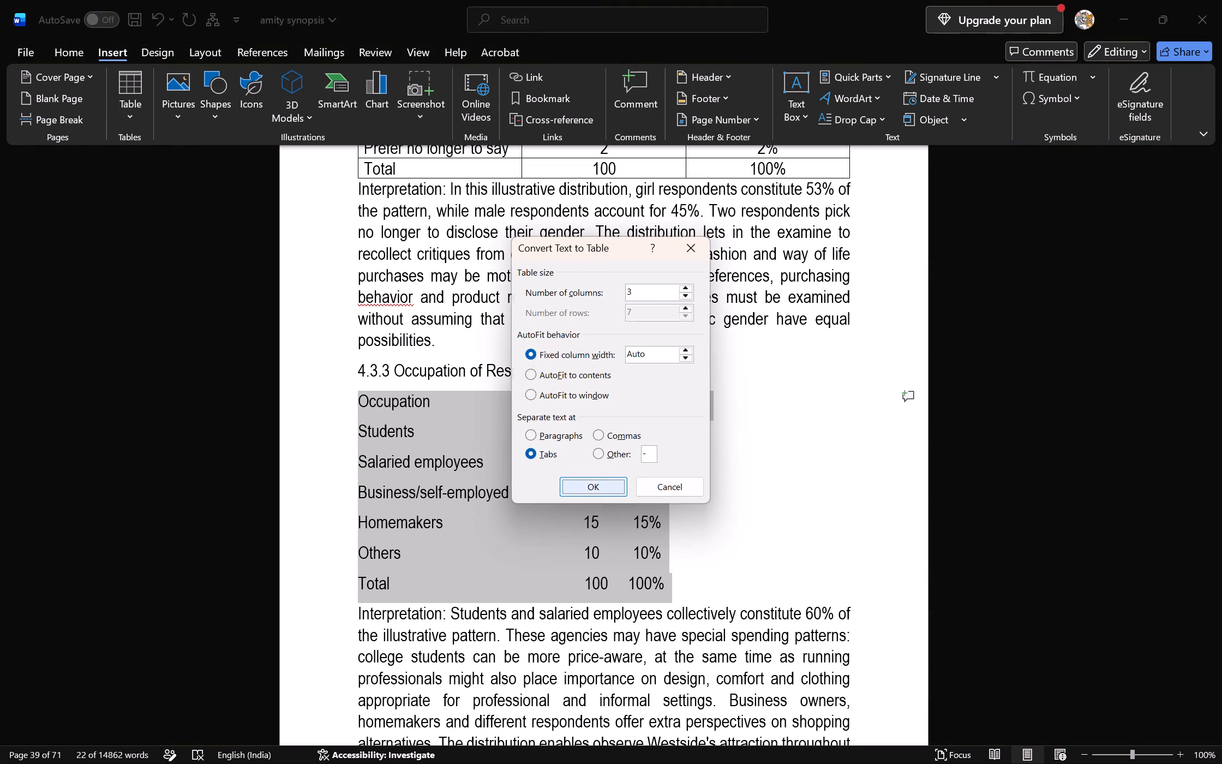
Centre the Respondents values in the occupation table from the Students row through Total.
{"action": "left_click", "coordinate": [544, 448]}
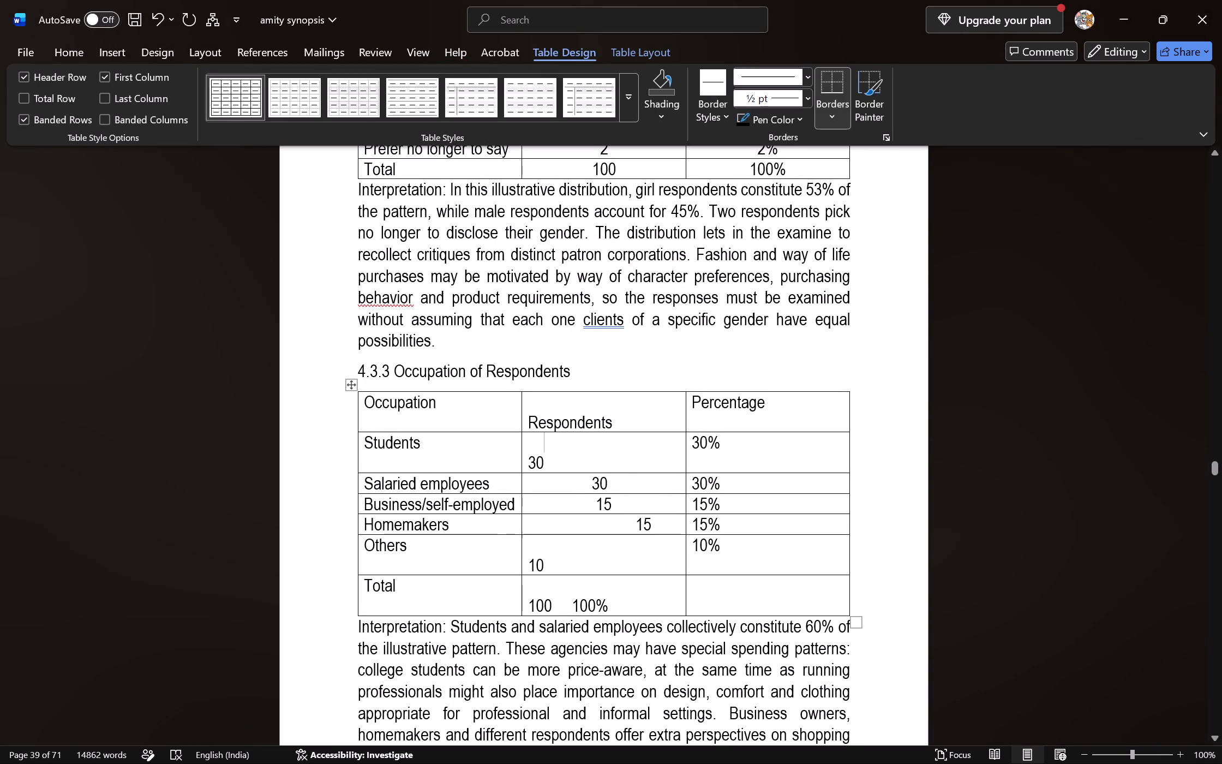
{"action": "left_click_drag", "start_coordinate": [530, 452], "coordinate": [640, 593]}
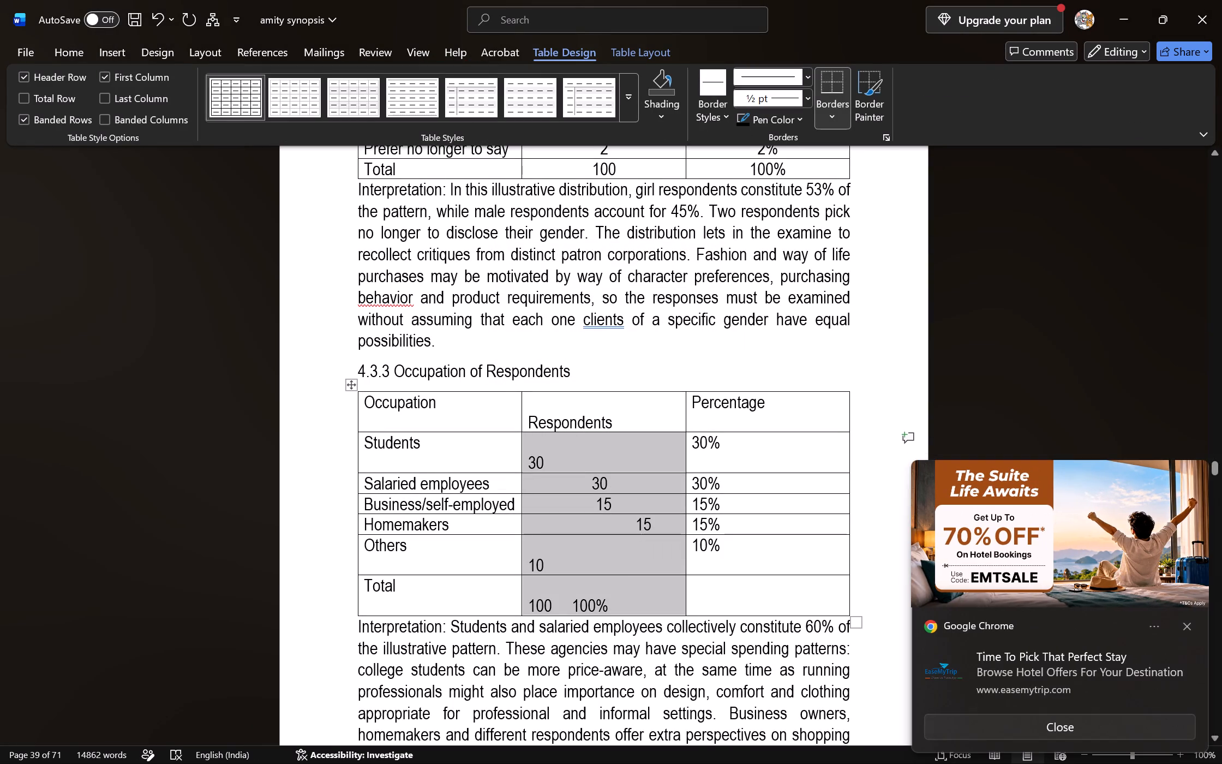
{"action": "left_click", "coordinate": [73, 44]}
{"action": "left_click", "coordinate": [372, 103]}
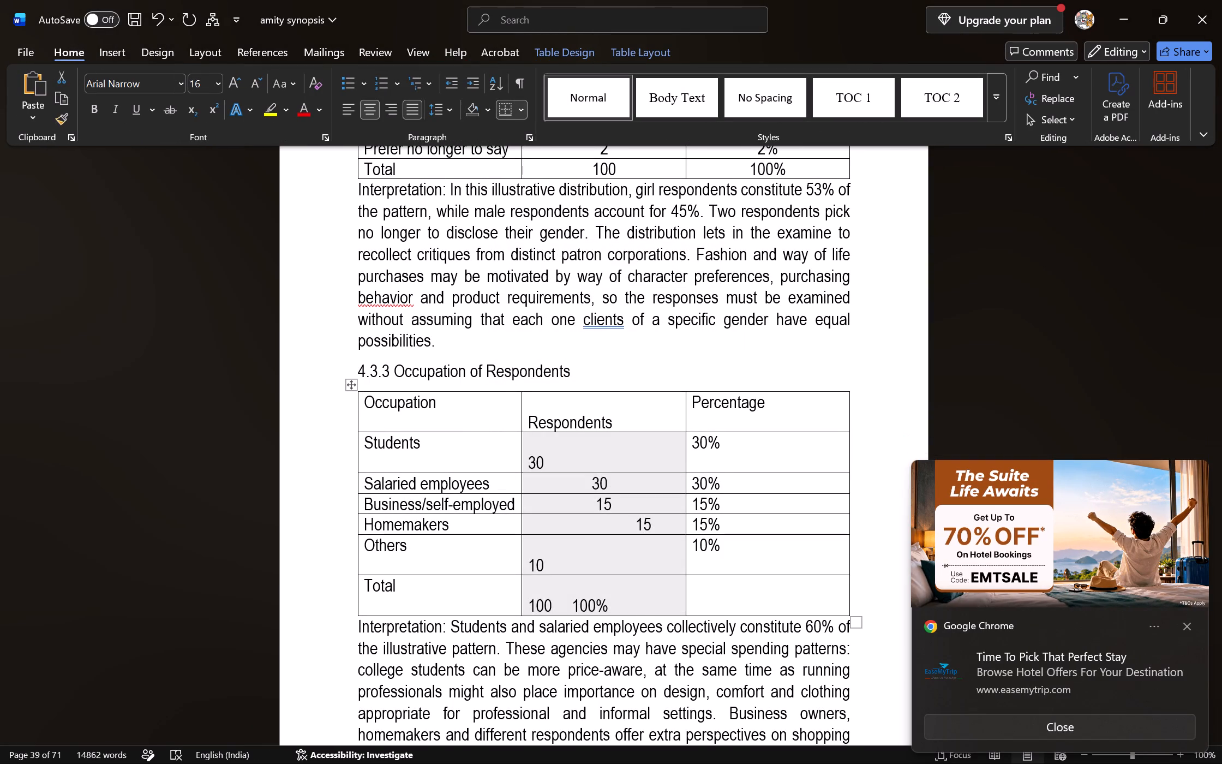
{"action": "left_click", "coordinate": [658, 554]}
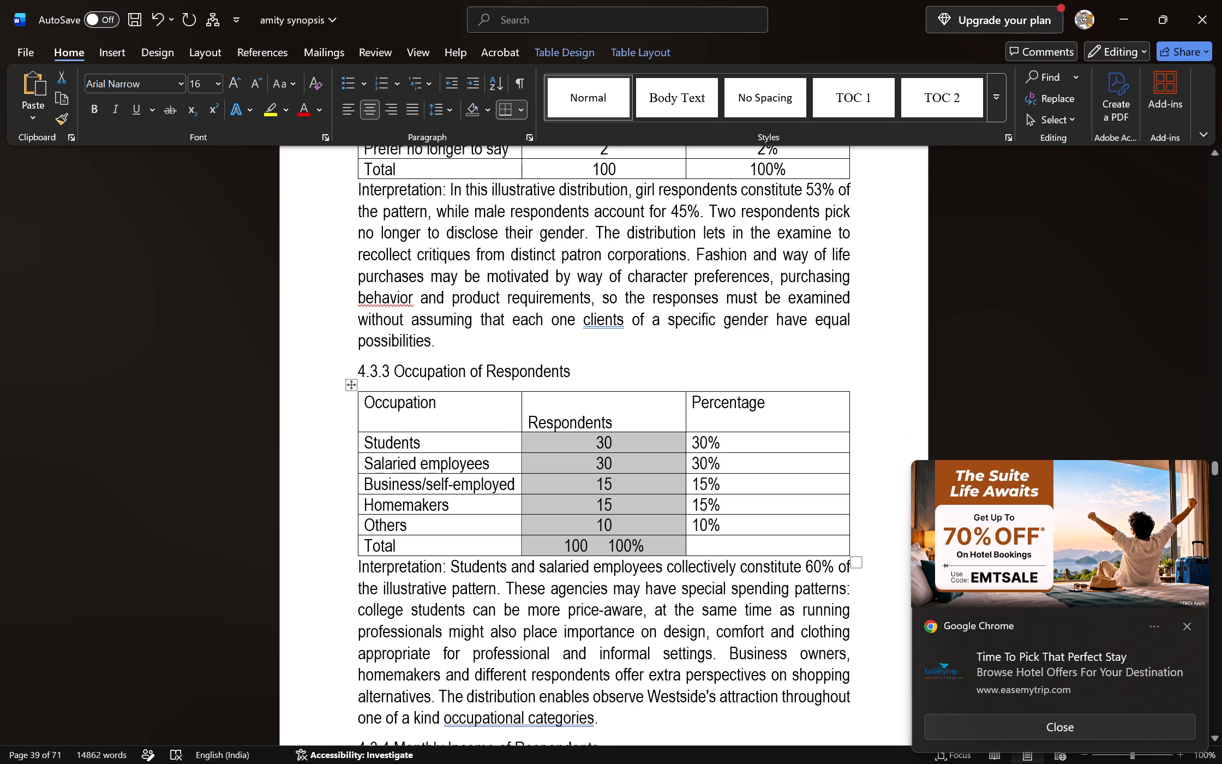
In the occupation table's Total row, leave only 100 under Respondents and enter 100% under Percentage.
{"action": "left_click", "coordinate": [656, 540]}
{"action": "key", "text": "BackSpace"}
{"action": "key", "text": "BackSpace"}
{"action": "key", "text": "BackSpace"}
{"action": "key", "text": "BackSpace"}
{"action": "key", "text": "BackSpace"}
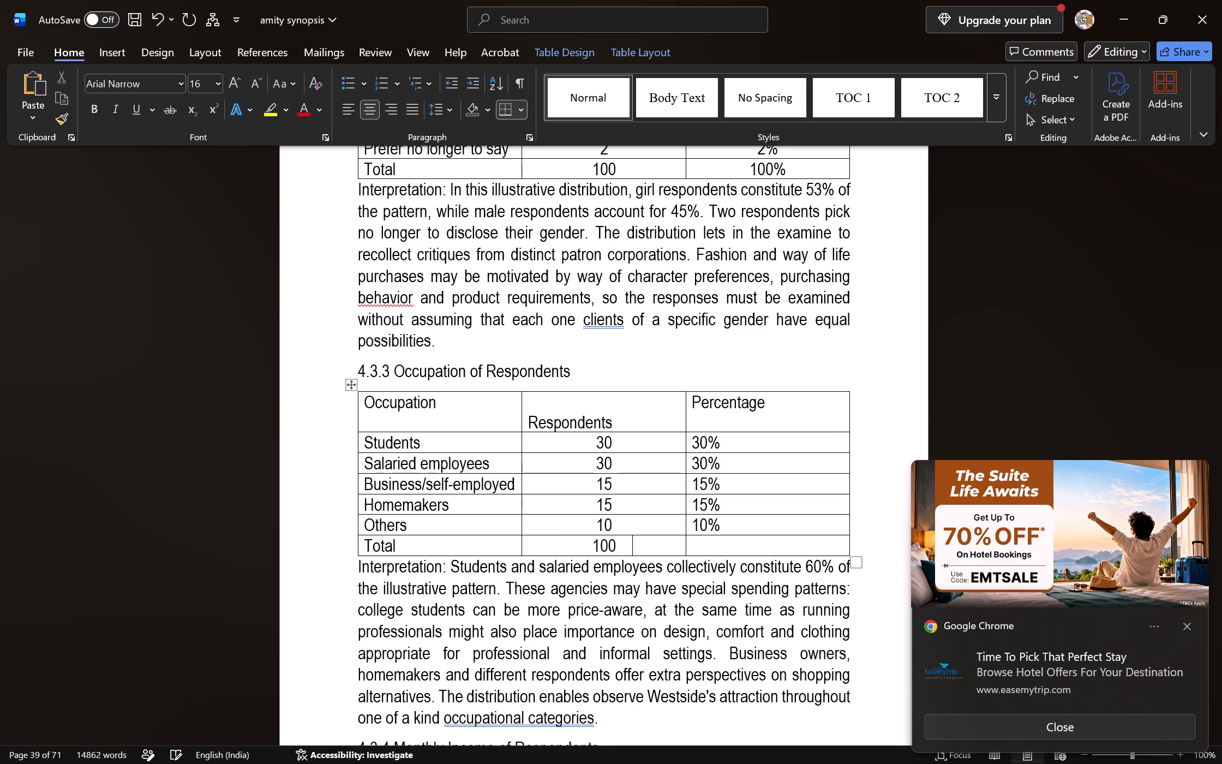
{"action": "left_click", "coordinate": [710, 540]}
{"action": "key", "text": "1"}
{"action": "type", "text": "00"}
{"action": "key", "text": "shift+percent"}
Centre the Percentage values in the occupation table from the Students row through Total.
{"action": "left_click_drag", "start_coordinate": [692, 445], "coordinate": [738, 545]}
{"action": "left_click", "coordinate": [367, 110]}
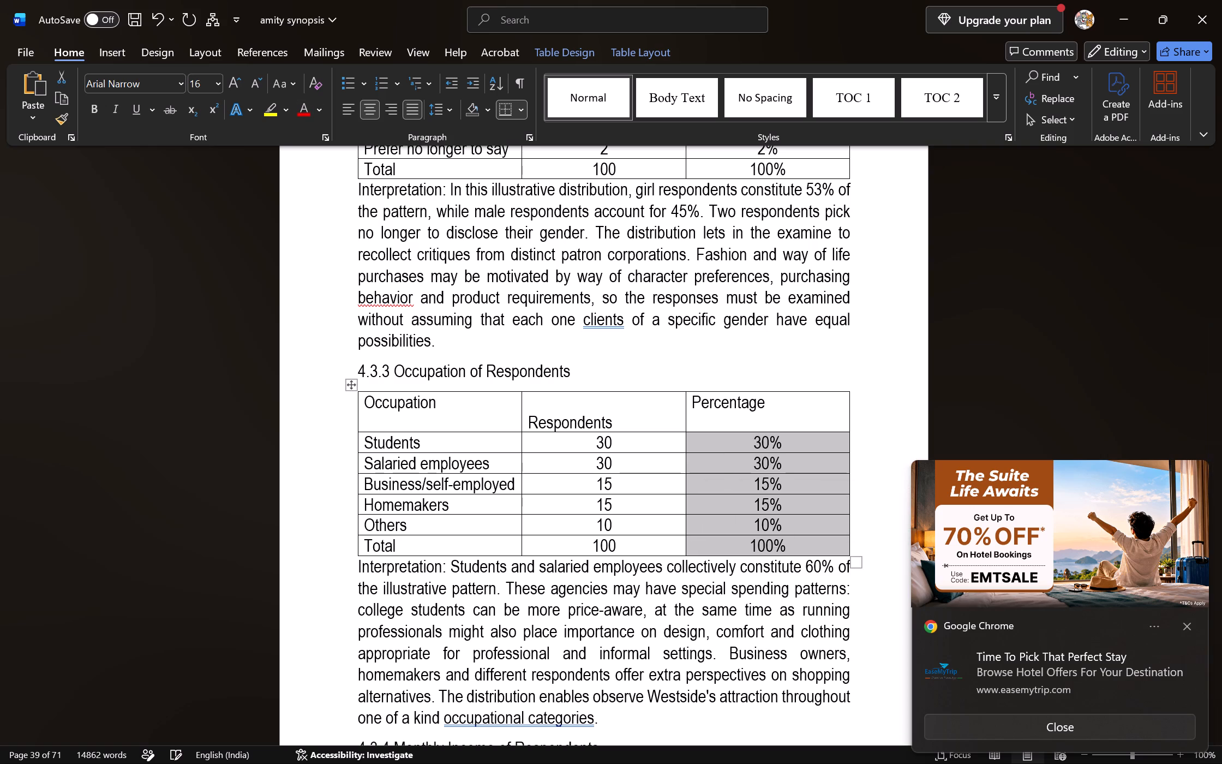
Insert two paragraph breaks before the 4.3.4 Monthly Income of Respondents heading so that it starts on the next page.
{"action": "scroll", "coordinate": [367, 110], "scroll_direction": "down", "scroll_amount": 8}
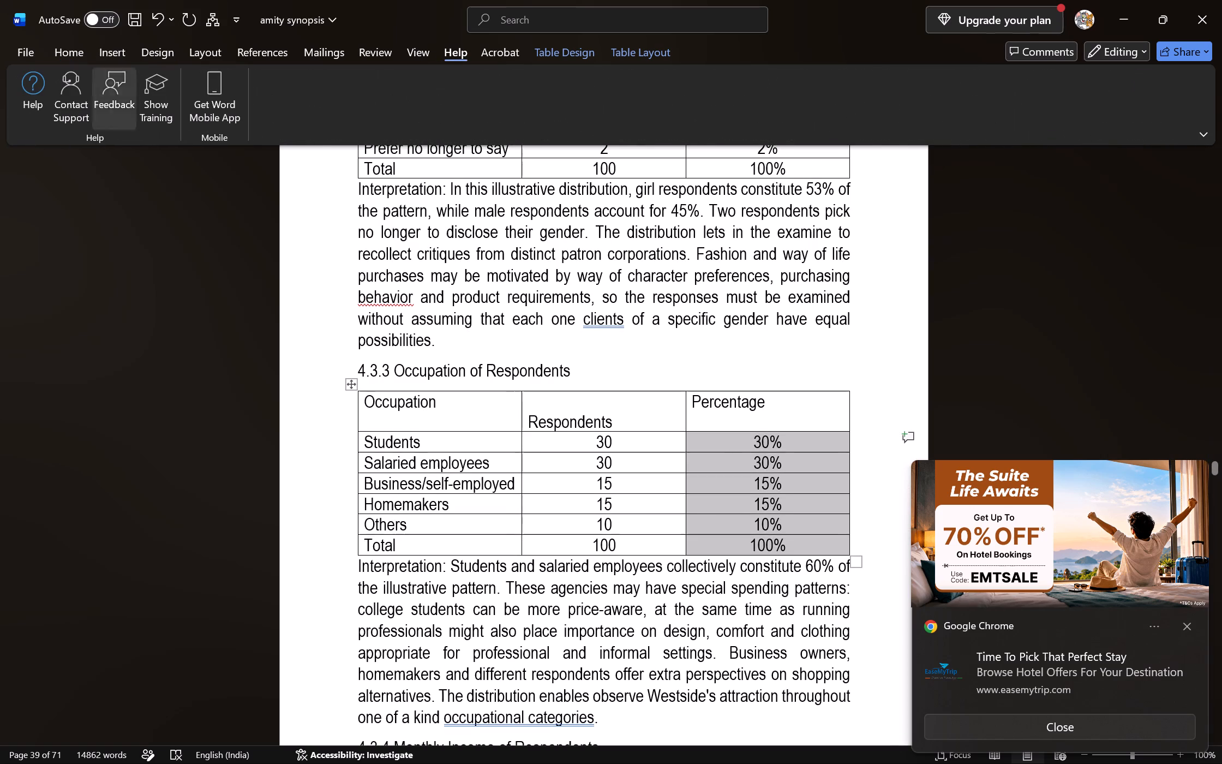
{"action": "left_click", "coordinate": [107, 53]}
{"action": "scroll", "coordinate": [343, 276], "scroll_direction": "down", "scroll_amount": 7}
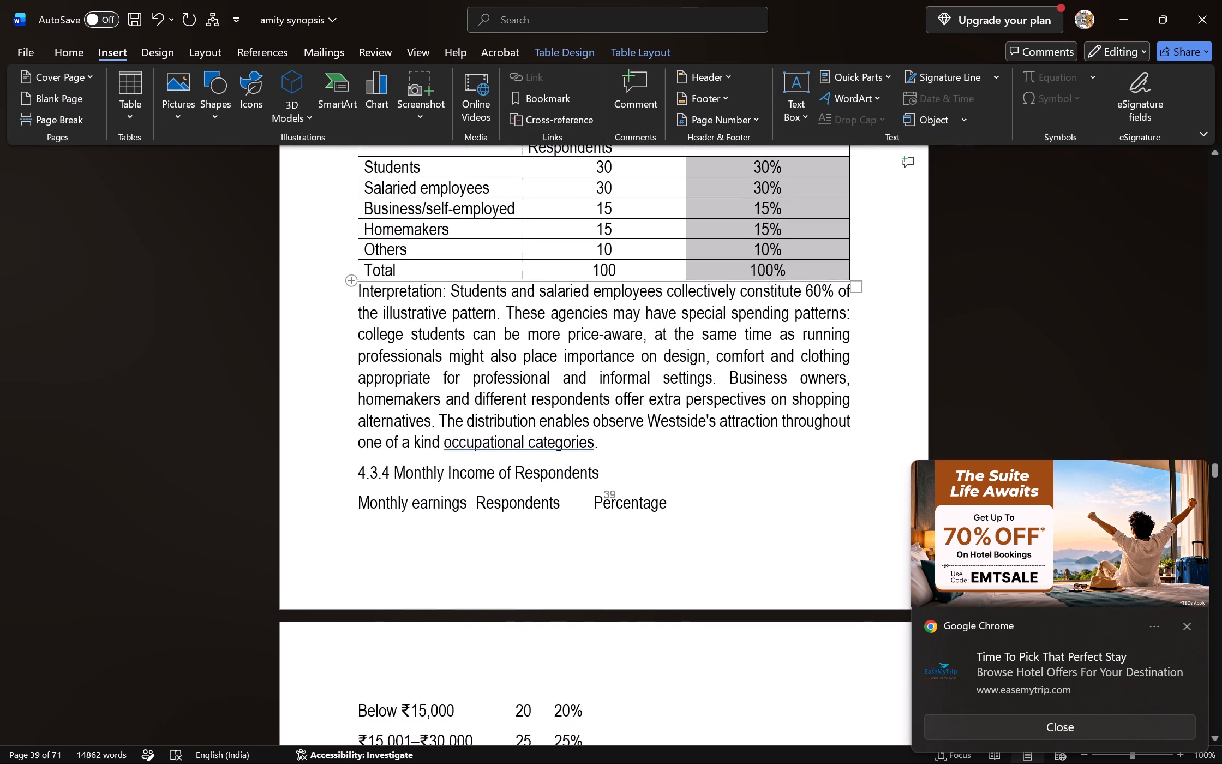
{"action": "scroll", "coordinate": [343, 277], "scroll_direction": "down", "scroll_amount": 6}
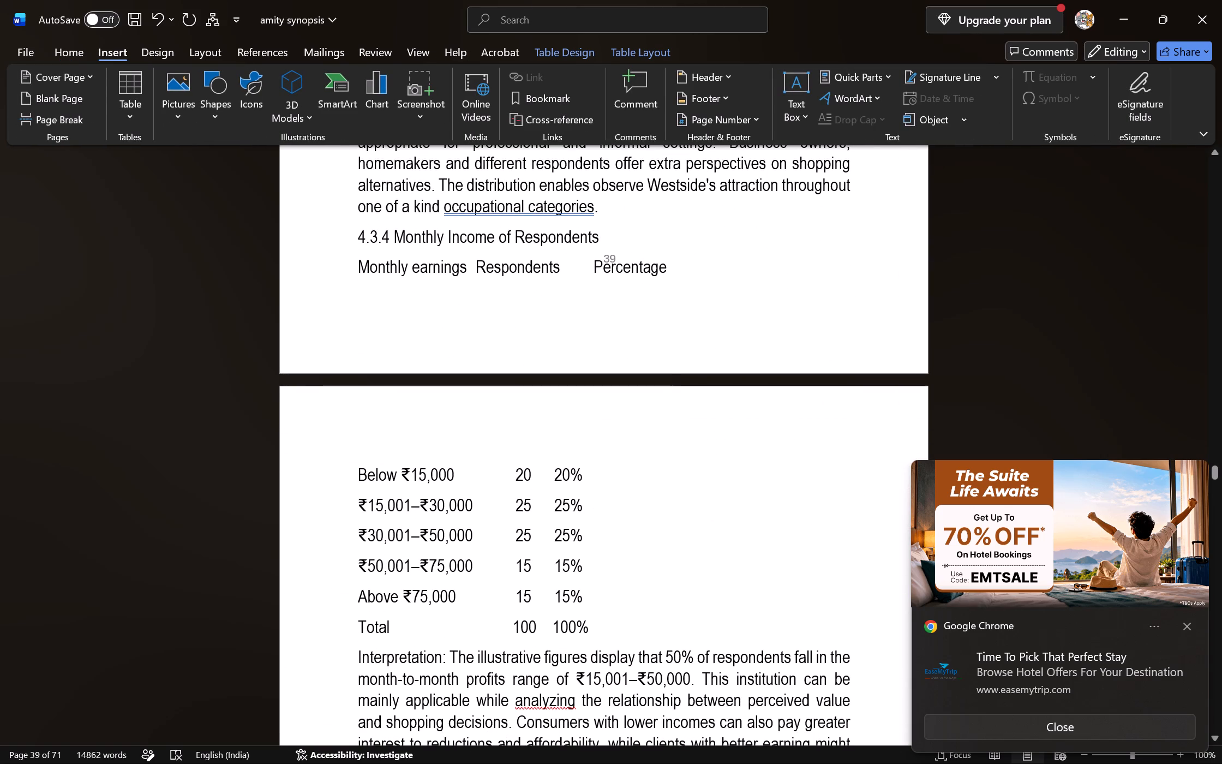
{"action": "left_click", "coordinate": [352, 237]}
{"action": "key", "text": "Return"}
{"action": "key", "text": "Return"}
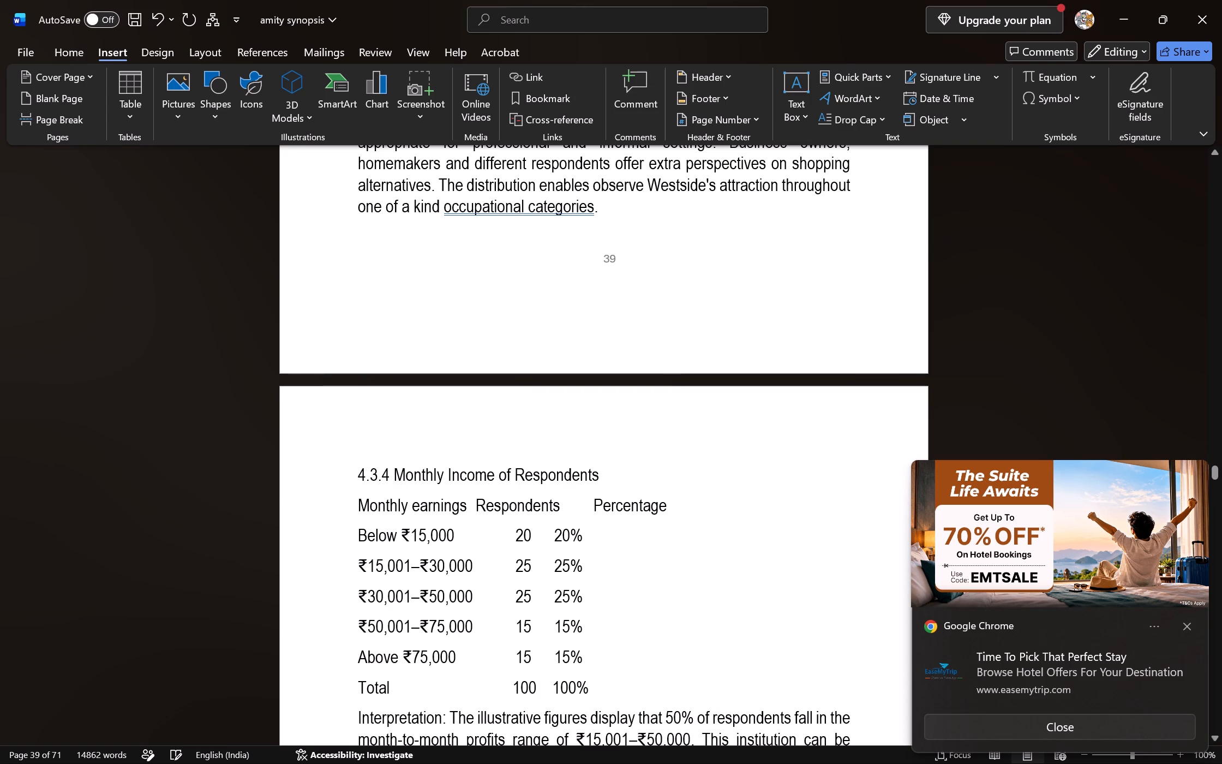
Convert the lines under 4.3.4 Monthly Income of Respondents, from the Monthly earnings heading row through Total, into a three-column table.
{"action": "scroll", "coordinate": [574, 332], "scroll_direction": "down", "scroll_amount": 6}
{"action": "left_click_drag", "start_coordinate": [355, 271], "coordinate": [392, 292]}
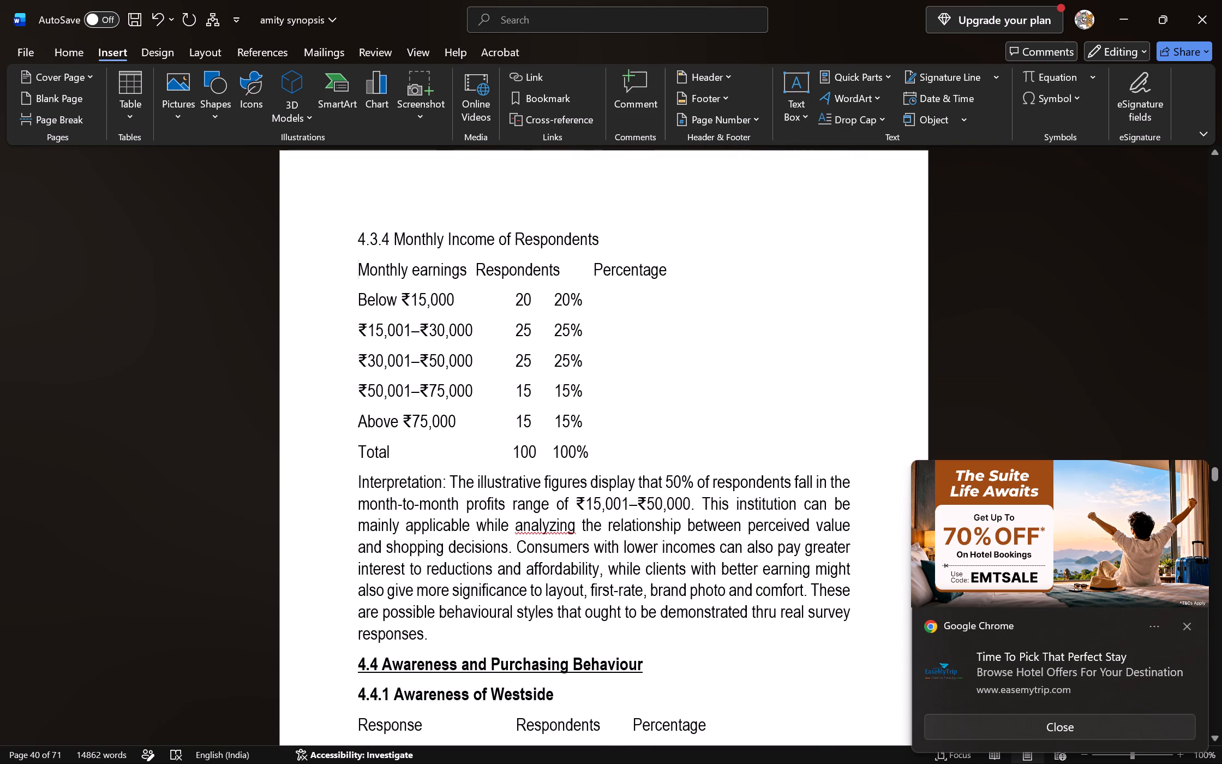
{"action": "left_click_drag", "start_coordinate": [392, 292], "coordinate": [612, 450]}
{"action": "left_click", "coordinate": [135, 95]}
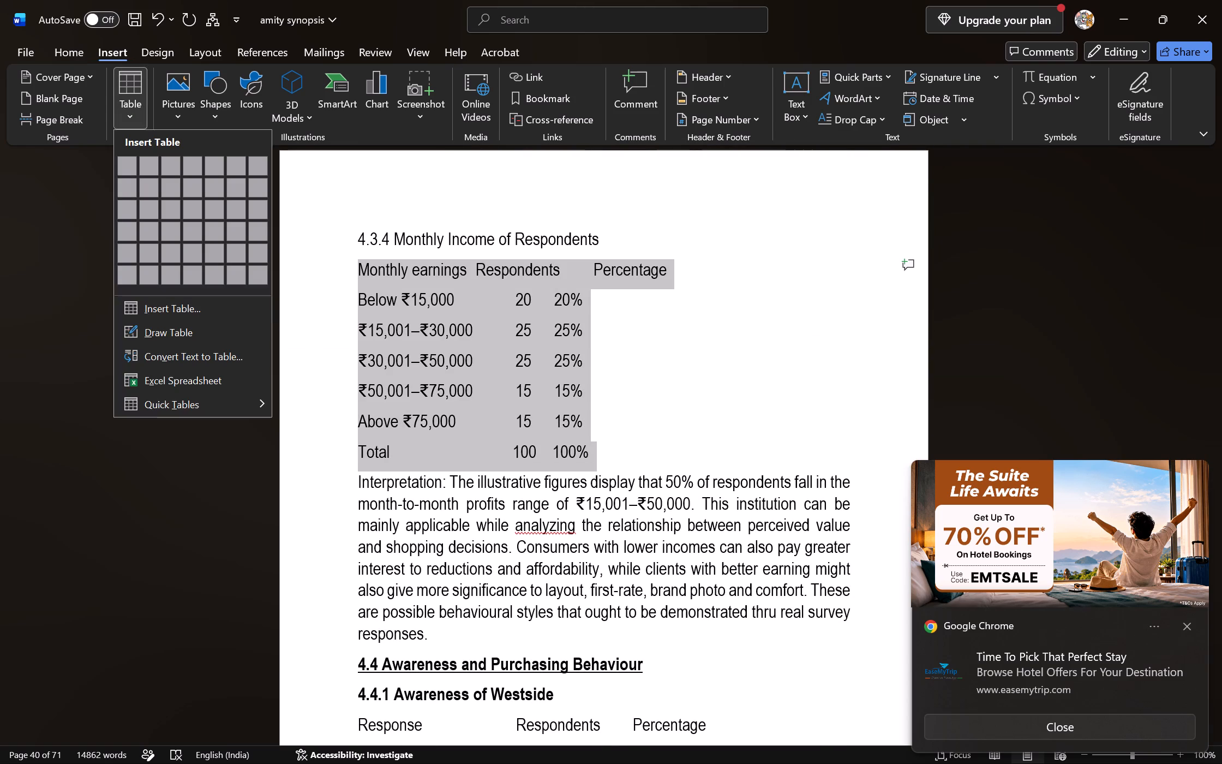
{"action": "left_click", "coordinate": [184, 355]}
{"action": "left_click", "coordinate": [603, 486]}
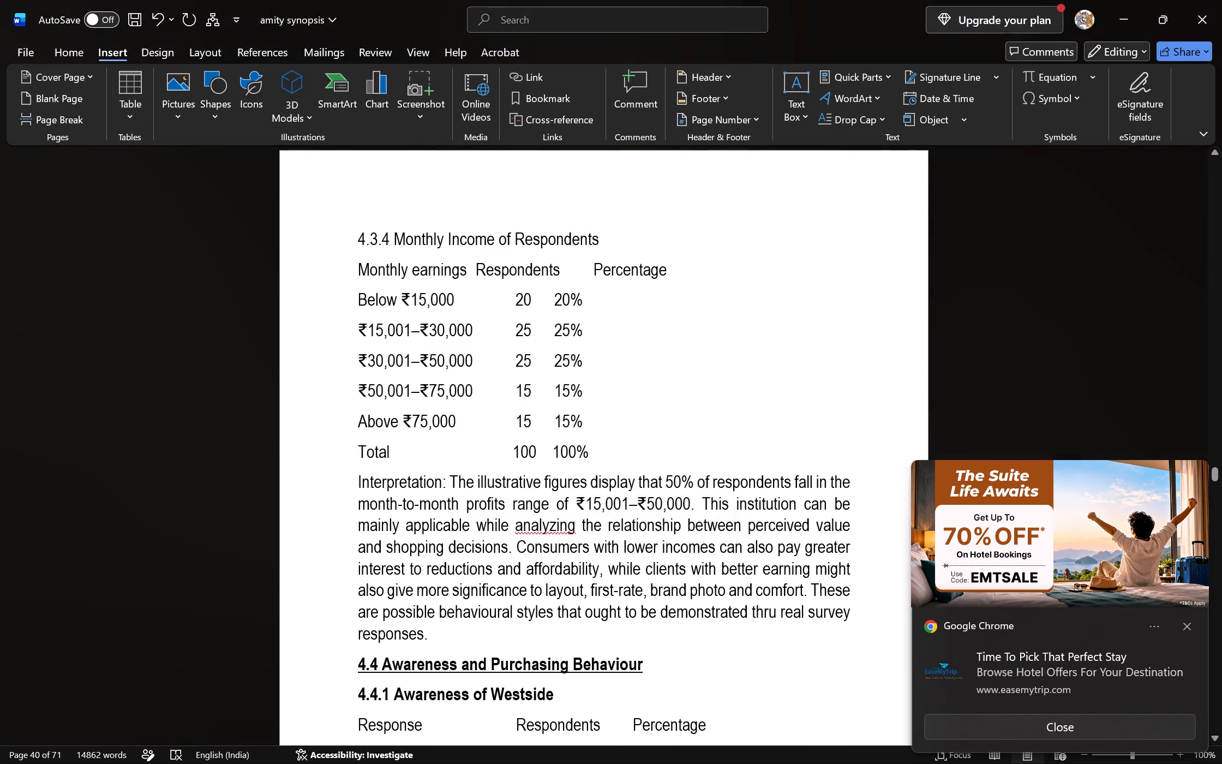
{"action": "left_click", "coordinate": [566, 408]}
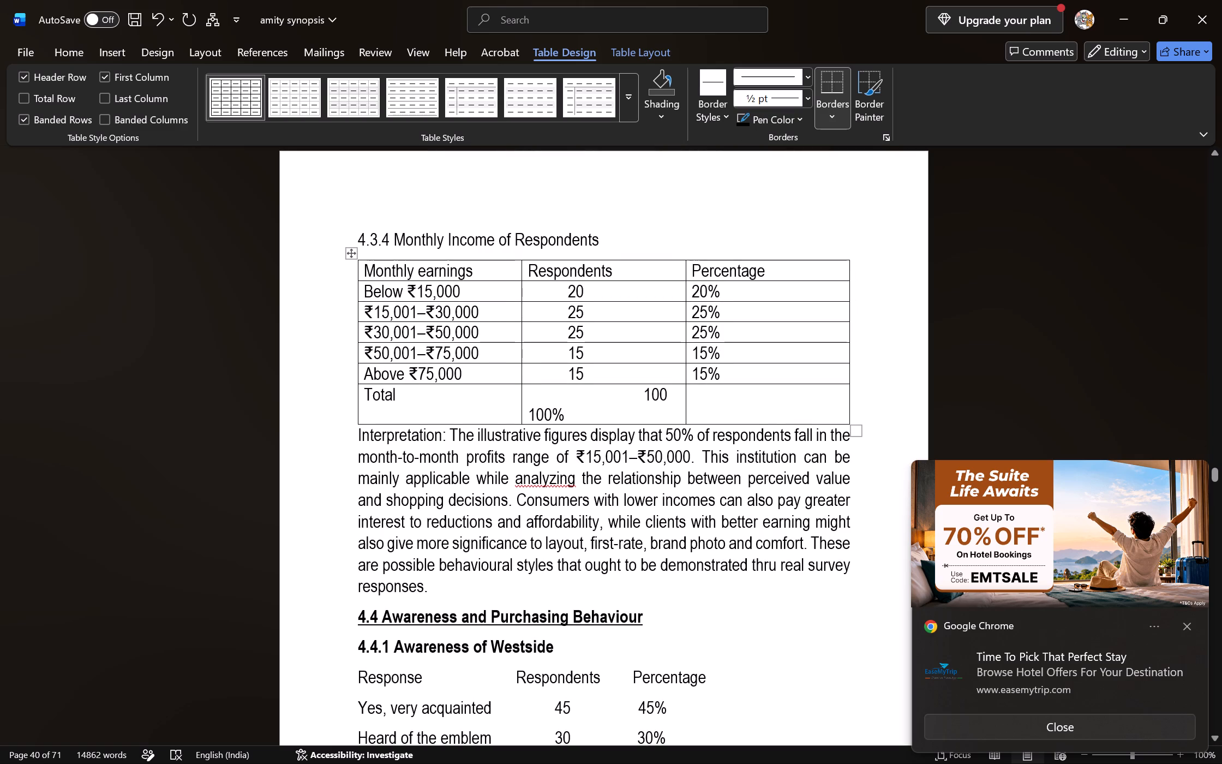
In the monthly income table's Total row, leave only 100 under Respondents without extra spacing and enter 100% under Percentage.
{"action": "left_click", "coordinate": [672, 395]}
{"action": "key", "text": "BackSpace"}
{"action": "key", "text": "BackSpace"}
{"action": "key", "text": "BackSpace"}
{"action": "key", "text": "BackSpace"}
{"action": "key", "text": "BackSpace"}
{"action": "key", "text": "BackSpace"}
{"action": "key", "text": "BackSpace"}
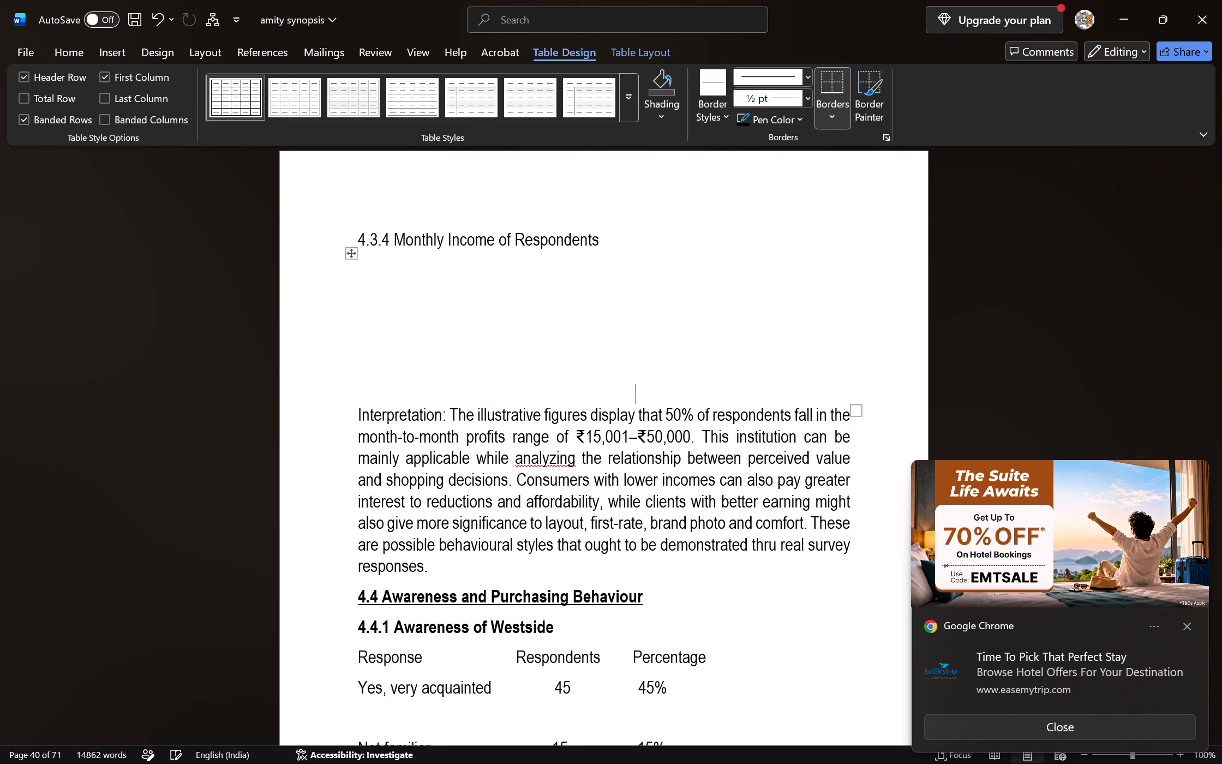
{"action": "key", "text": "BackSpace"}
{"action": "key", "text": "BackSpace"}
{"action": "key", "text": "BackSpace"}
{"action": "key", "text": "BackSpace"}
{"action": "key", "text": "BackSpace"}
{"action": "key", "text": "BackSpace"}
{"action": "key", "text": "BackSpace"}
{"action": "key", "text": "BackSpace"}
{"action": "key", "text": "BackSpace"}
{"action": "key", "text": "BackSpace"}
{"action": "key", "text": "BackSpace"}
{"action": "key", "text": "BackSpace"}
{"action": "key", "text": "BackSpace"}
{"action": "key", "text": "BackSpace"}
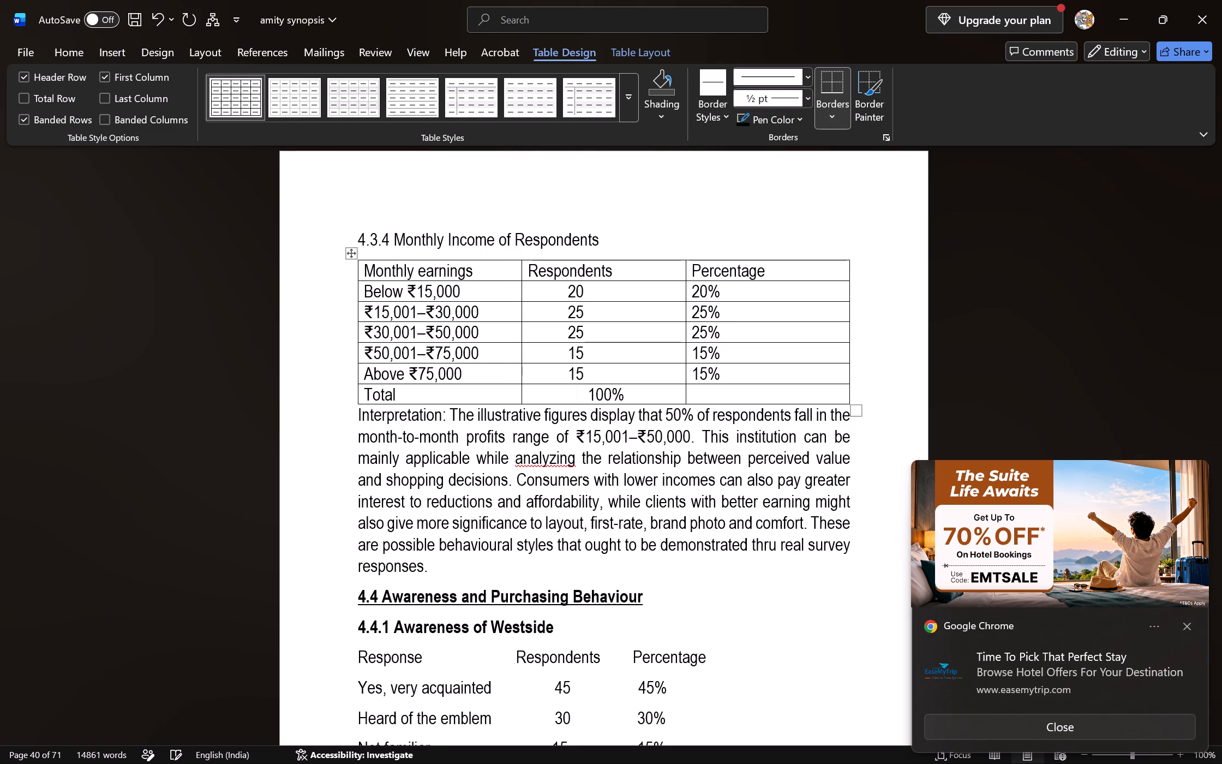
{"action": "key", "text": "BackSpace"}
{"action": "key", "text": "BackSpace"}
{"action": "key", "text": "BackSpace"}
{"action": "key", "text": "BackSpace"}
{"action": "key", "text": "BackSpace"}
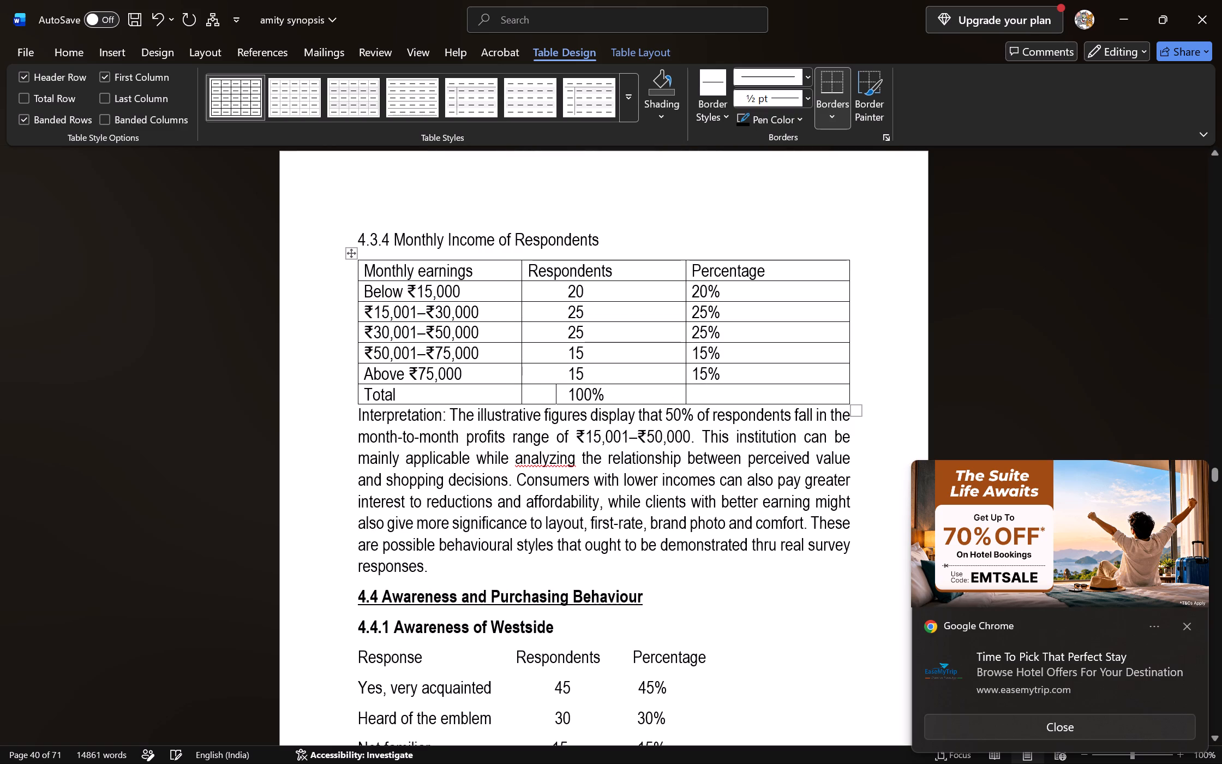
{"action": "left_click", "coordinate": [616, 387]}
{"action": "key", "text": "BackSpace"}
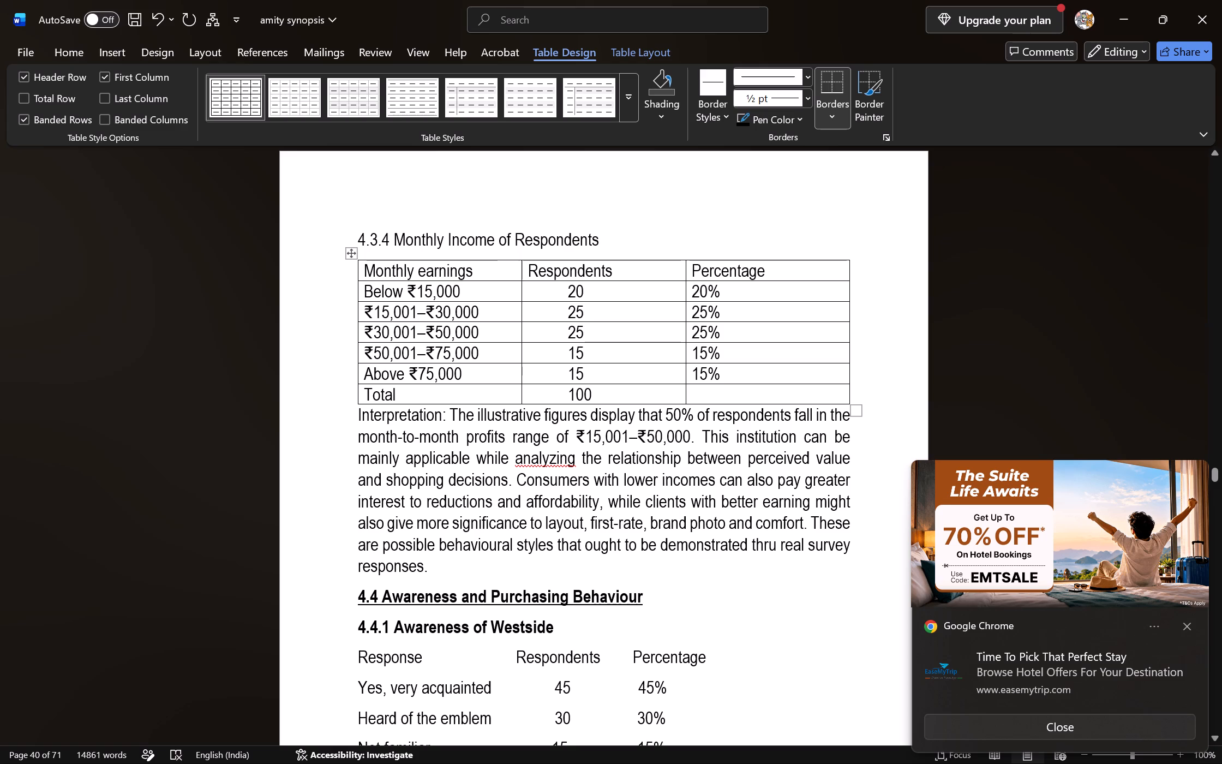
{"action": "left_click", "coordinate": [706, 395]}
{"action": "type", "text": "100"}
{"action": "key", "text": "shift+percent"}
Centre the Percentage values in the monthly income table from the Below ₹15,000 row through Total.
{"action": "left_click_drag", "start_coordinate": [693, 291], "coordinate": [694, 298]}
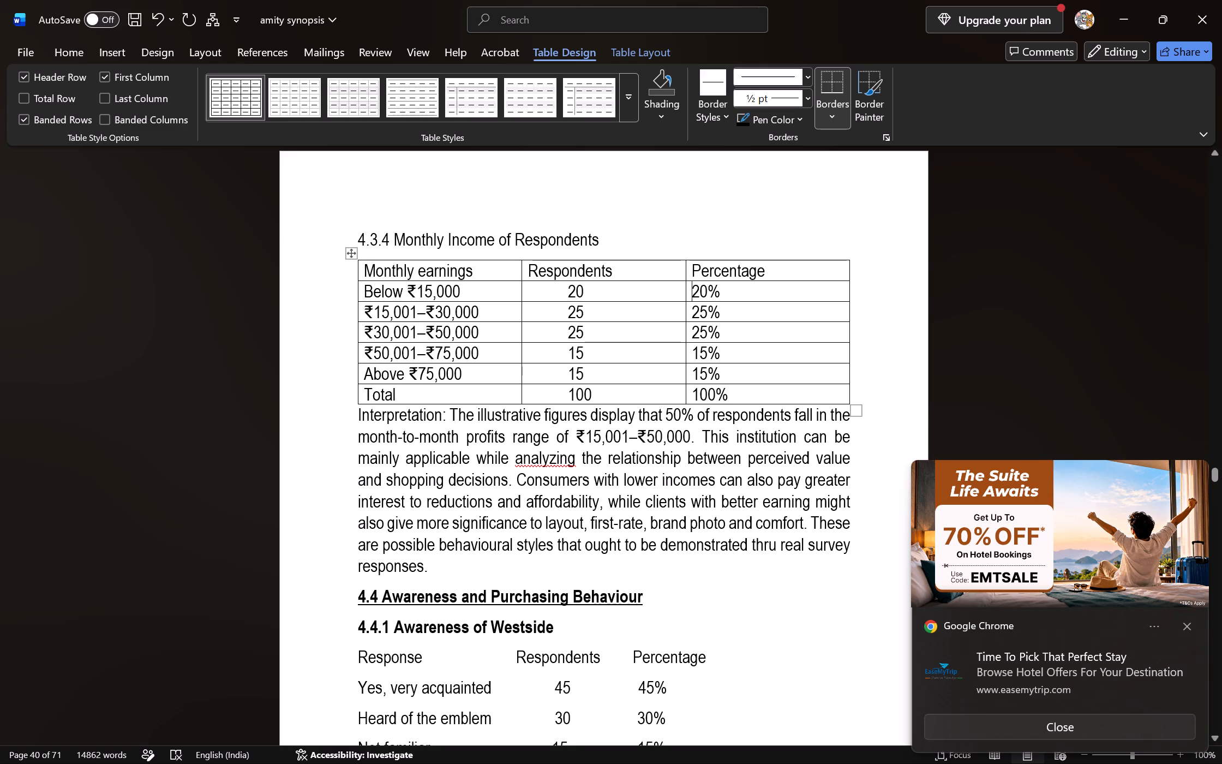
{"action": "left_click_drag", "start_coordinate": [694, 298], "coordinate": [736, 396]}
{"action": "left_click", "coordinate": [116, 54]}
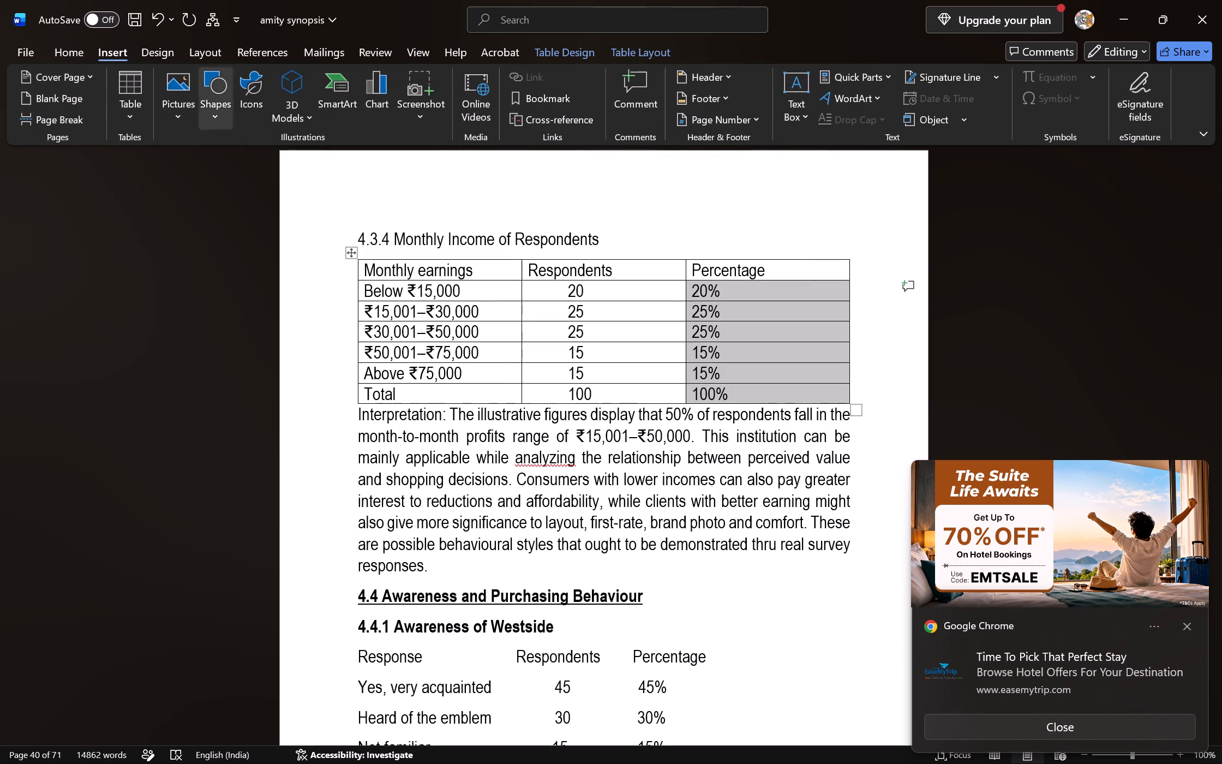
{"action": "left_click", "coordinate": [78, 45]}
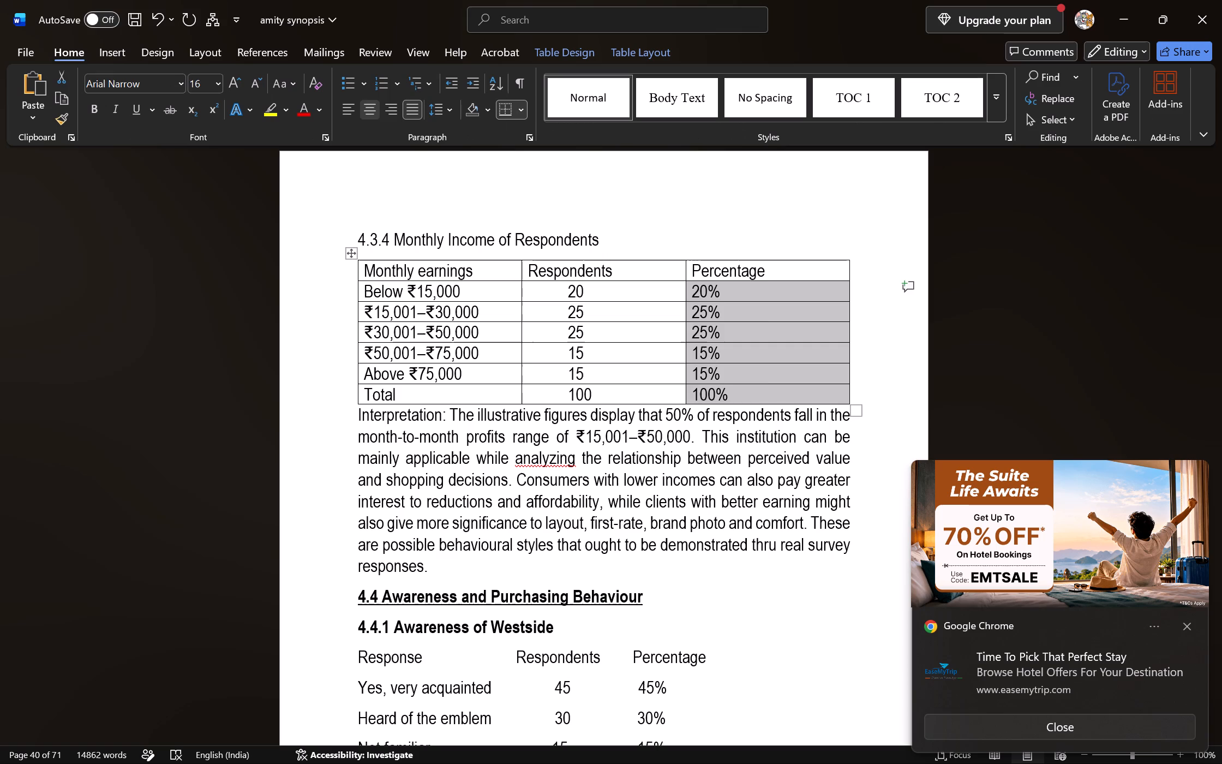
{"action": "left_click", "coordinate": [364, 114]}
Centre the Respondents values in the monthly income table from the Below ₹15,000 row through Total.
{"action": "left_click_drag", "start_coordinate": [559, 293], "coordinate": [573, 324]}
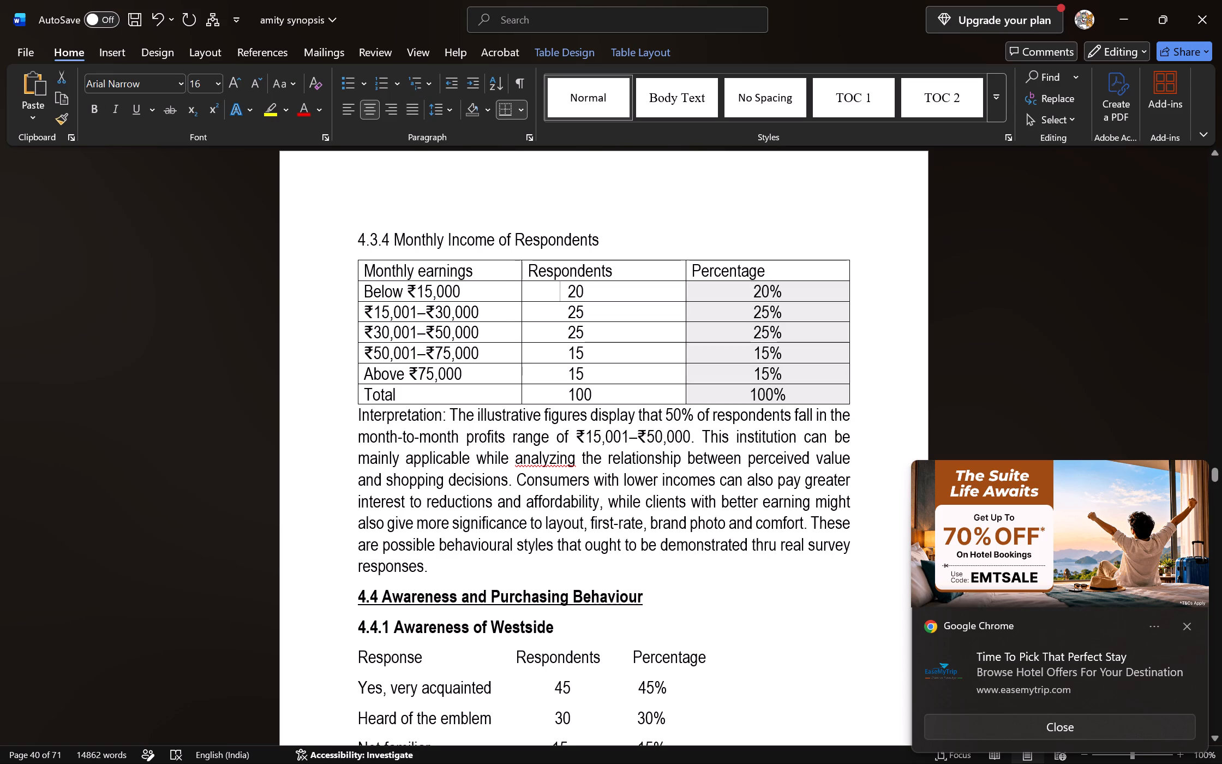
{"action": "left_click_drag", "start_coordinate": [573, 324], "coordinate": [605, 394]}
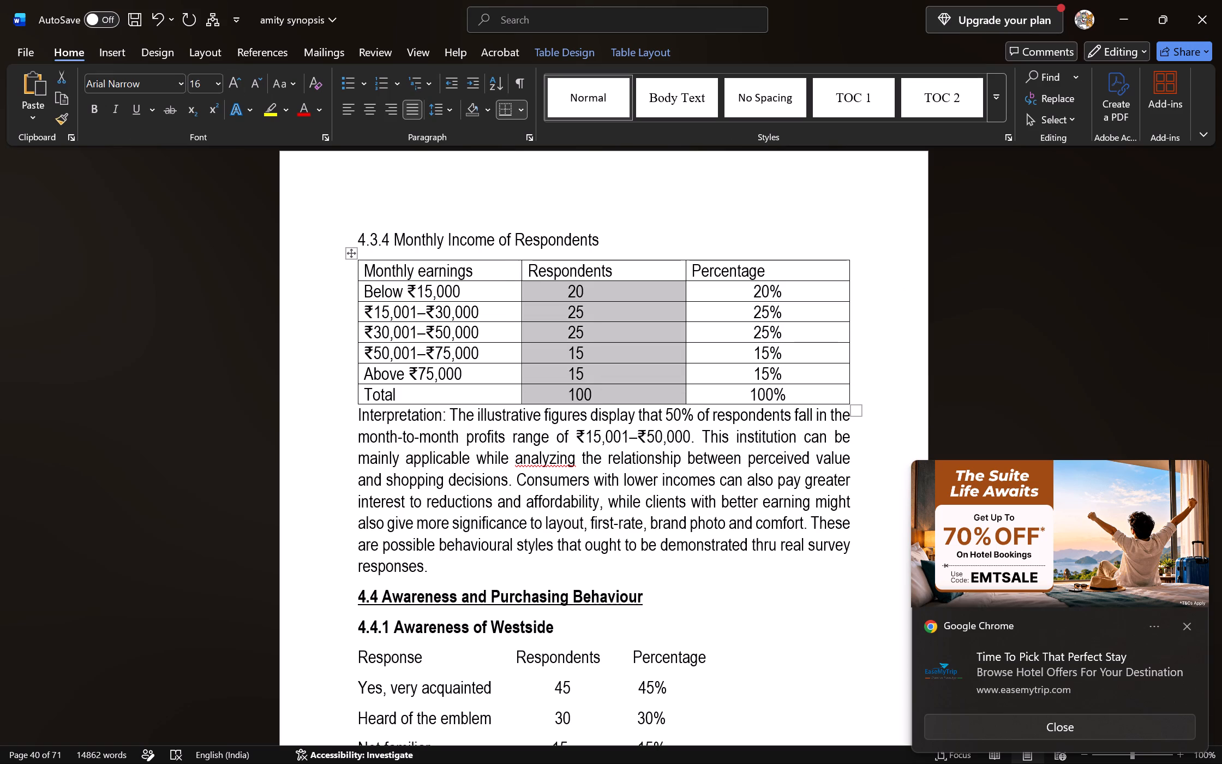
{"action": "left_click", "coordinate": [367, 115]}
Convert the lines under 4.4.1 Awareness of Westside, from the Response heading row through Total, into a three-column table separated at tabs.
{"action": "scroll", "coordinate": [344, 550], "scroll_direction": "down", "scroll_amount": 6}
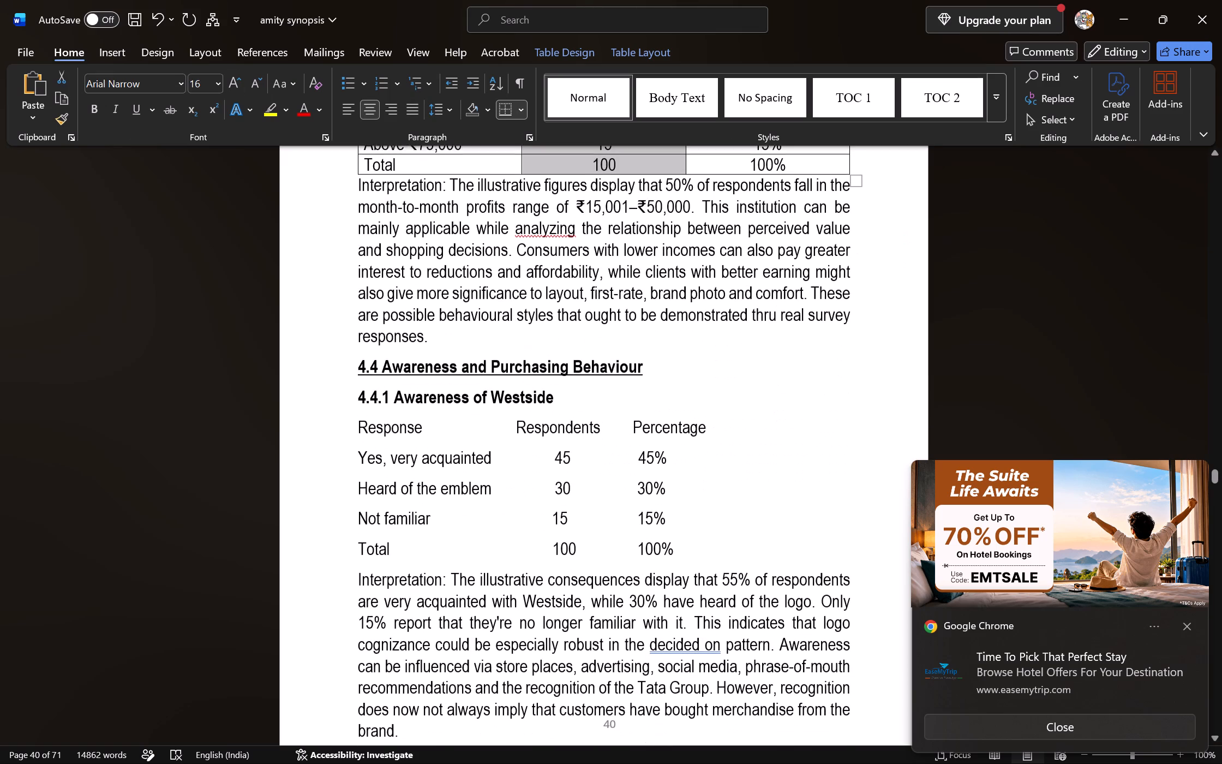
{"action": "left_click_drag", "start_coordinate": [355, 420], "coordinate": [726, 538]}
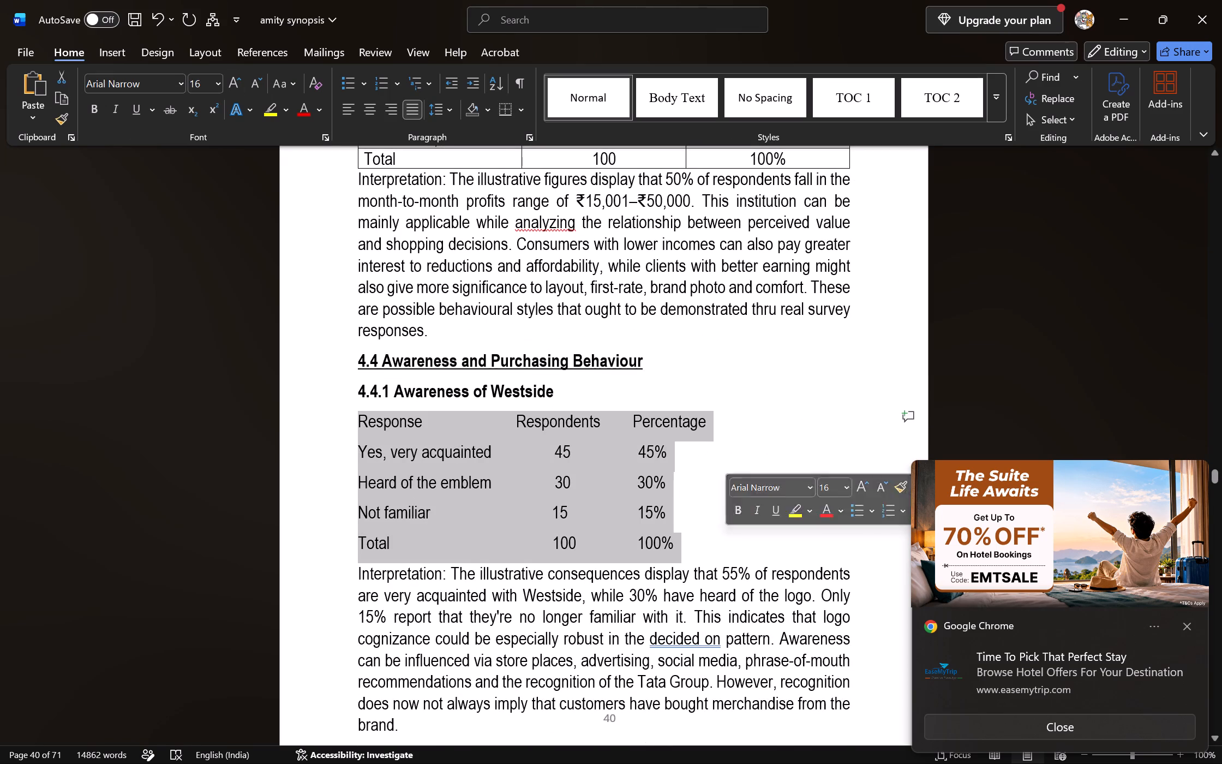
{"action": "left_click", "coordinate": [106, 53]}
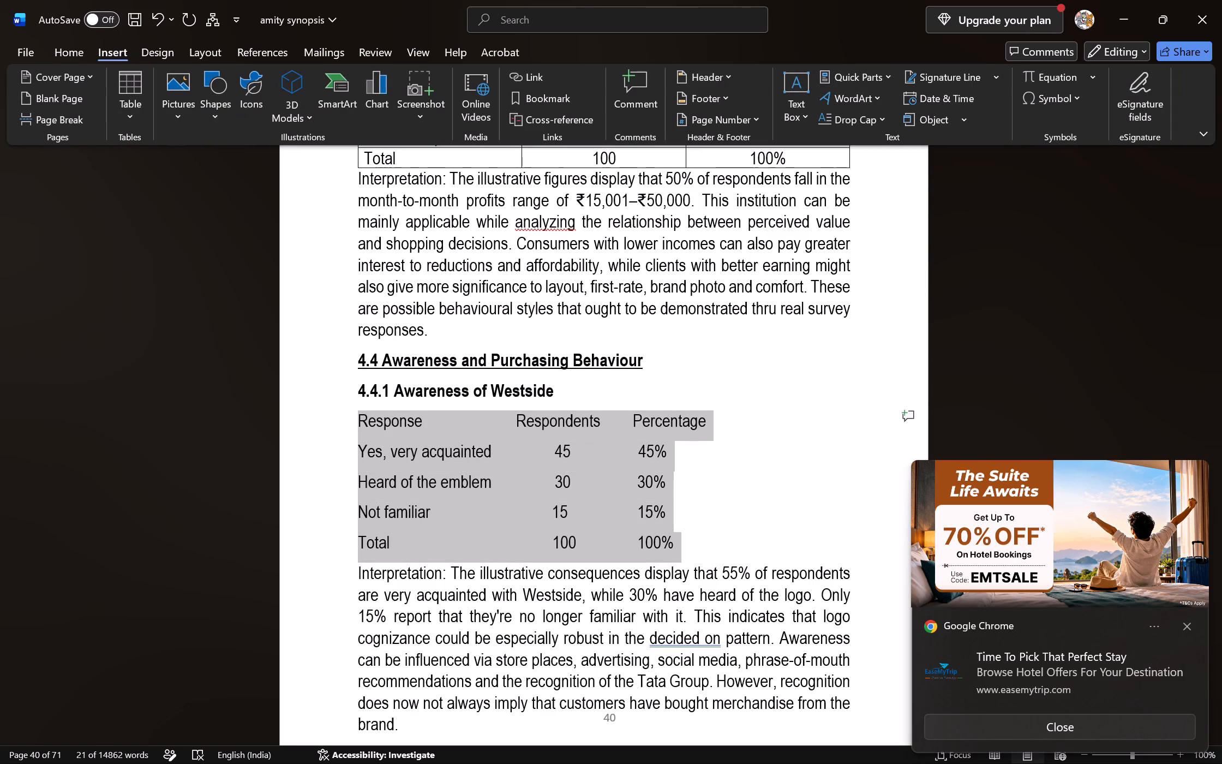
{"action": "left_click", "coordinate": [131, 103]}
{"action": "left_click", "coordinate": [203, 365]}
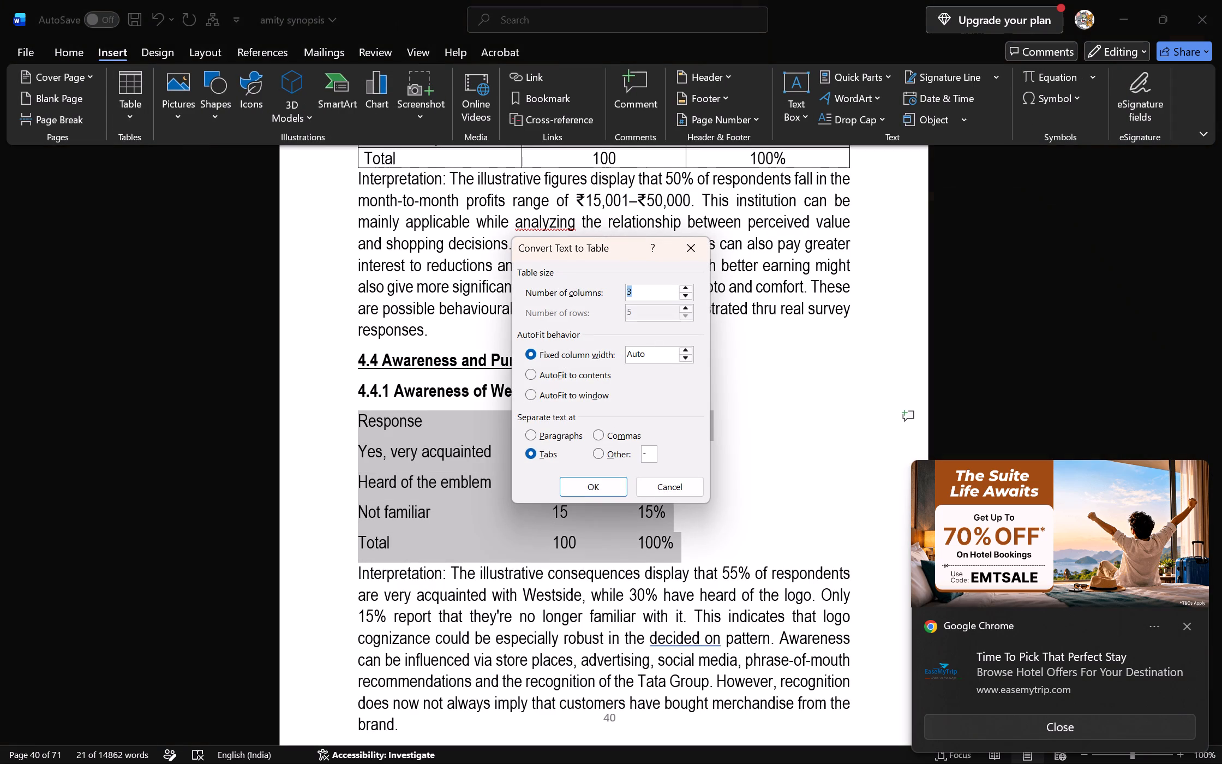
{"action": "left_click", "coordinate": [591, 490]}
{"action": "left_click", "coordinate": [587, 489]}
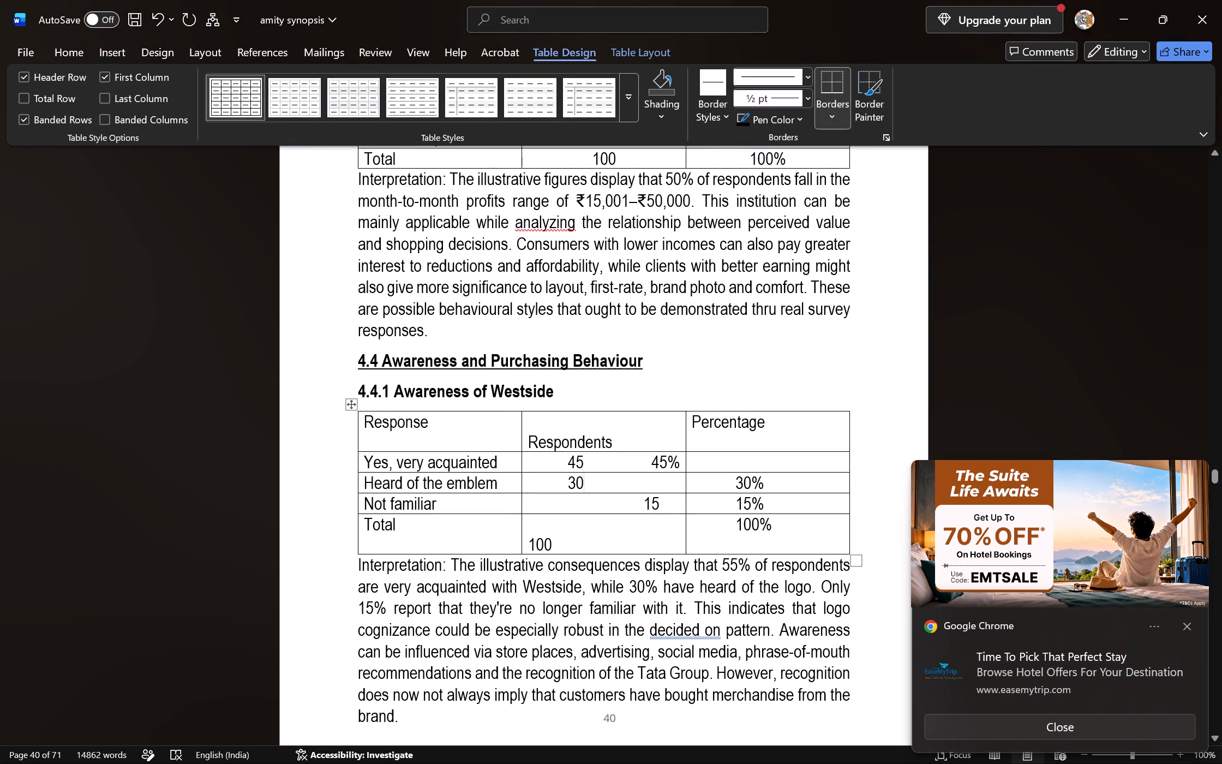
In the awareness table's Yes, very acquainted row, remove 45% from the Respondents cell and enter 45% under Percentage.
{"action": "left_click", "coordinate": [635, 471]}
{"action": "left_click", "coordinate": [678, 465]}
{"action": "key", "text": "BackSpace"}
{"action": "key", "text": "BackSpace"}
{"action": "key", "text": "BackSpace"}
{"action": "left_click", "coordinate": [751, 461]}
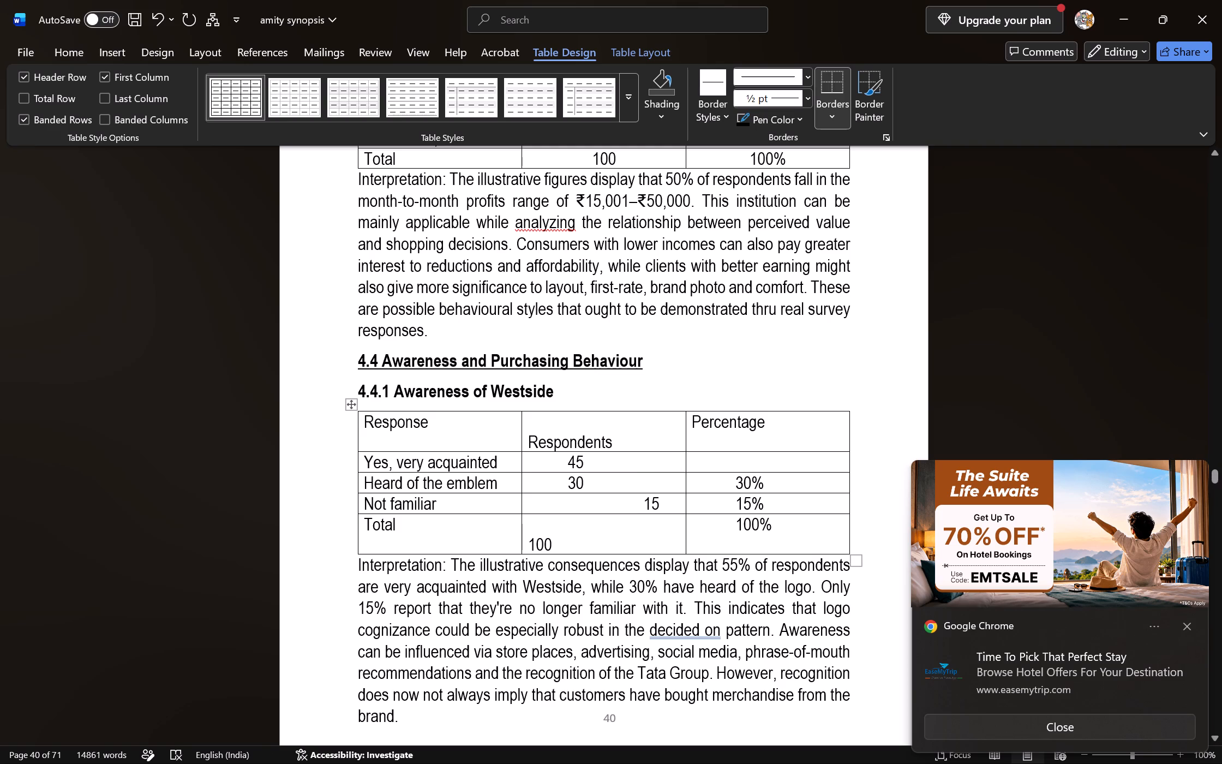
{"action": "type", "text": "45"}
{"action": "key", "text": "shift+percent"}
Centre the Respondents values in the awareness table from the Yes, very acquainted row through Total.
{"action": "left_click_drag", "start_coordinate": [556, 465], "coordinate": [558, 465]}
{"action": "left_click_drag", "start_coordinate": [558, 465], "coordinate": [622, 569]}
{"action": "left_click", "coordinate": [622, 569]}
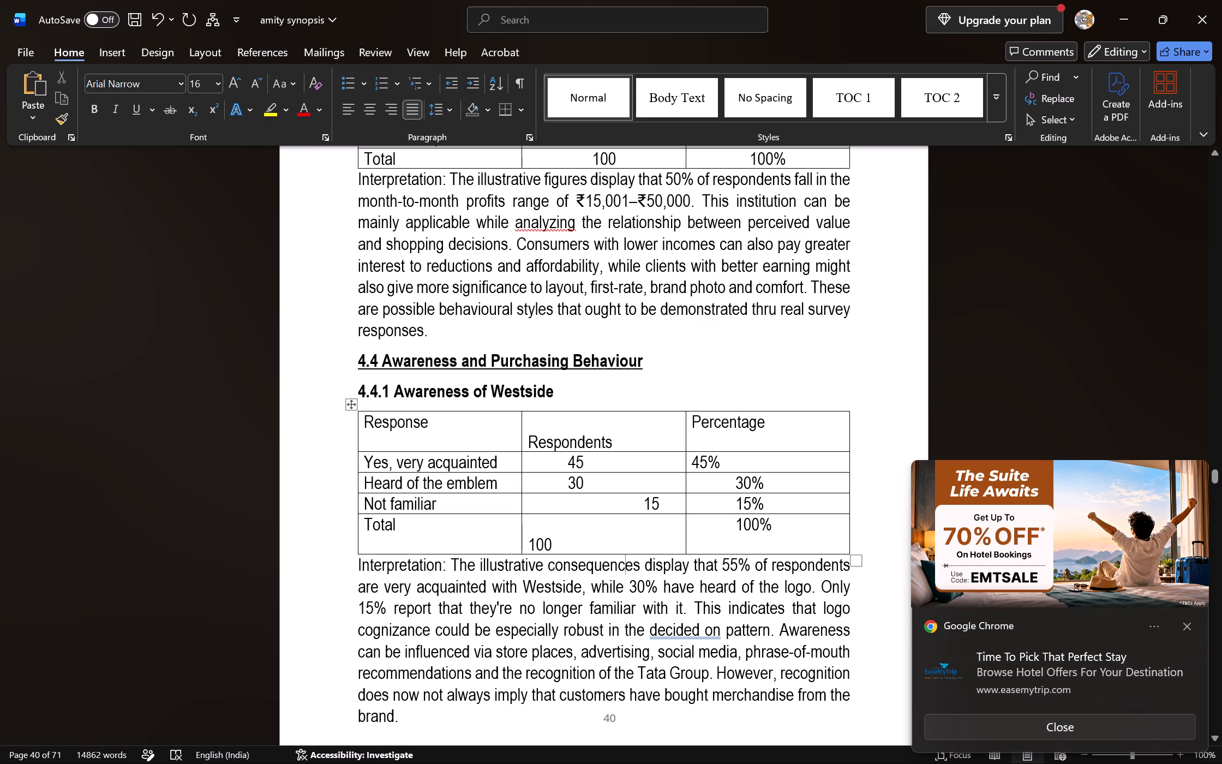
{"action": "left_click_drag", "start_coordinate": [561, 461], "coordinate": [595, 528]}
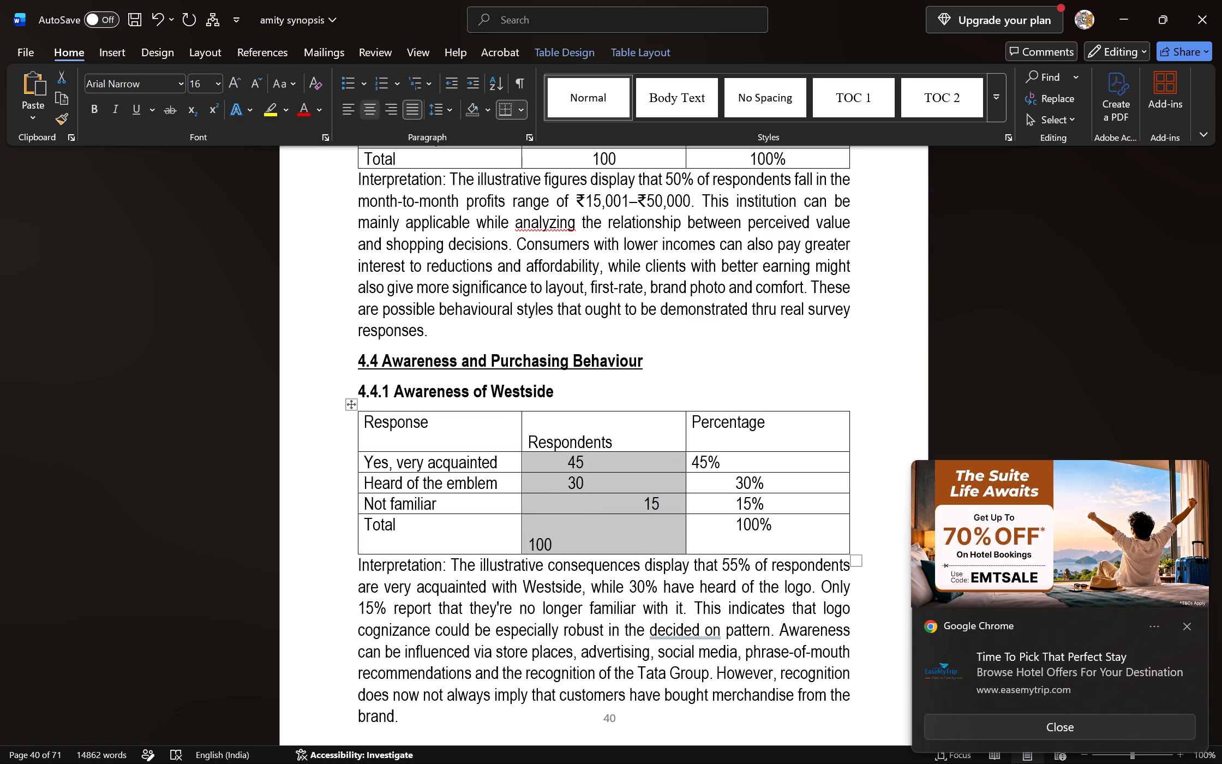
{"action": "left_click", "coordinate": [364, 118]}
Centre the Percentage values in the awareness table from the Yes, very acquainted row through Total.
{"action": "left_click_drag", "start_coordinate": [692, 459], "coordinate": [756, 479]}
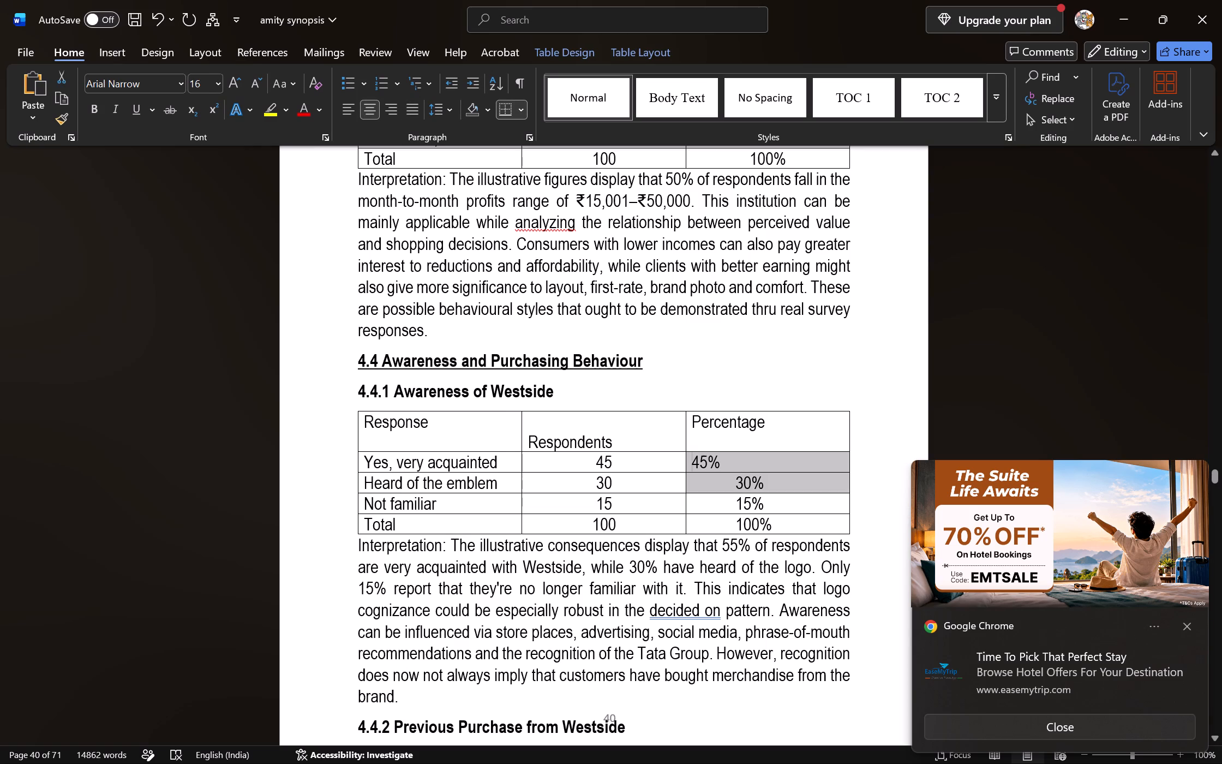
{"action": "left_click_drag", "start_coordinate": [756, 479], "coordinate": [792, 520]}
{"action": "left_click", "coordinate": [371, 105]}
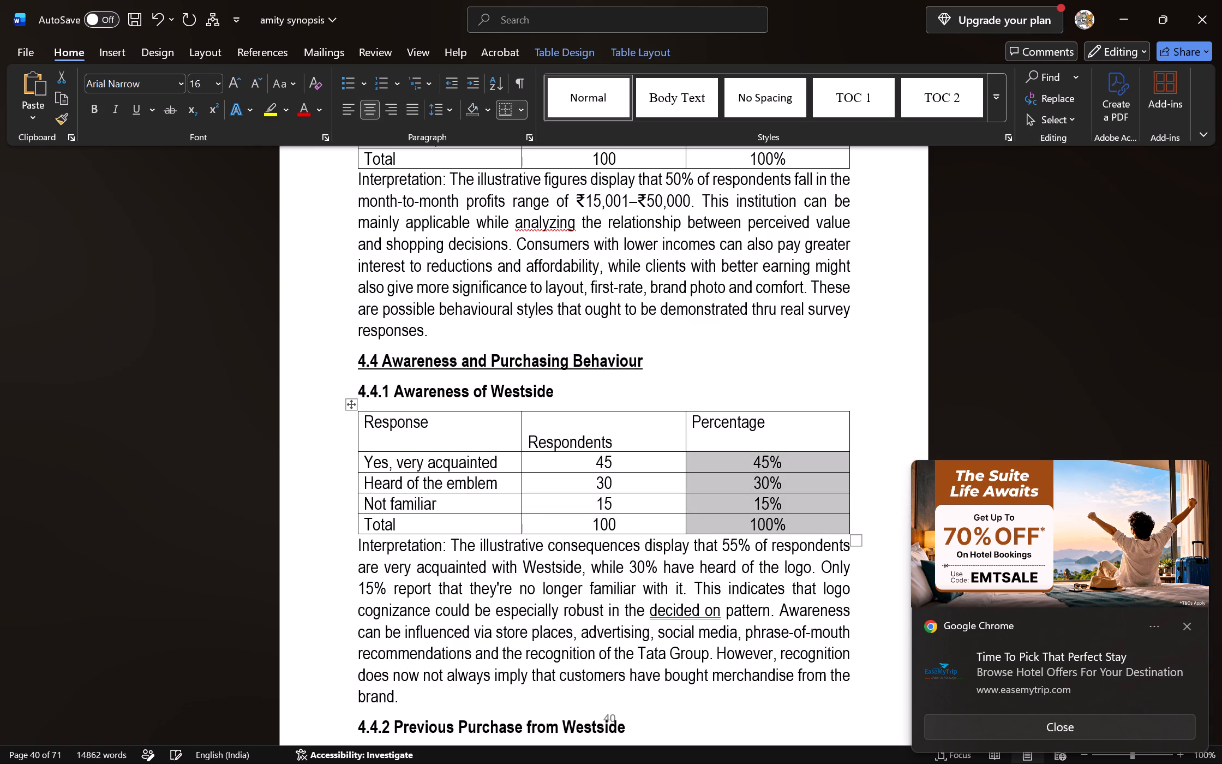
Convert the lines under 4.4.2 Previous Purchase from Westside, from the Response heading row through Total, into a three-column table separated at tabs.
{"action": "scroll", "coordinate": [714, 405], "scroll_direction": "down", "scroll_amount": 17}
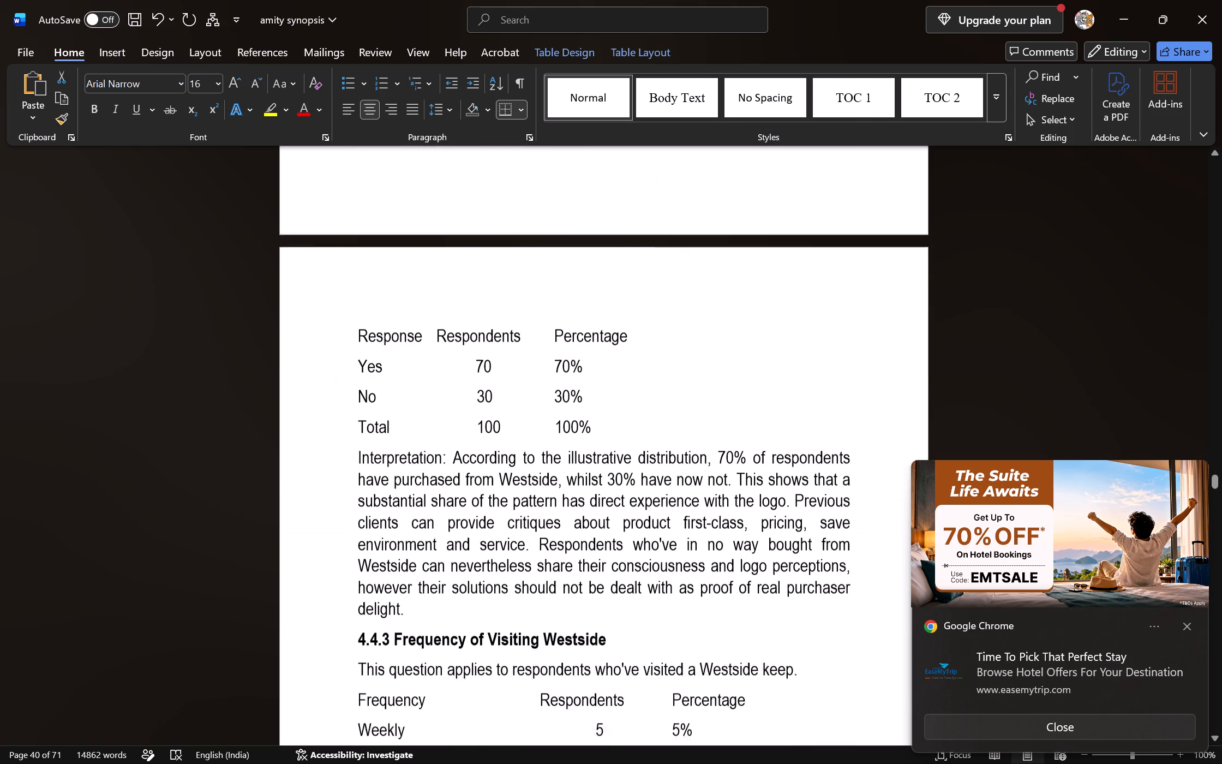
{"action": "scroll", "coordinate": [704, 396], "scroll_direction": "down", "scroll_amount": 2}
{"action": "scroll", "coordinate": [701, 390], "scroll_direction": "up", "scroll_amount": 3}
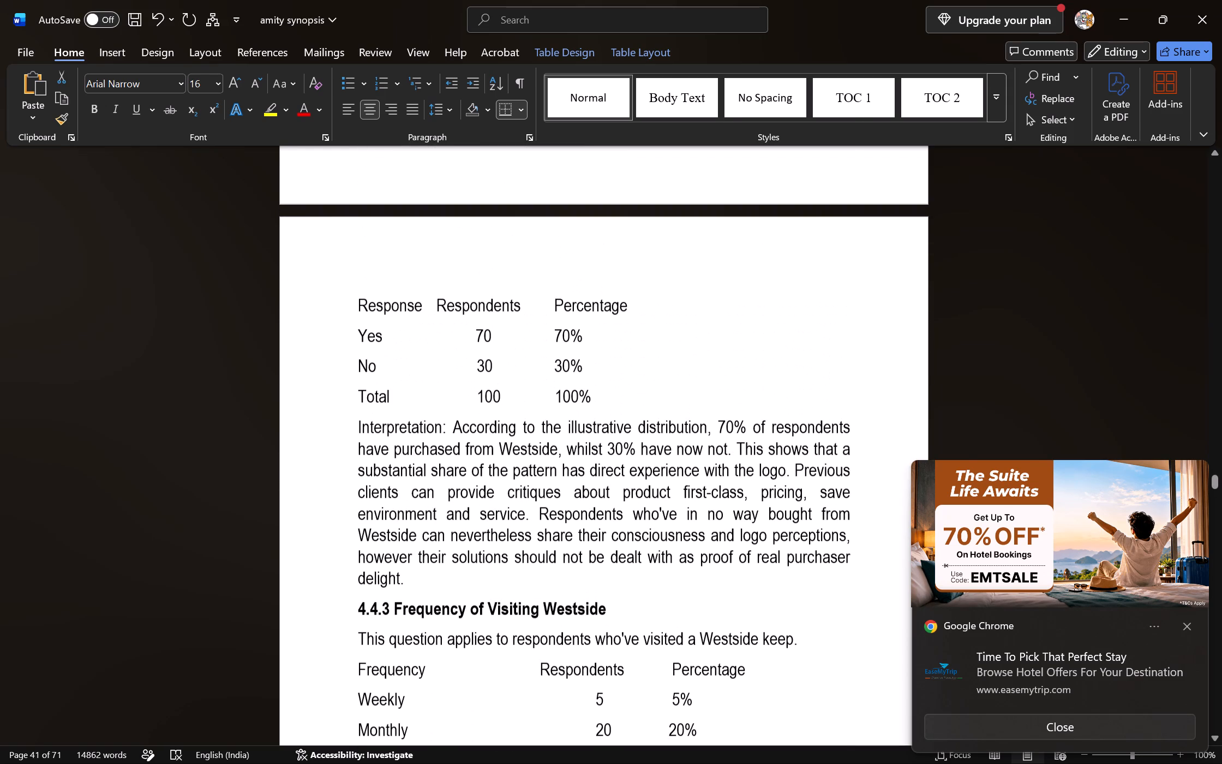
{"action": "left_click_drag", "start_coordinate": [360, 303], "coordinate": [630, 397]}
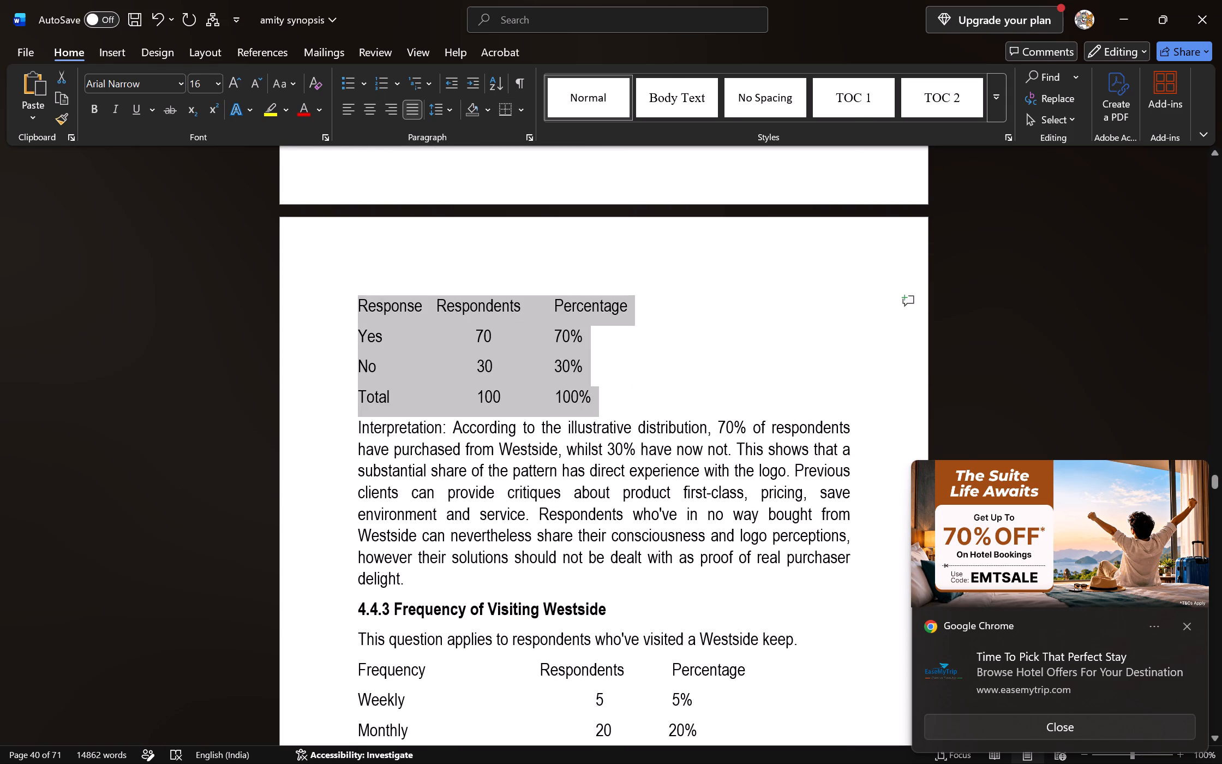
{"action": "left_click", "coordinate": [116, 51]}
{"action": "left_click", "coordinate": [133, 98]}
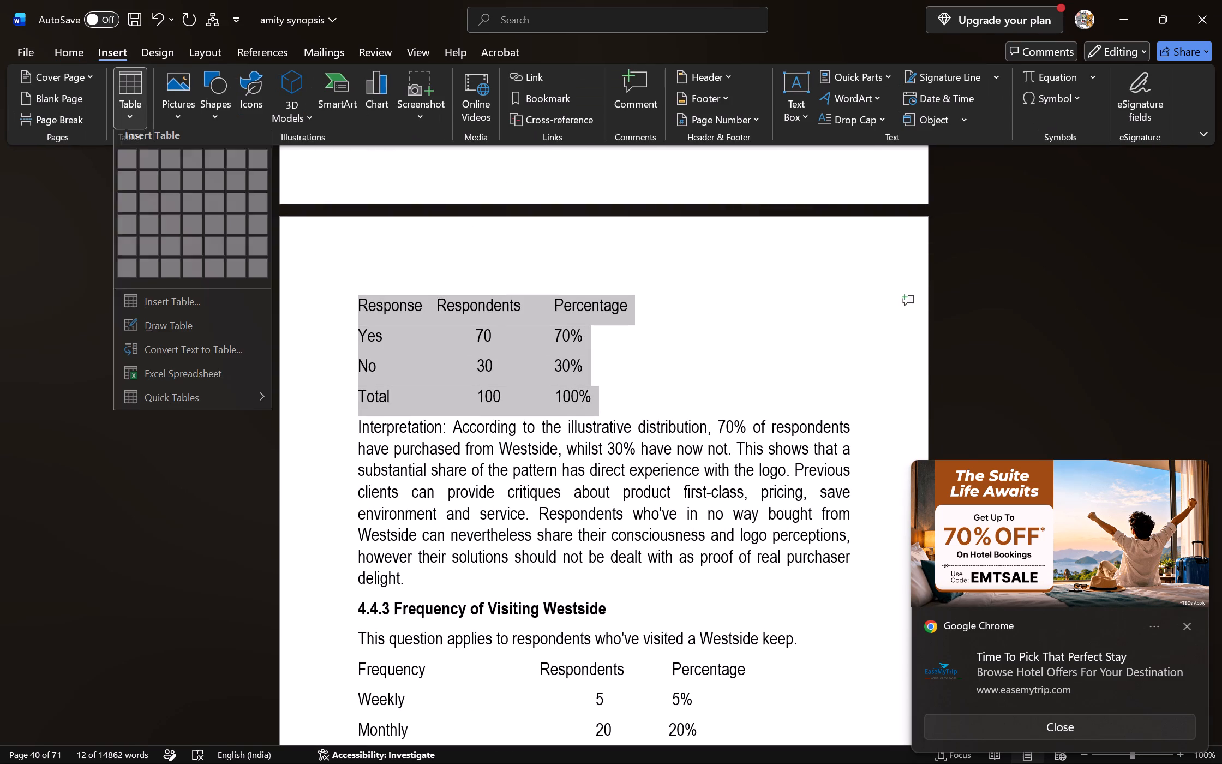
{"action": "left_click", "coordinate": [232, 365]}
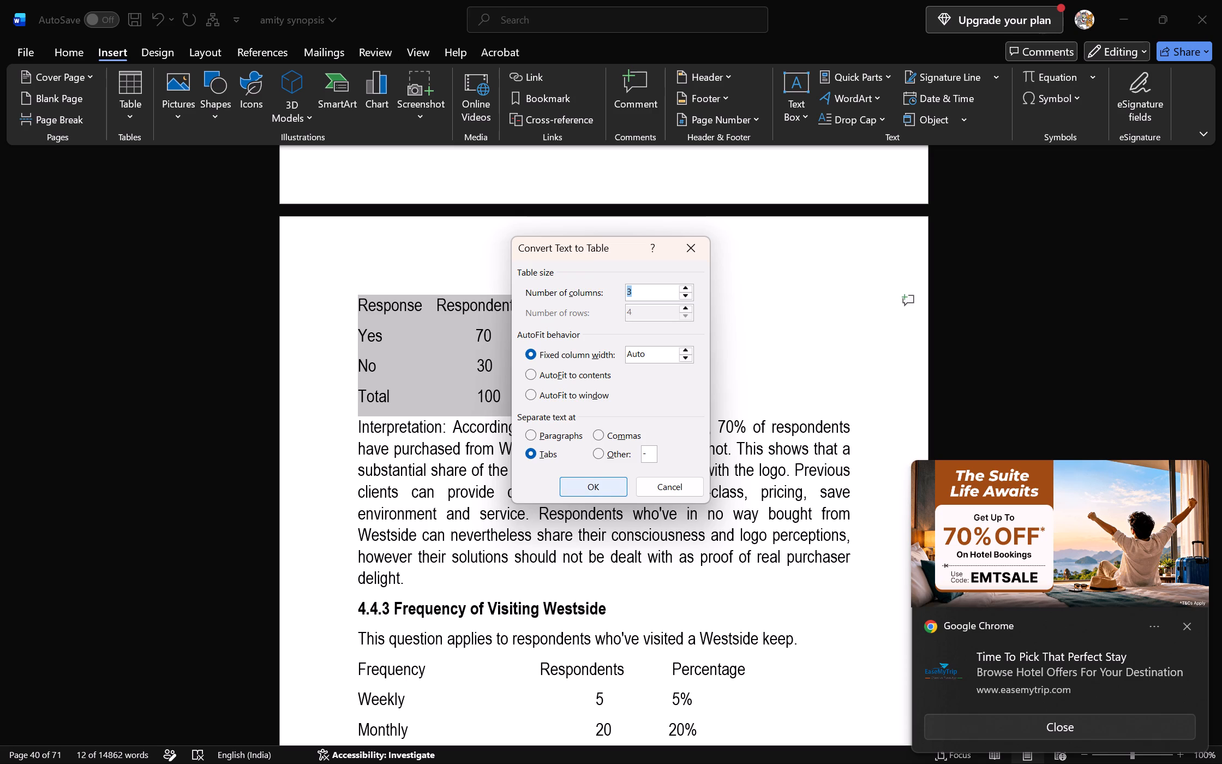
{"action": "left_click", "coordinate": [613, 491]}
Centre the Respondents values in the previous purchase table from the Yes row through Total.
{"action": "left_click", "coordinate": [542, 341]}
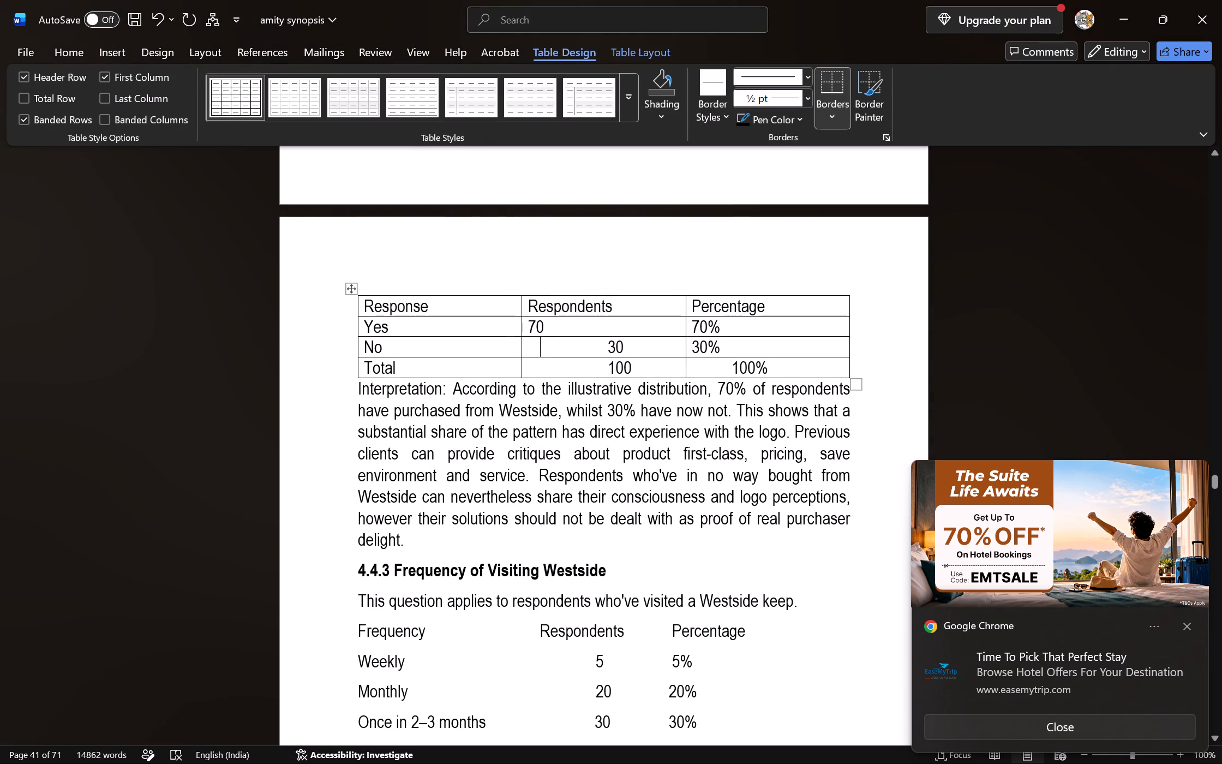
{"action": "left_click_drag", "start_coordinate": [531, 325], "coordinate": [652, 362]}
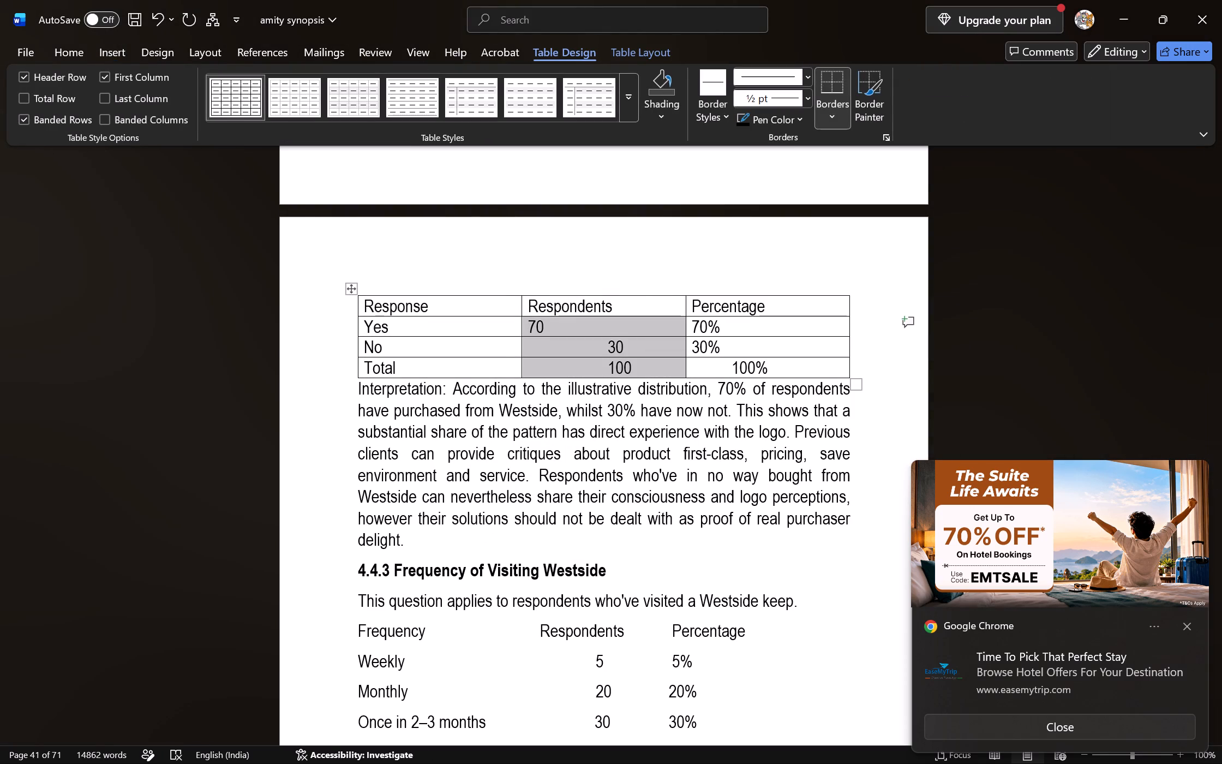
{"action": "left_click", "coordinate": [123, 44]}
{"action": "left_click", "coordinate": [67, 46]}
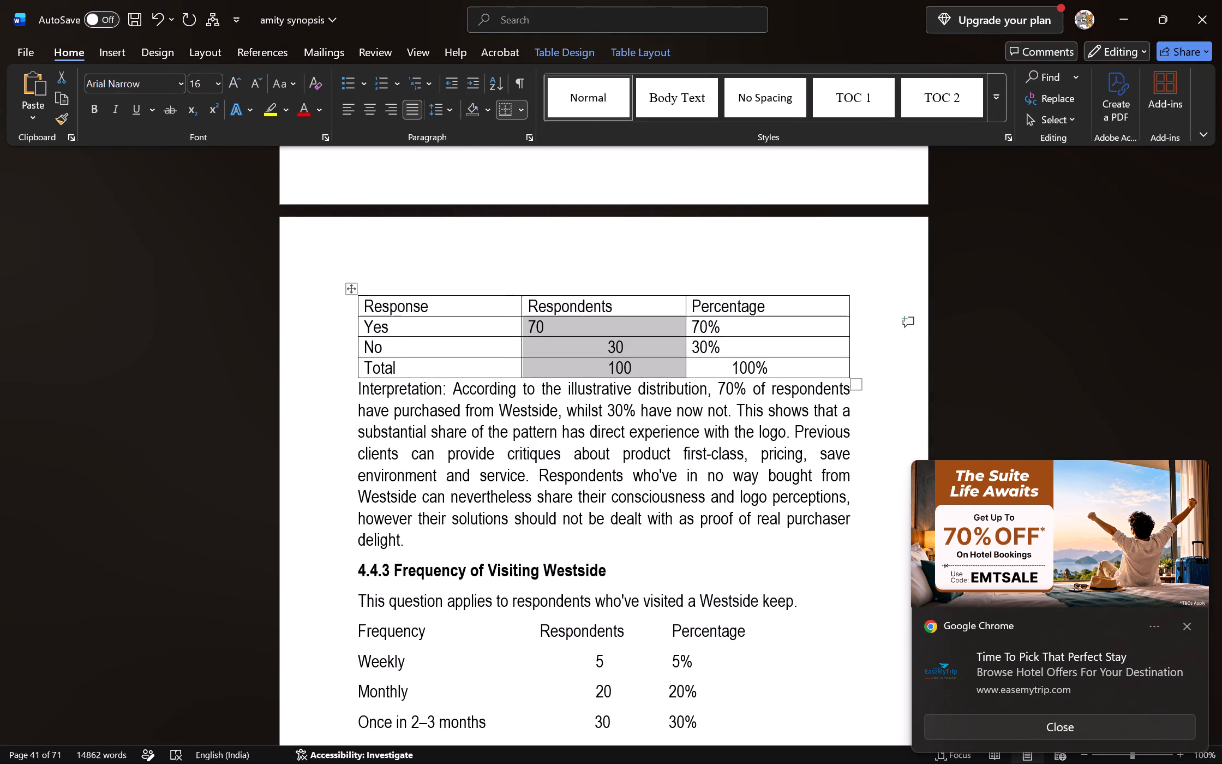
{"action": "left_click", "coordinate": [373, 105]}
Centre the Percentage values in the previous purchase table from the Yes row through Total.
{"action": "left_click_drag", "start_coordinate": [694, 326], "coordinate": [777, 367]}
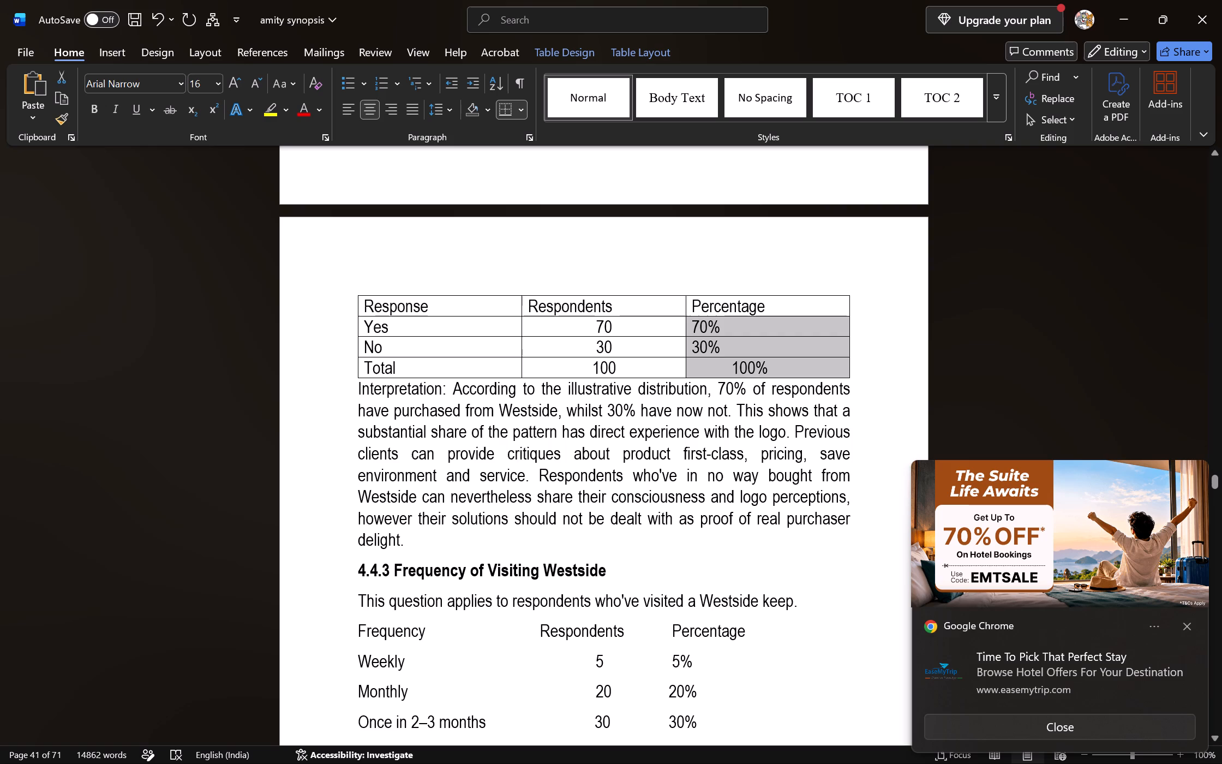
{"action": "left_click_drag", "start_coordinate": [777, 367], "coordinate": [777, 367]}
{"action": "left_click", "coordinate": [370, 114]}
Convert the lines under 4.4.3 Frequency of Visiting Westside, from the Frequency heading row through Total, into a three-column table separated at tabs.
{"action": "scroll", "coordinate": [653, 336], "scroll_direction": "down", "scroll_amount": 13}
{"action": "scroll", "coordinate": [653, 336], "scroll_direction": "up", "scroll_amount": 2}
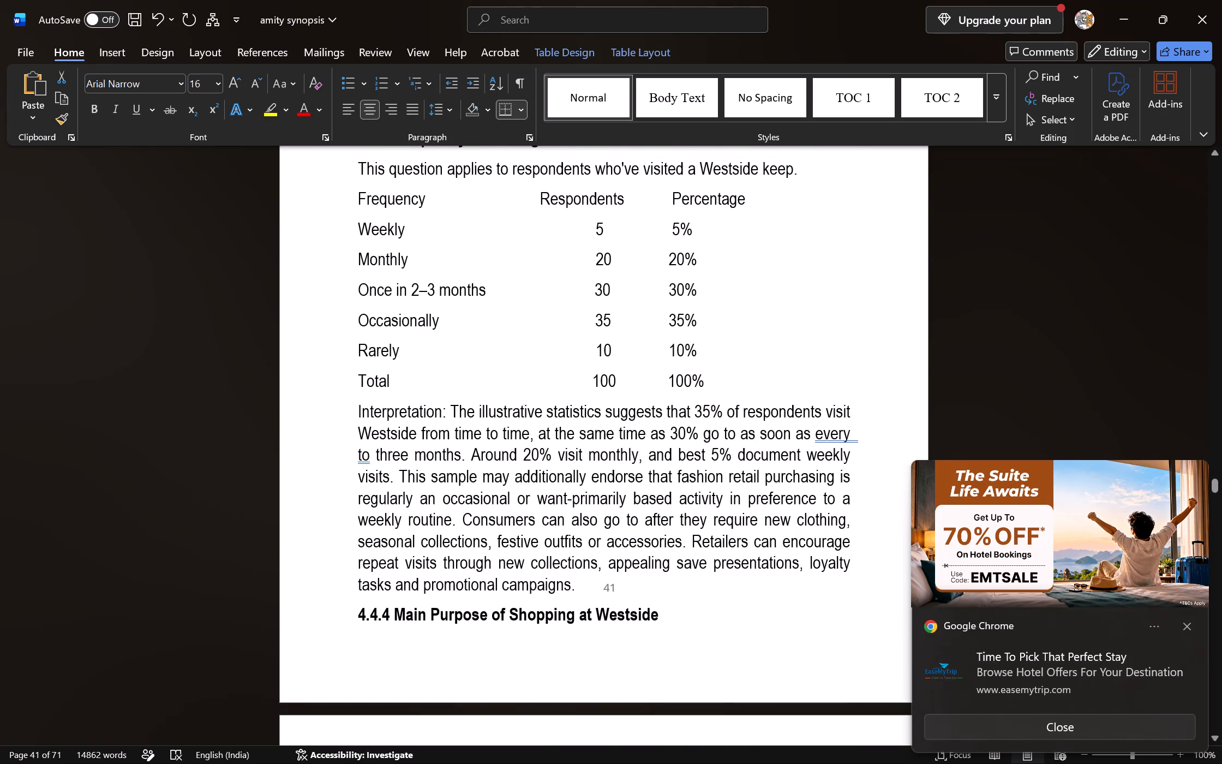
{"action": "left_click_drag", "start_coordinate": [354, 201], "coordinate": [722, 381]}
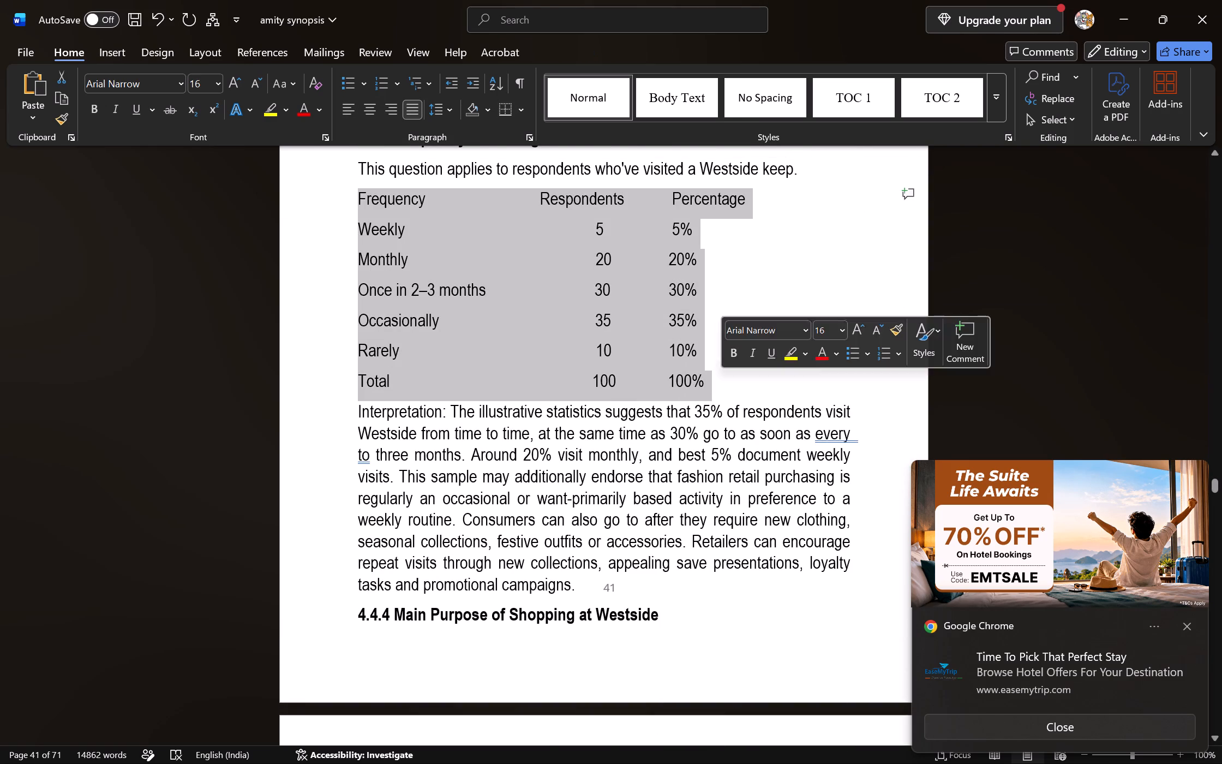
{"action": "left_click", "coordinate": [113, 51]}
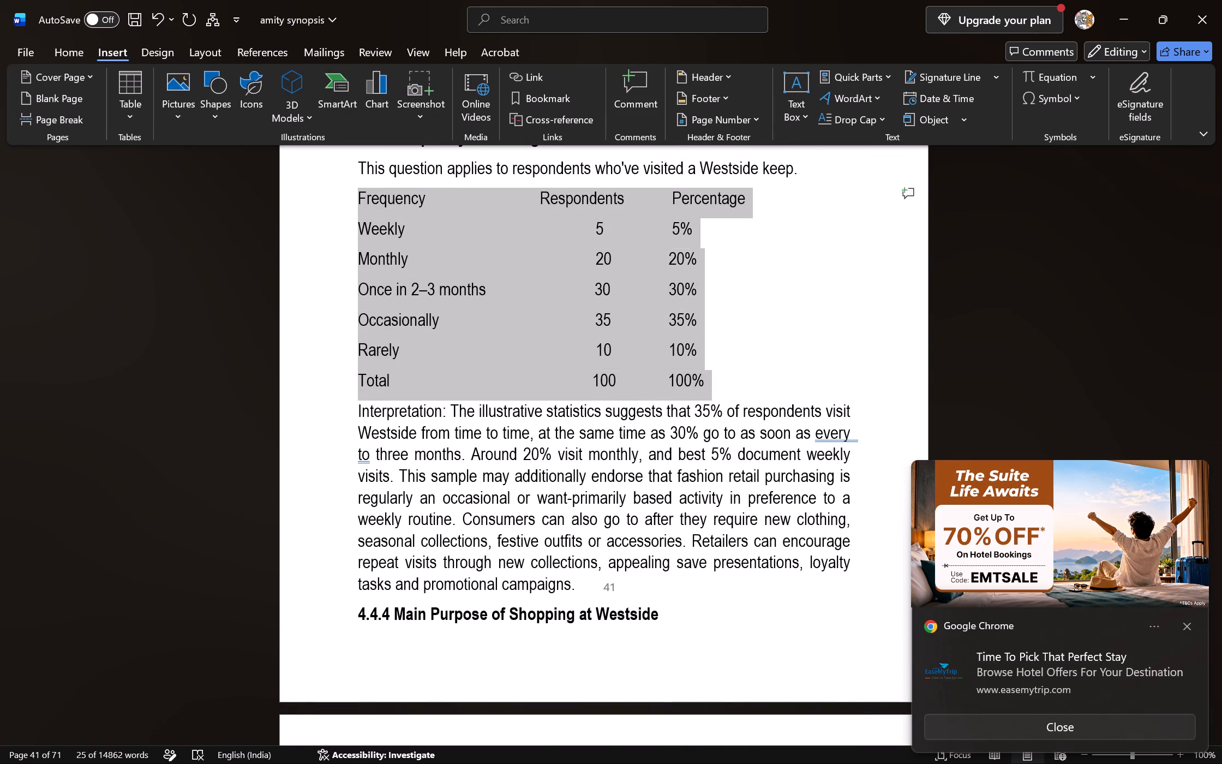
{"action": "left_click", "coordinate": [124, 94]}
{"action": "left_click", "coordinate": [220, 368]}
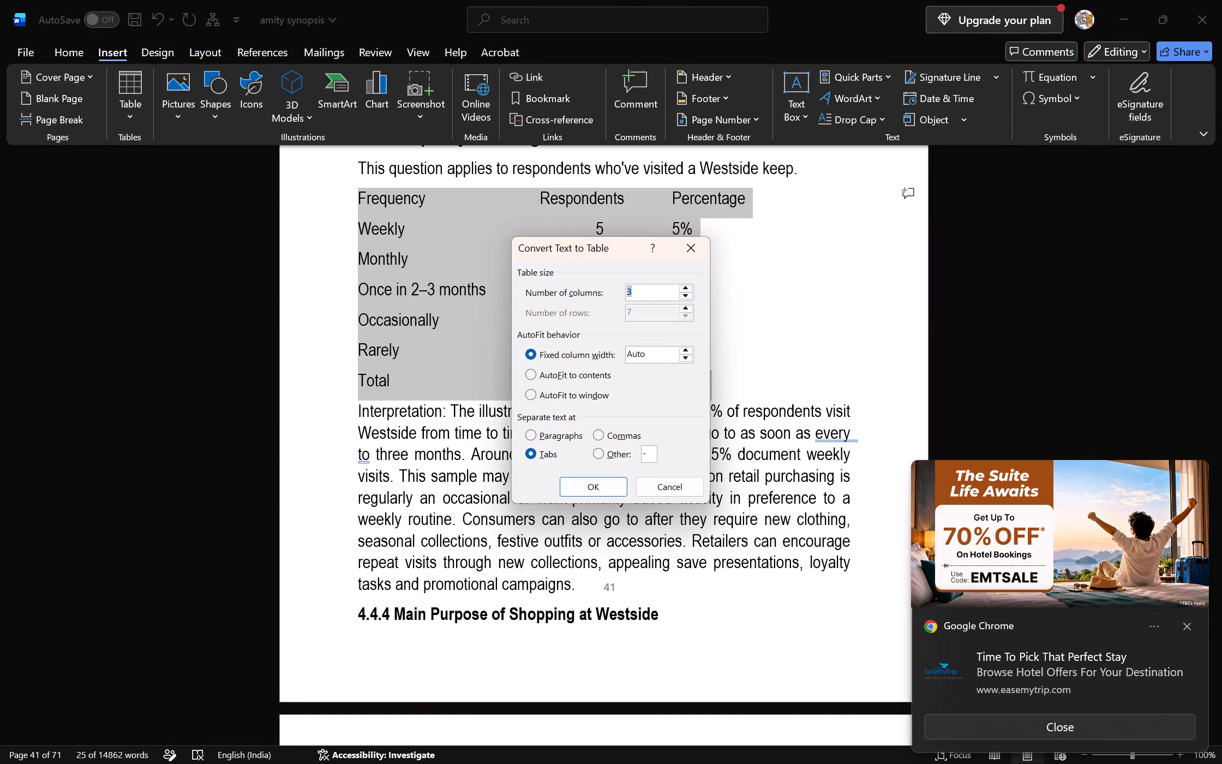
{"action": "left_click", "coordinate": [586, 494]}
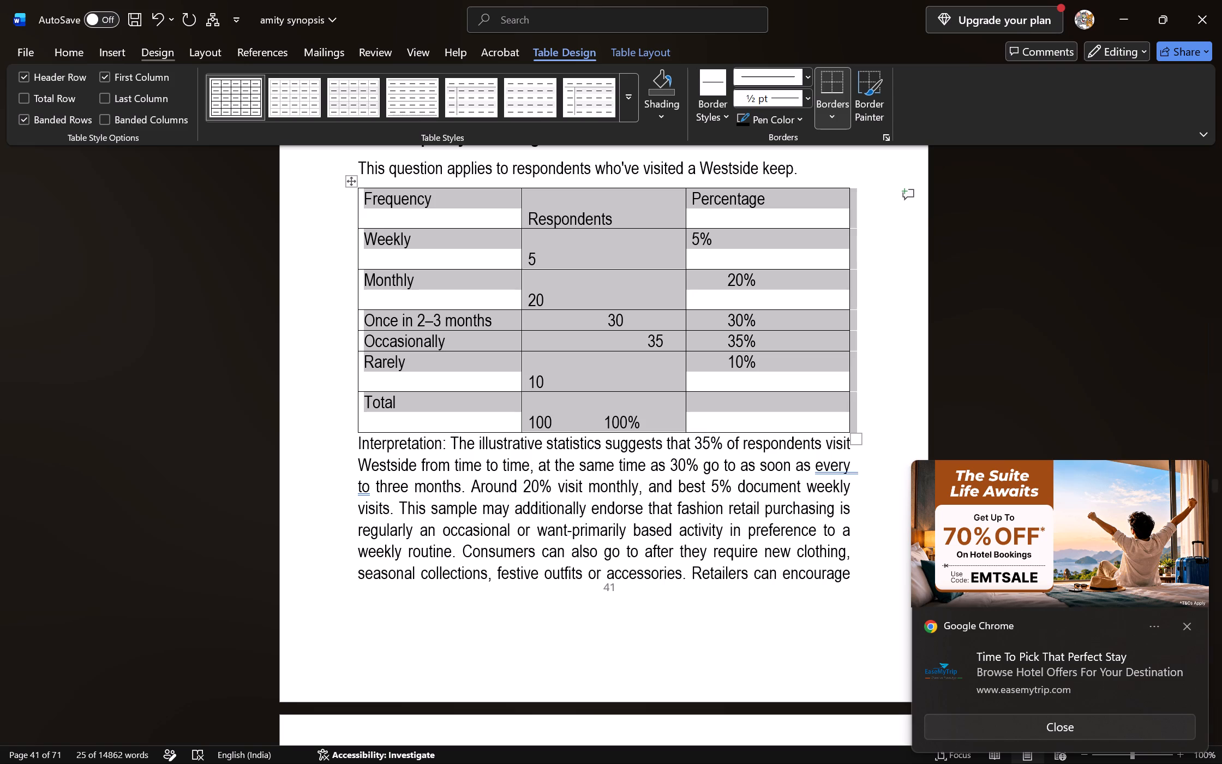
Centre the Respondents values in the visiting frequency table from the Weekly row through Total.
{"action": "left_click", "coordinate": [116, 51]}
{"action": "left_click", "coordinate": [117, 53]}
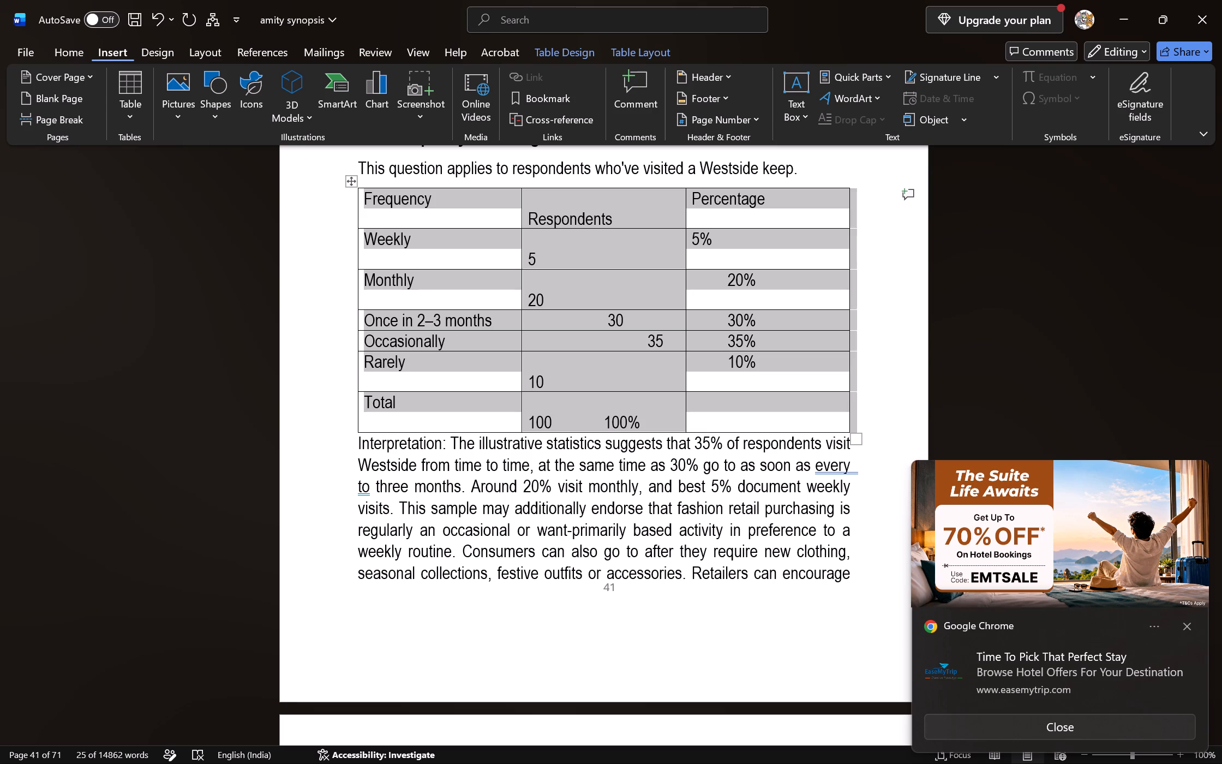
{"action": "left_click", "coordinate": [513, 258]}
{"action": "left_click", "coordinate": [526, 253]}
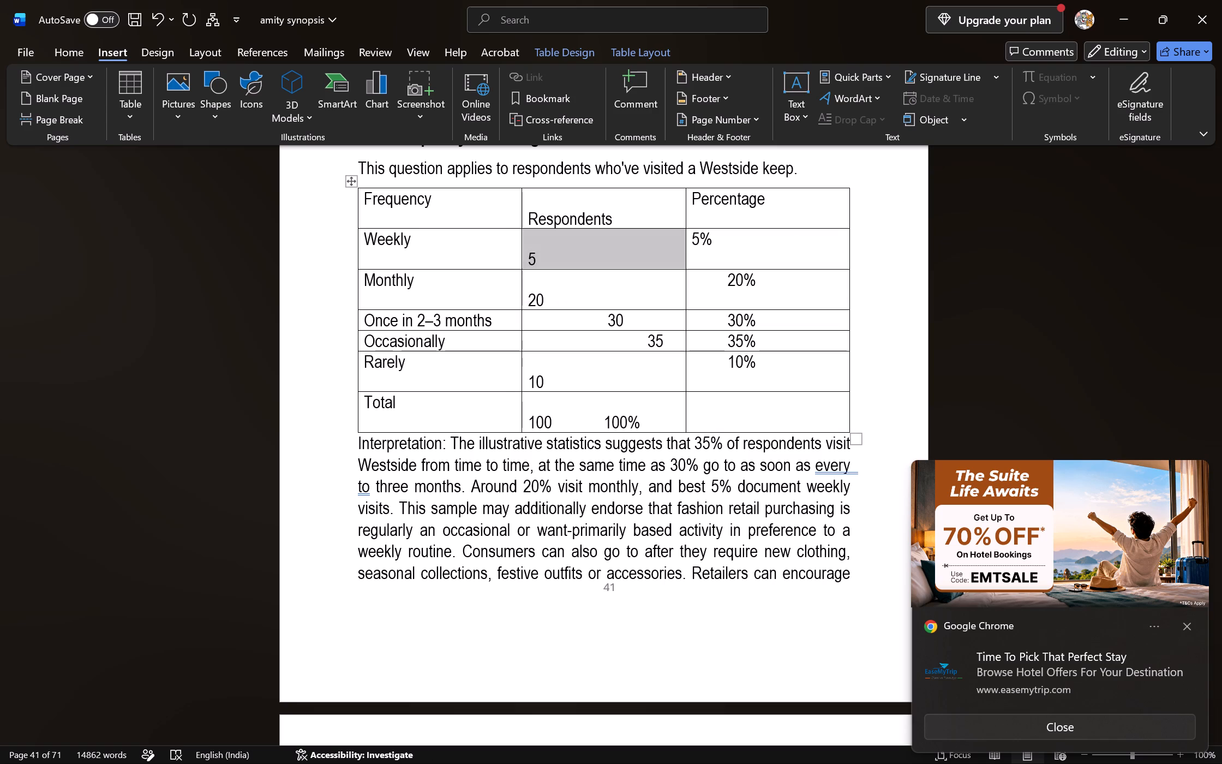
{"action": "key", "text": "shift+Down"}
{"action": "key", "text": "shift+Down"}
{"action": "key", "text": "shift+Down"}
{"action": "key", "text": "shift+Down"}
{"action": "key", "text": "shift+Down"}
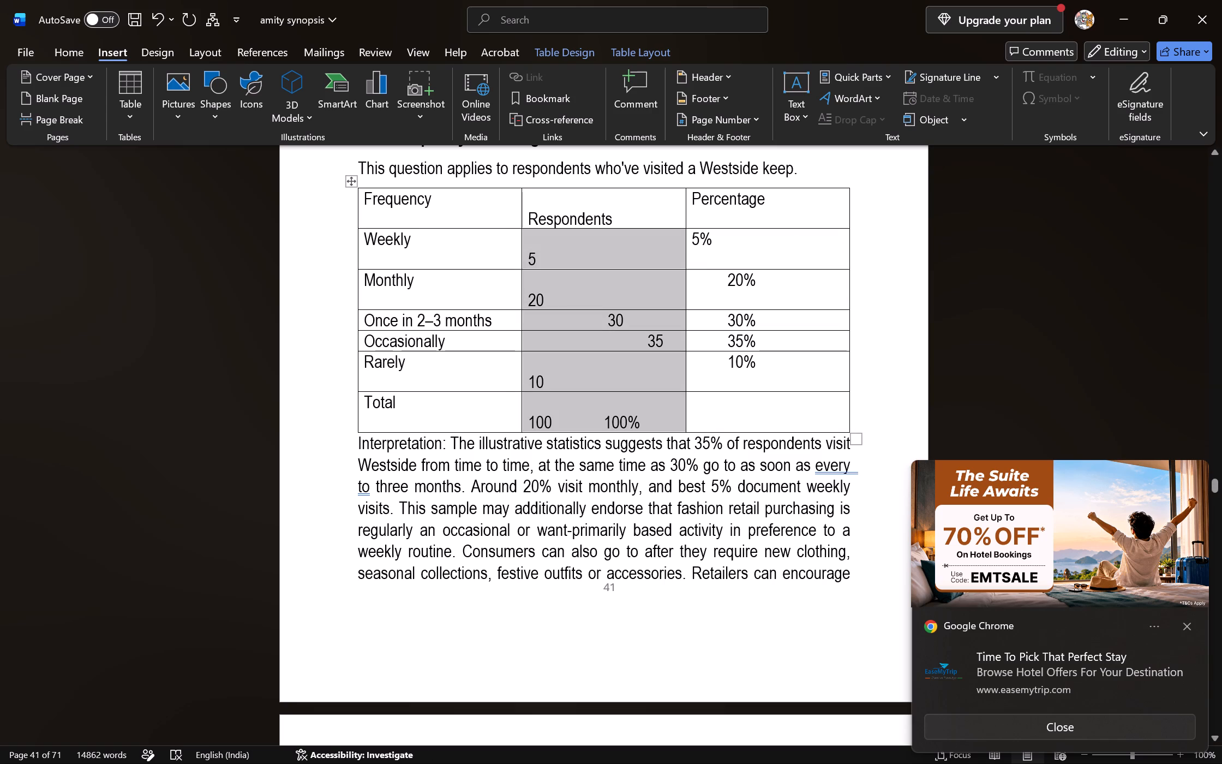
{"action": "left_click", "coordinate": [73, 55]}
{"action": "left_click", "coordinate": [374, 115]}
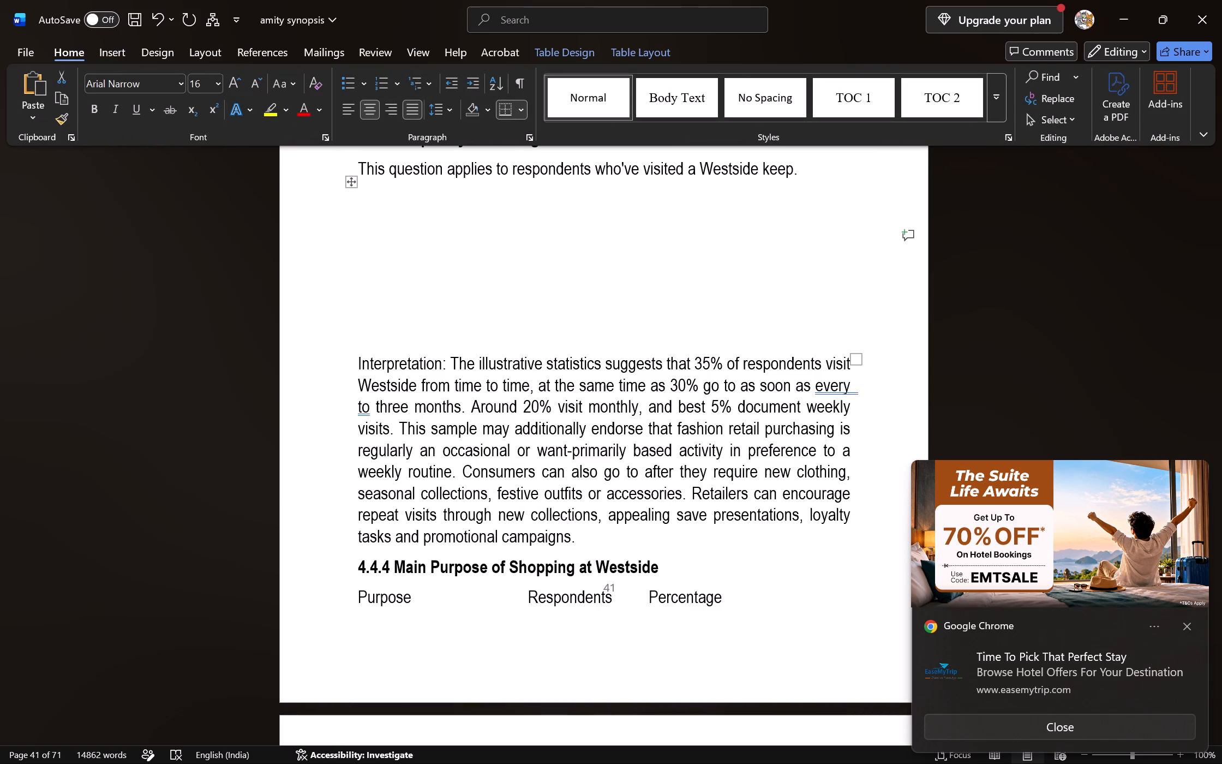
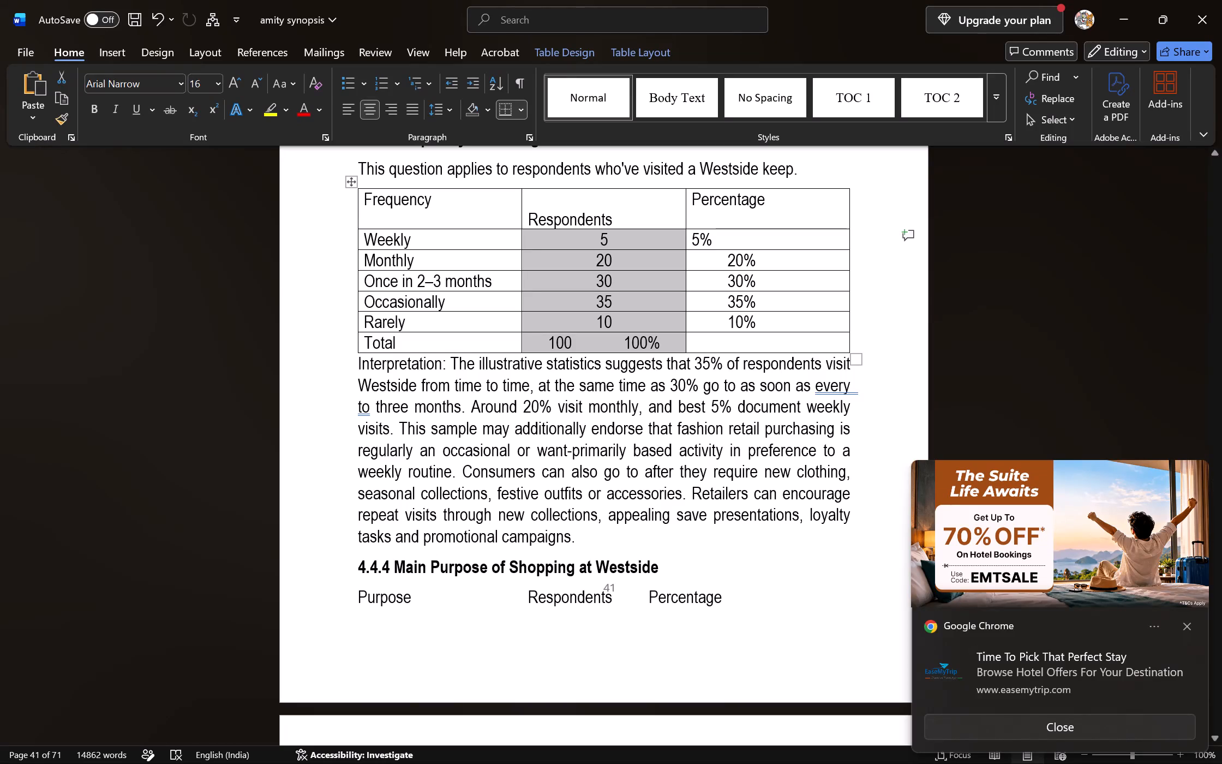
Complete the Total row of the visiting frequency table with 100 under Respondents and 100% under Percentage.
{"action": "left_click", "coordinate": [623, 344]}
{"action": "left_click_drag", "start_coordinate": [621, 344], "coordinate": [668, 344]}
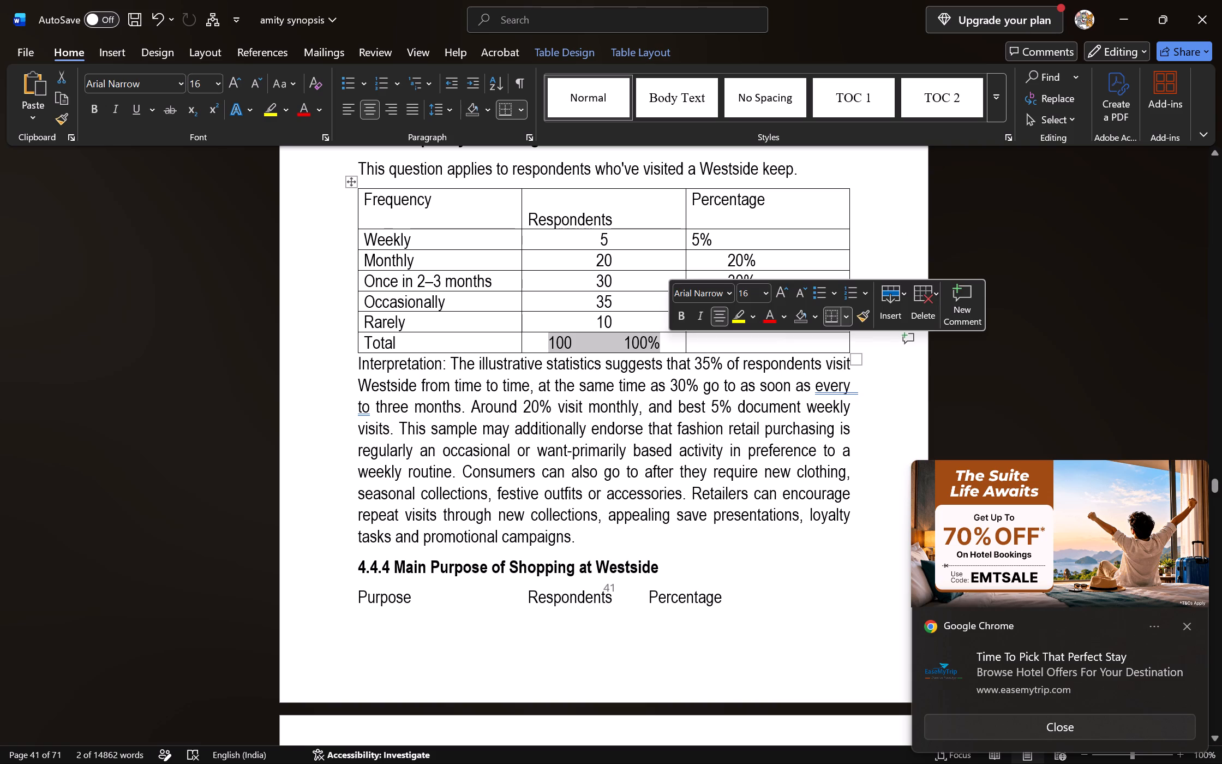
{"action": "key", "text": "1"}
{"action": "type", "text": "00"}
{"action": "left_click", "coordinate": [735, 340]}
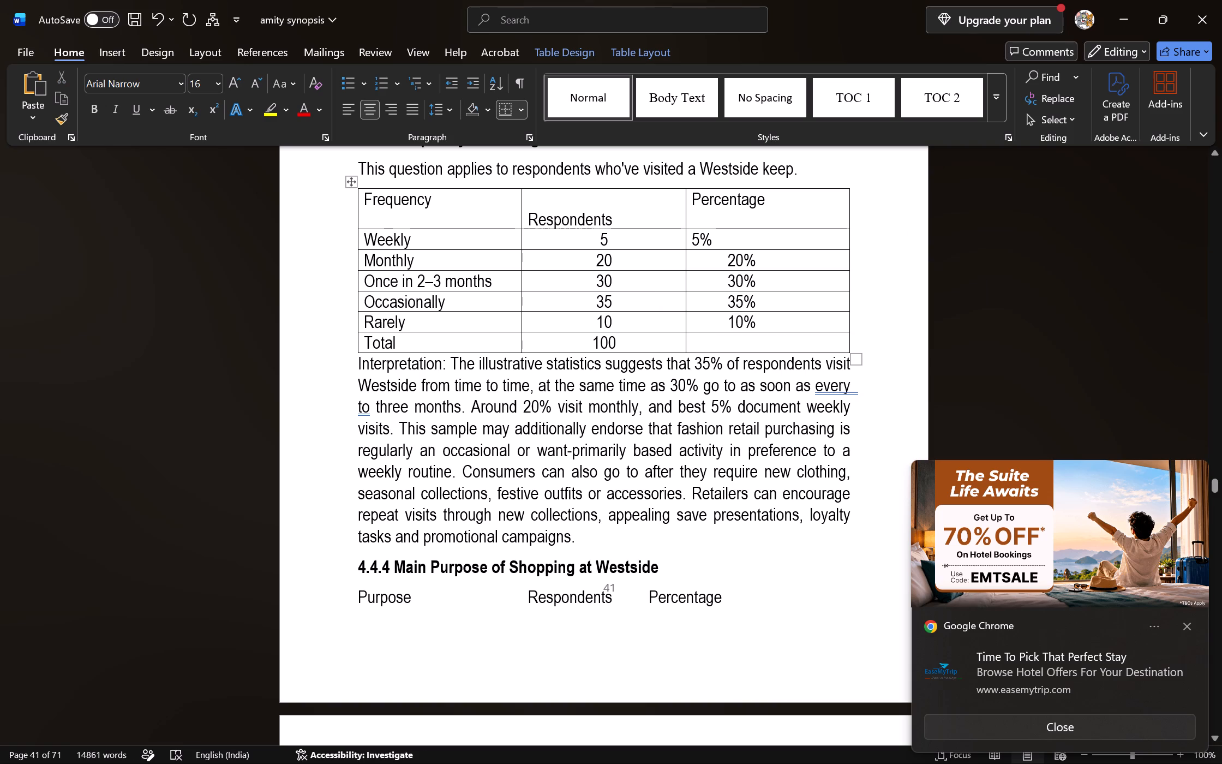
{"action": "type", "text": "100"}
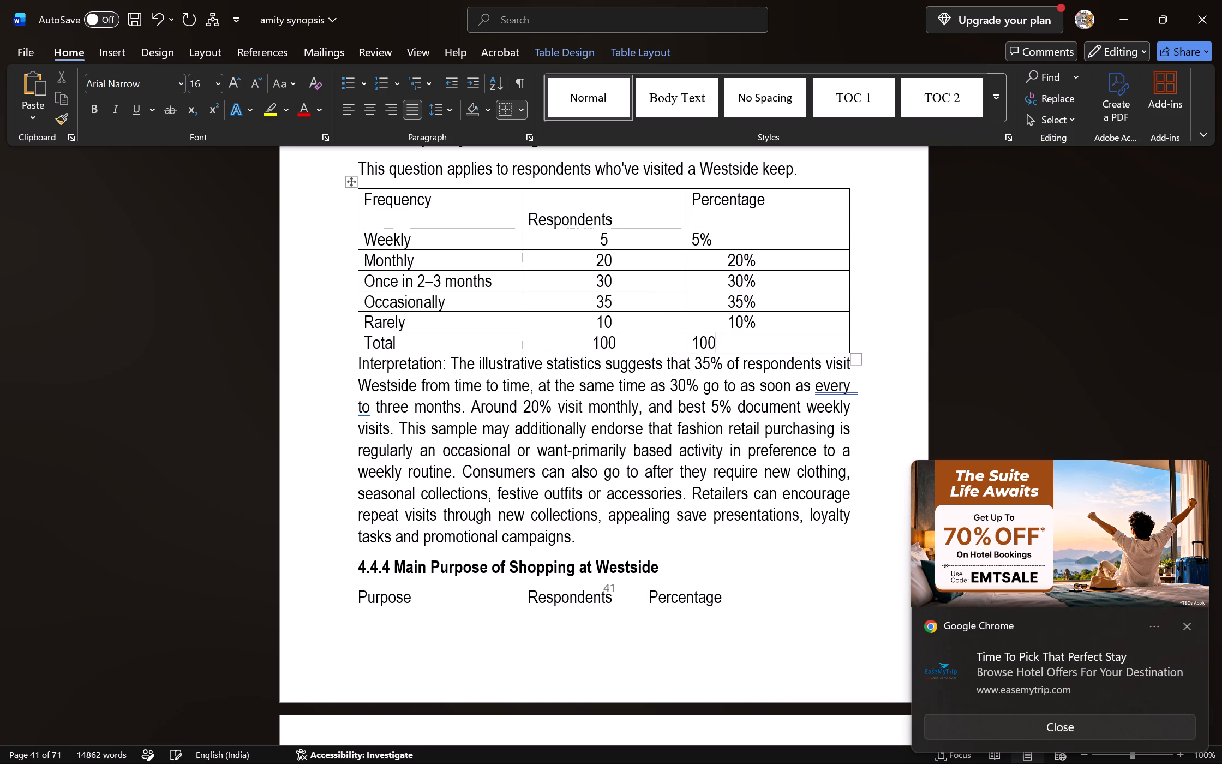
{"action": "key", "text": "shift+percent"}
Centre the Percentage values in the visiting frequency table from the Weekly row through Total.
{"action": "left_click_drag", "start_coordinate": [691, 241], "coordinate": [746, 327]}
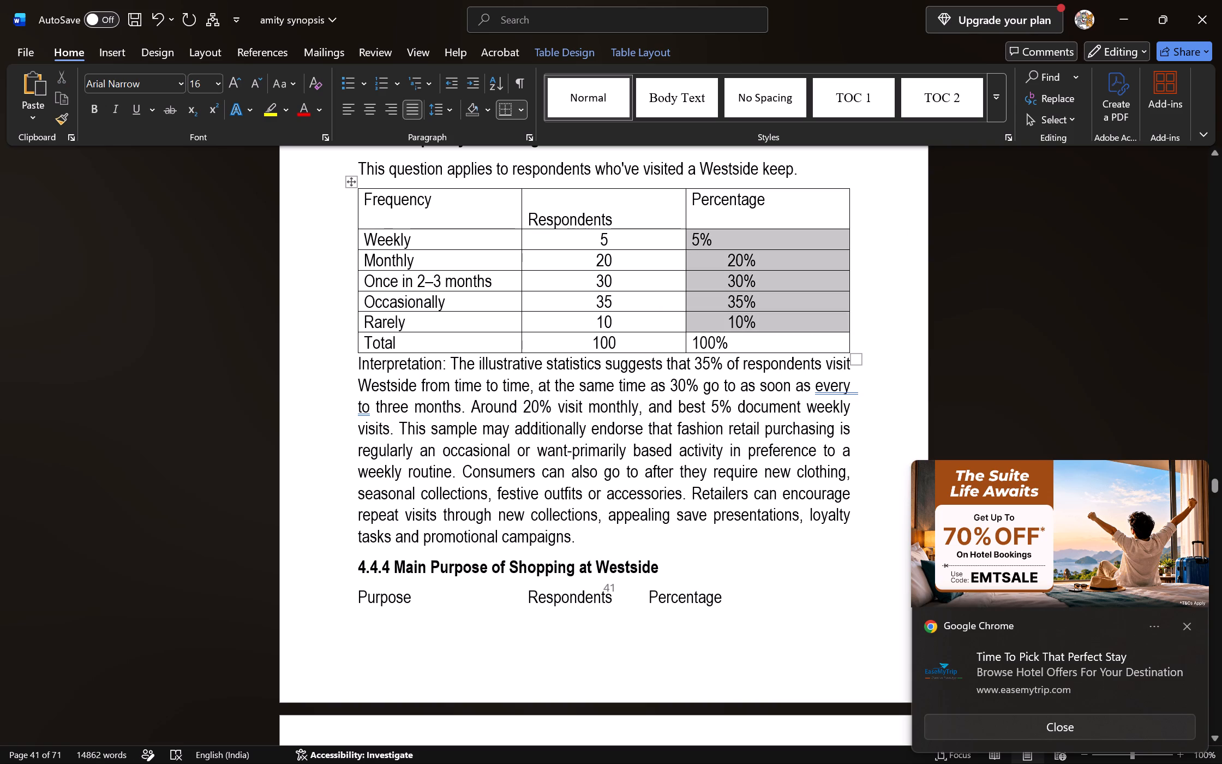
{"action": "left_click_drag", "start_coordinate": [746, 327], "coordinate": [750, 337]}
{"action": "left_click", "coordinate": [370, 109]}
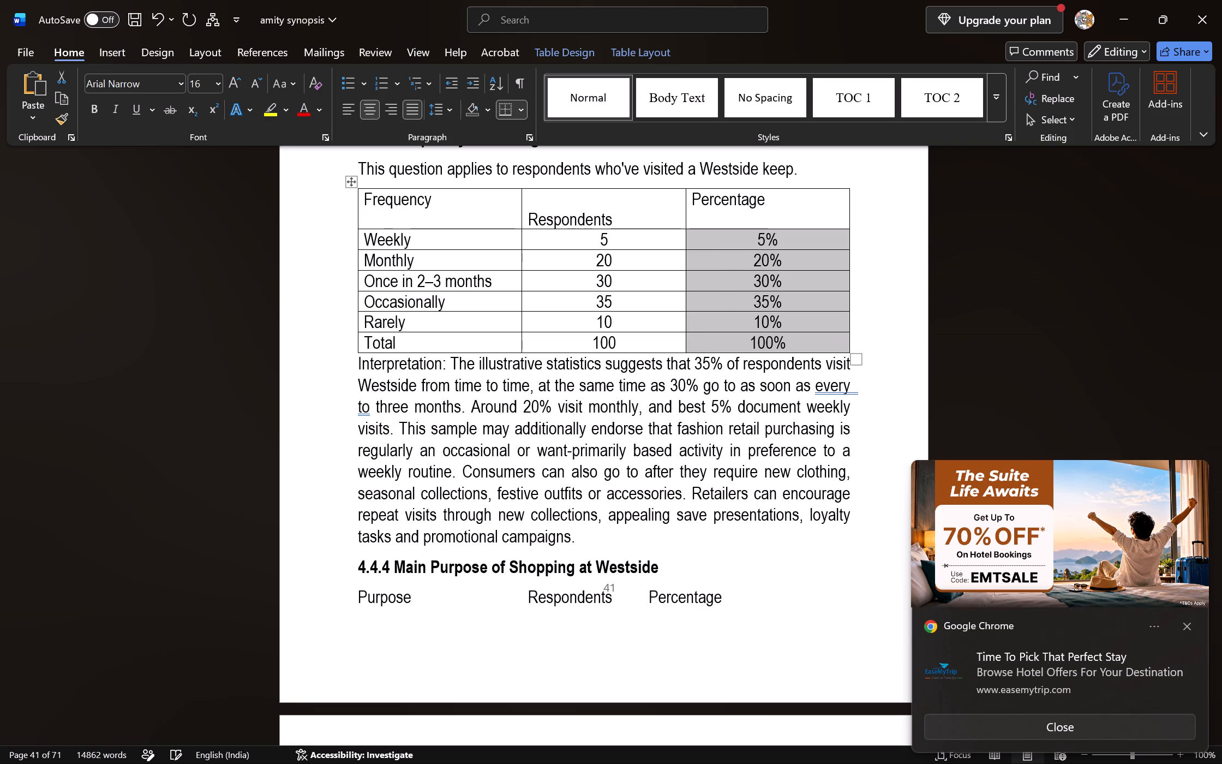
{"action": "left_click", "coordinate": [1184, 626]}
Add two blank lines before the heading 4.4.4 Main Purpose of Shopping at Westside, moving it onto the page with its data.
{"action": "scroll", "coordinate": [1043, 432], "scroll_direction": "down", "scroll_amount": 5}
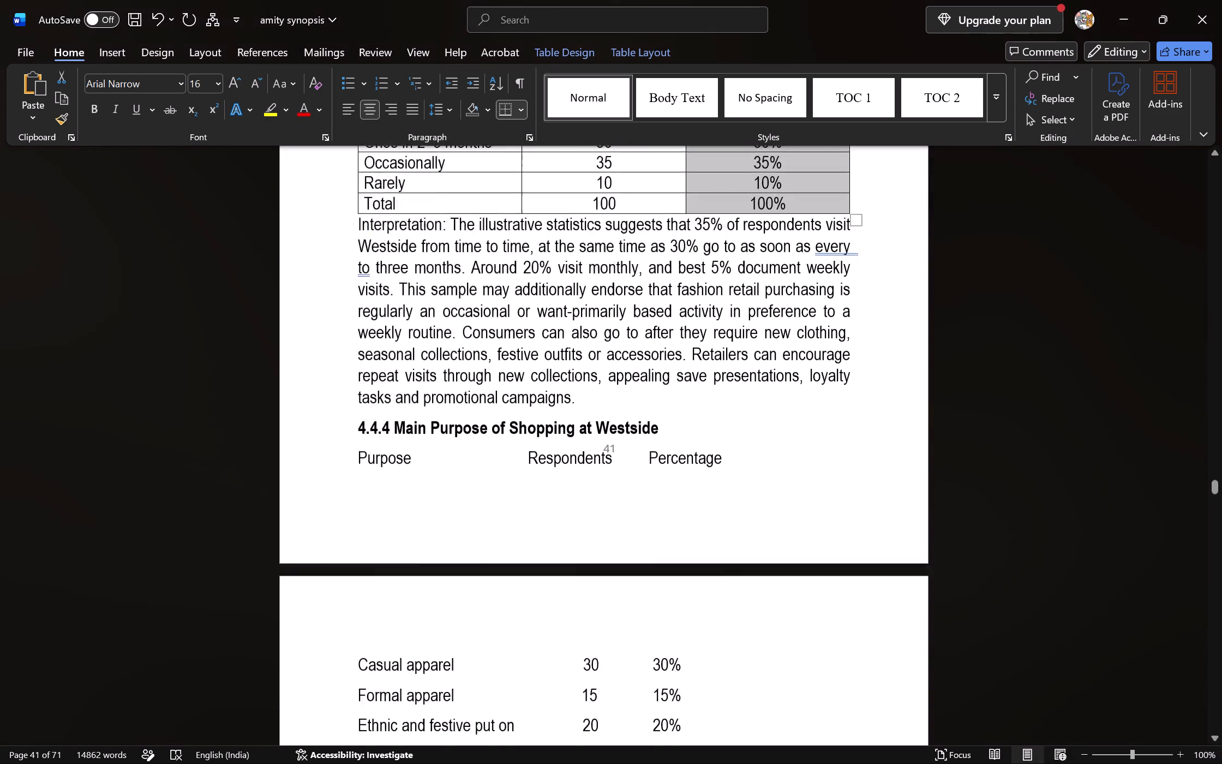
{"action": "scroll", "coordinate": [1043, 432], "scroll_direction": "down", "scroll_amount": 1}
{"action": "left_click", "coordinate": [353, 337]}
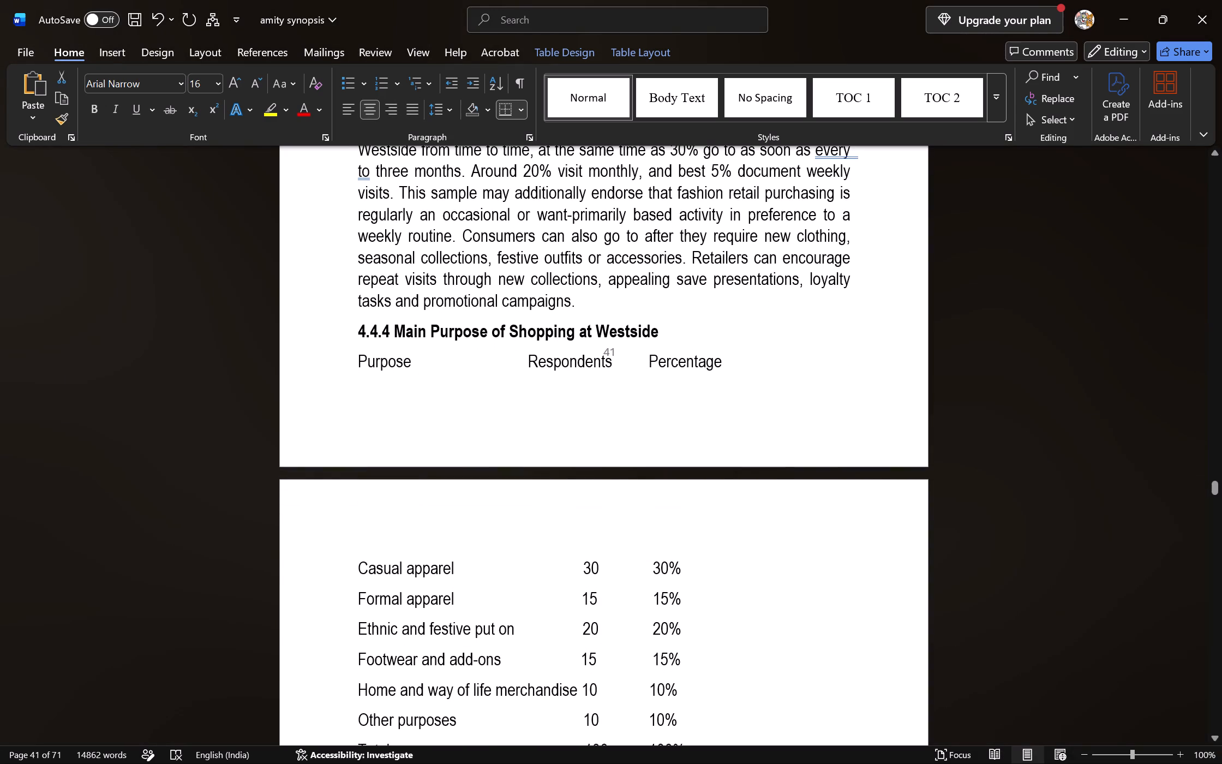
{"action": "key", "text": "Return"}
{"action": "key", "text": "Return"}
Convert the lines under 4.4.4, from the Purpose heading row through Total, into a one-column table separated at paragraphs.
{"action": "scroll", "coordinate": [438, 404], "scroll_direction": "down", "scroll_amount": 5}
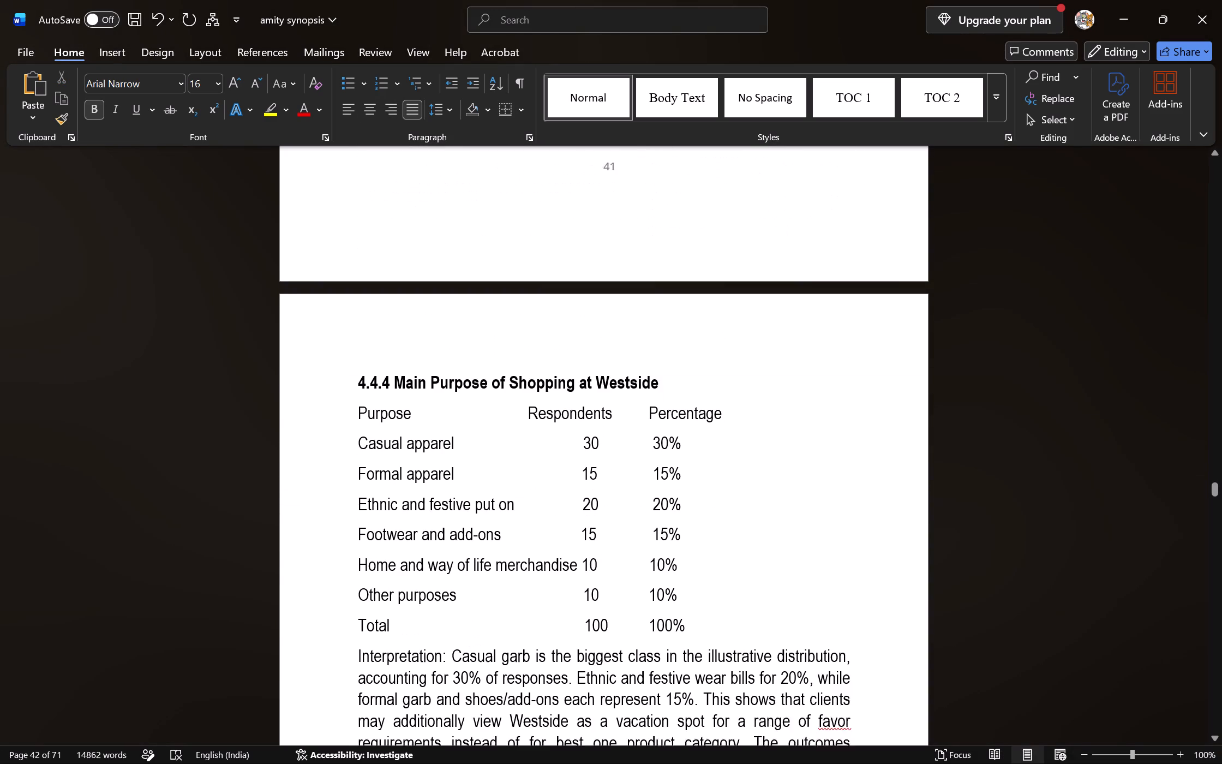
{"action": "left_click_drag", "start_coordinate": [352, 398], "coordinate": [698, 613]}
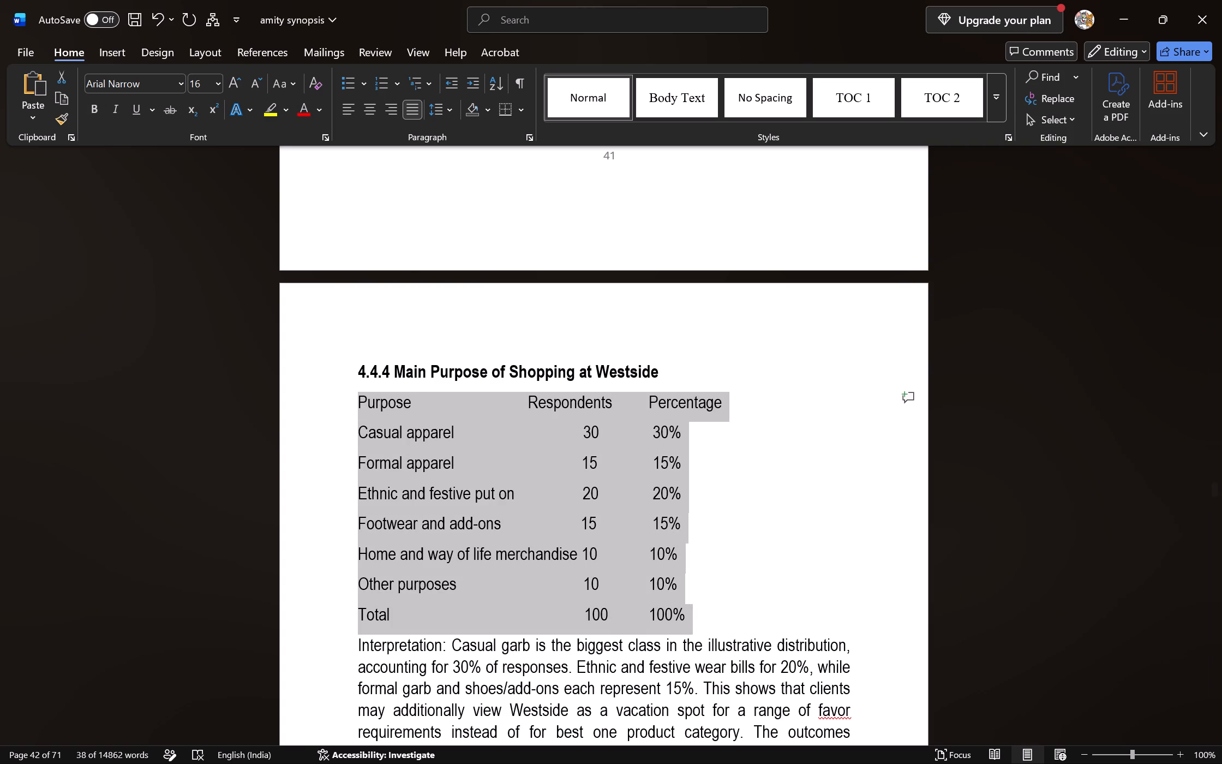
{"action": "left_click", "coordinate": [110, 54]}
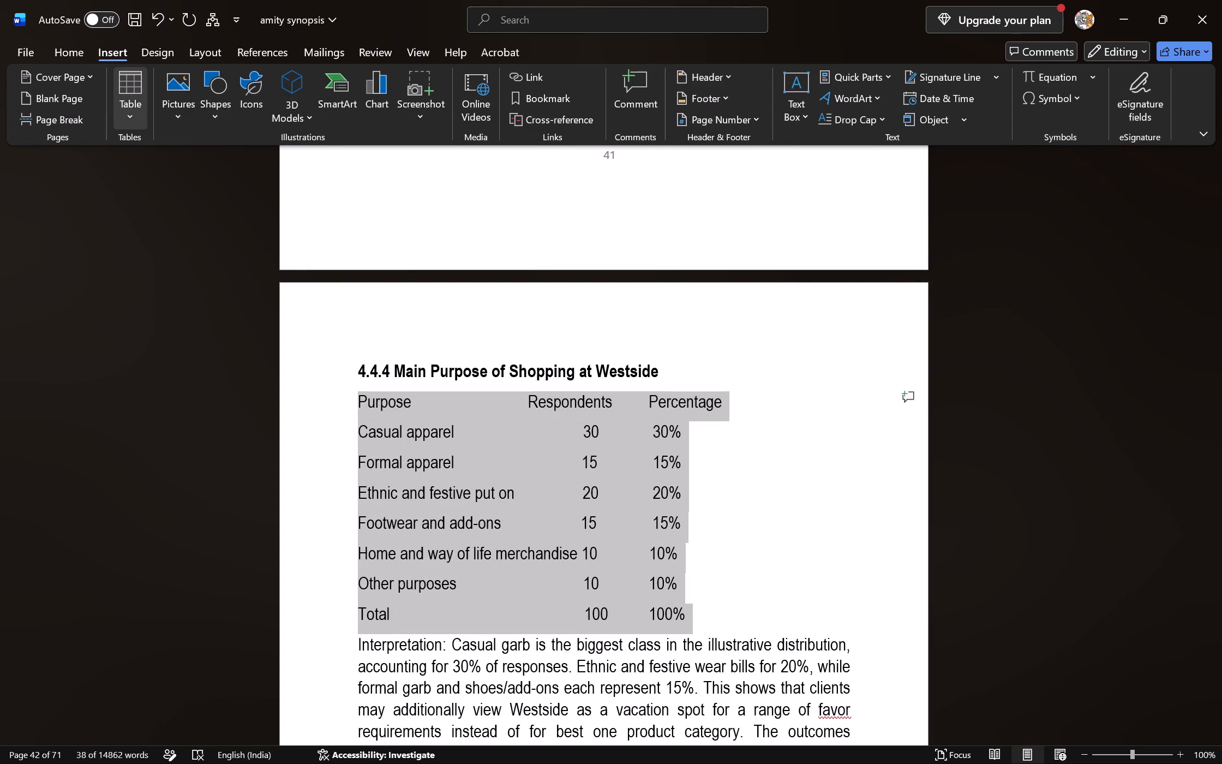
{"action": "left_click", "coordinate": [127, 102]}
{"action": "left_click", "coordinate": [200, 363]}
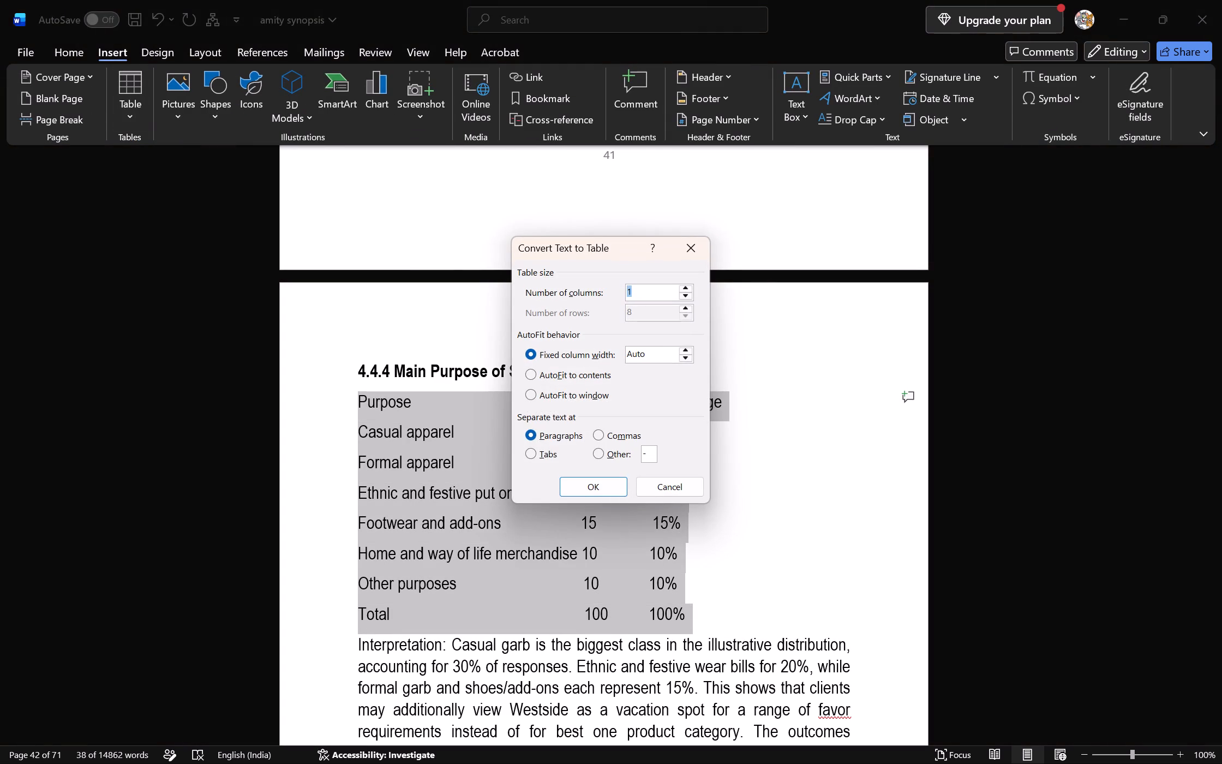
{"action": "left_click", "coordinate": [596, 481]}
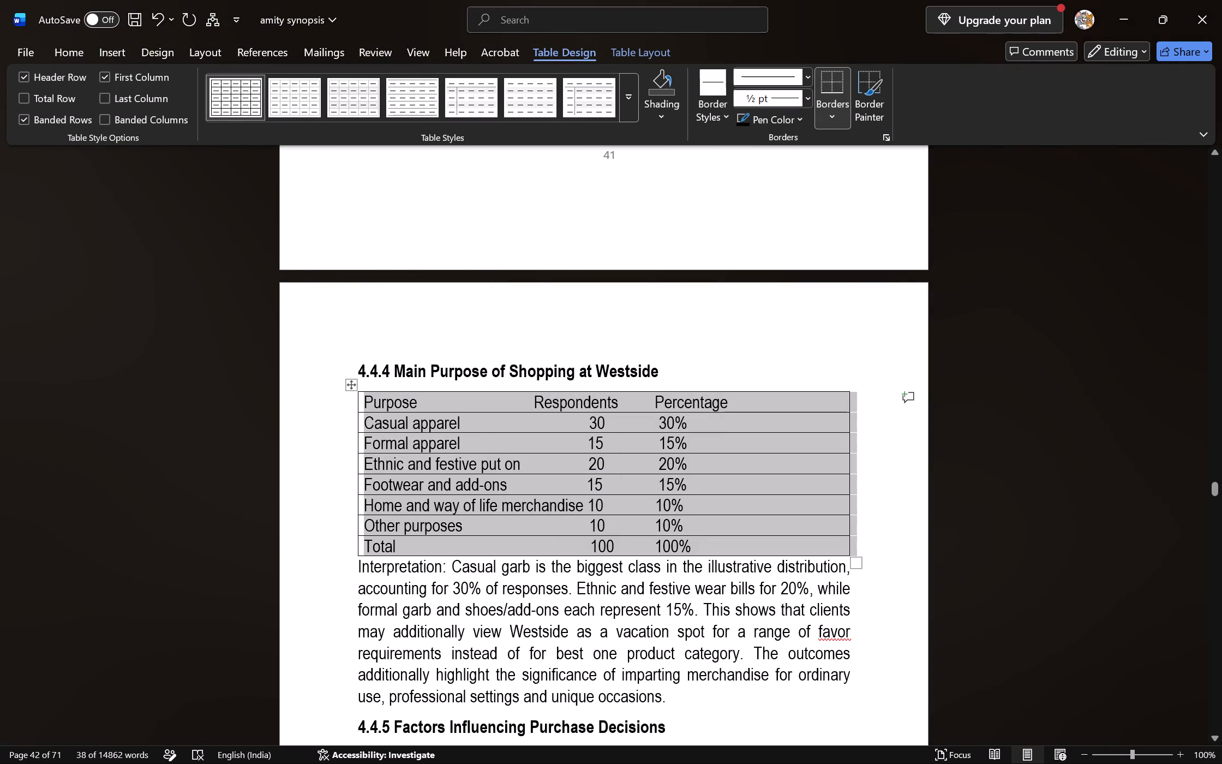
{"action": "left_click", "coordinate": [651, 475]}
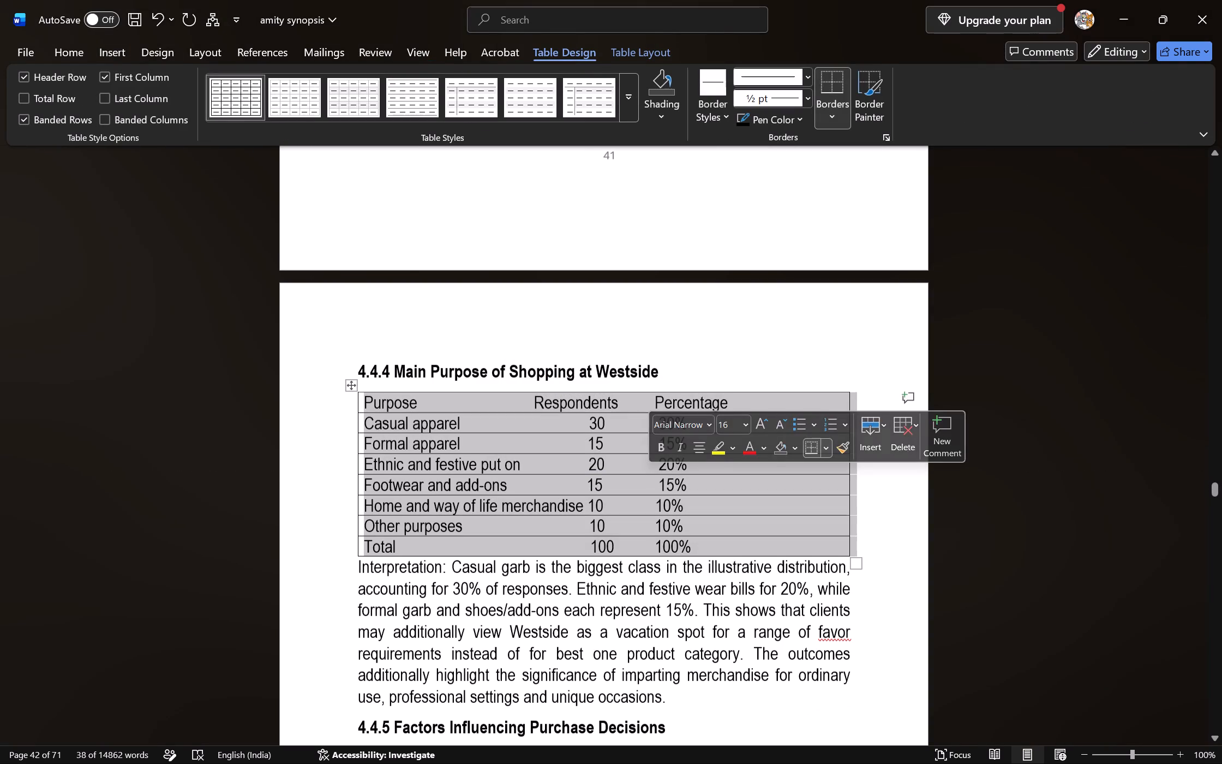
{"action": "left_click", "coordinate": [632, 494]}
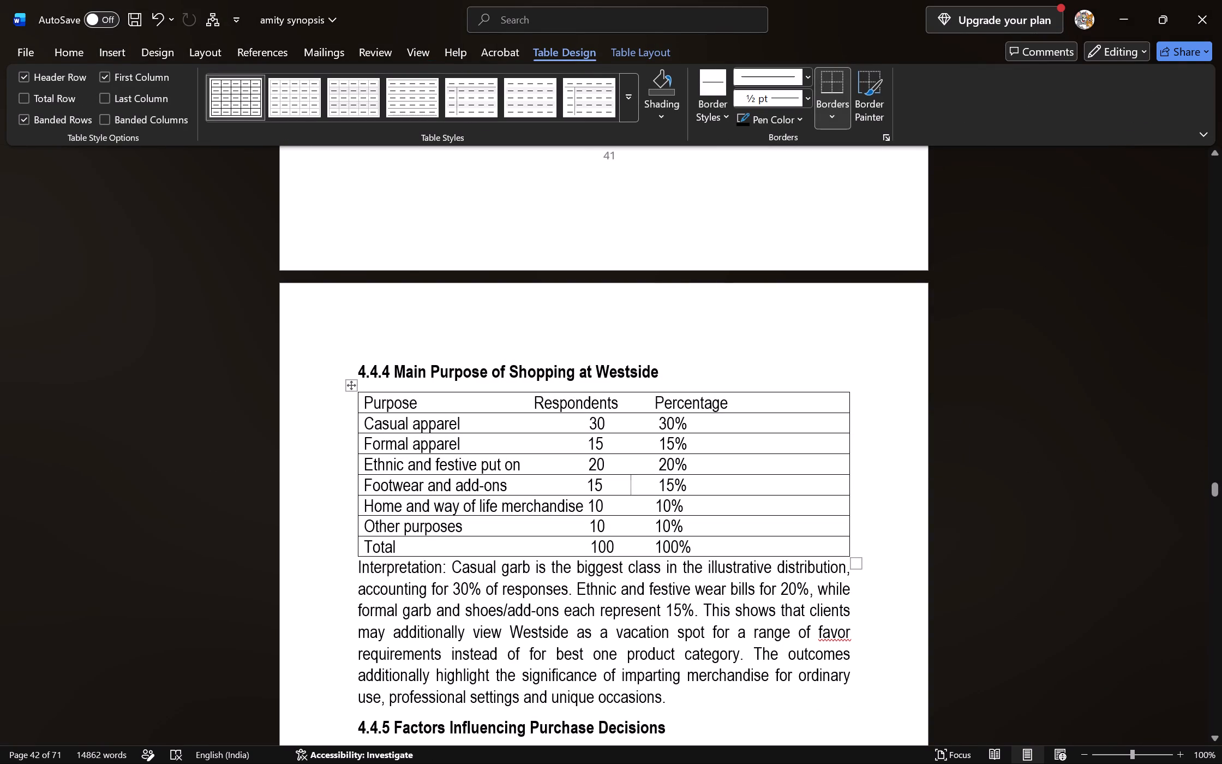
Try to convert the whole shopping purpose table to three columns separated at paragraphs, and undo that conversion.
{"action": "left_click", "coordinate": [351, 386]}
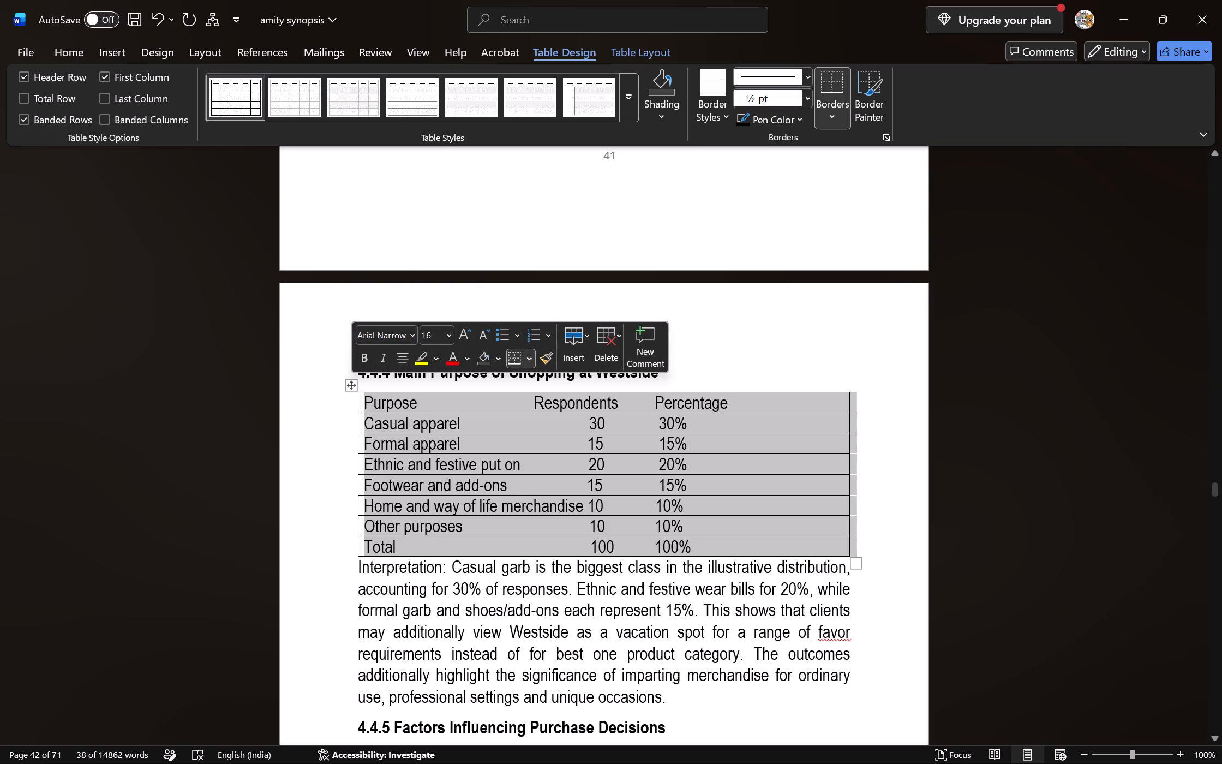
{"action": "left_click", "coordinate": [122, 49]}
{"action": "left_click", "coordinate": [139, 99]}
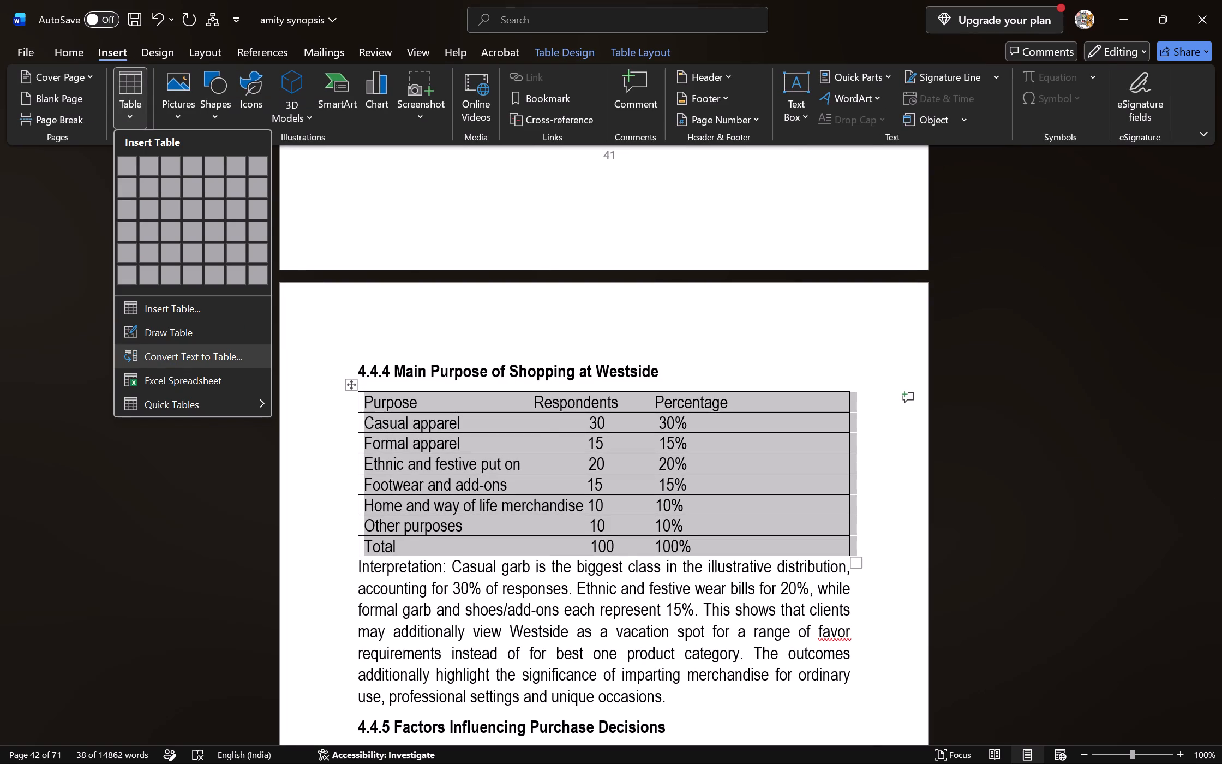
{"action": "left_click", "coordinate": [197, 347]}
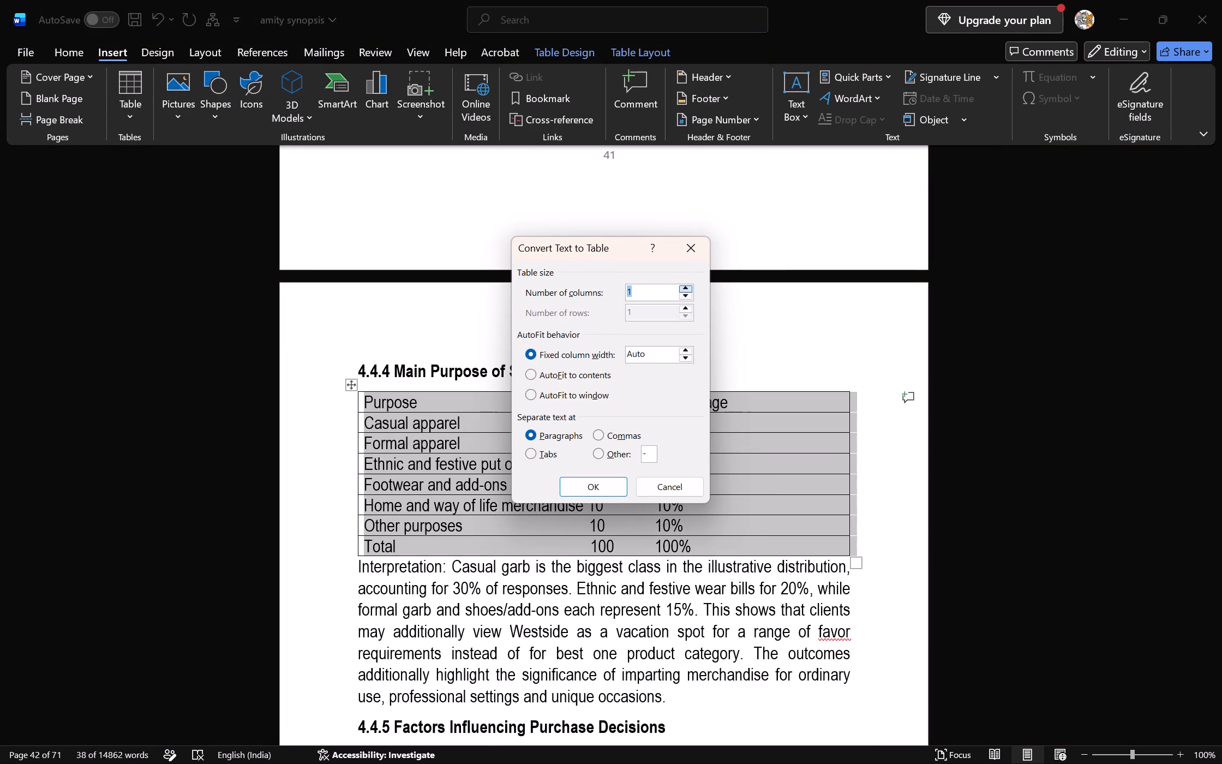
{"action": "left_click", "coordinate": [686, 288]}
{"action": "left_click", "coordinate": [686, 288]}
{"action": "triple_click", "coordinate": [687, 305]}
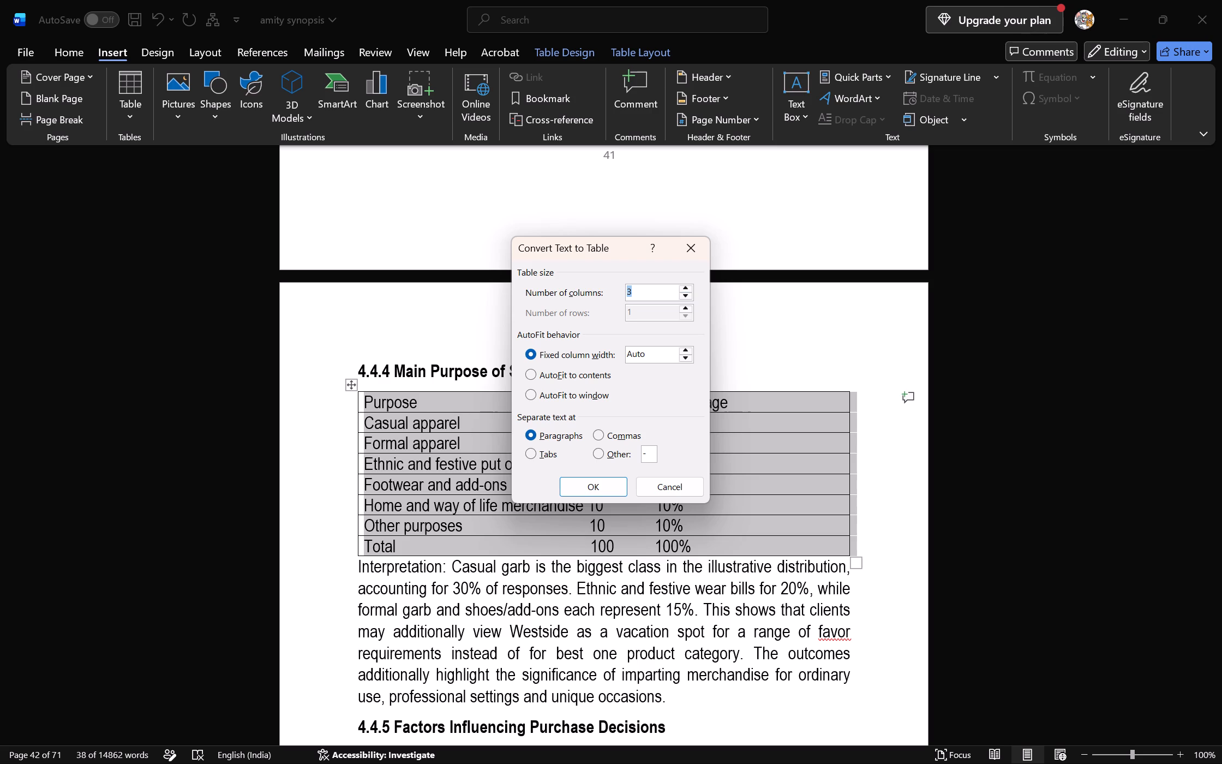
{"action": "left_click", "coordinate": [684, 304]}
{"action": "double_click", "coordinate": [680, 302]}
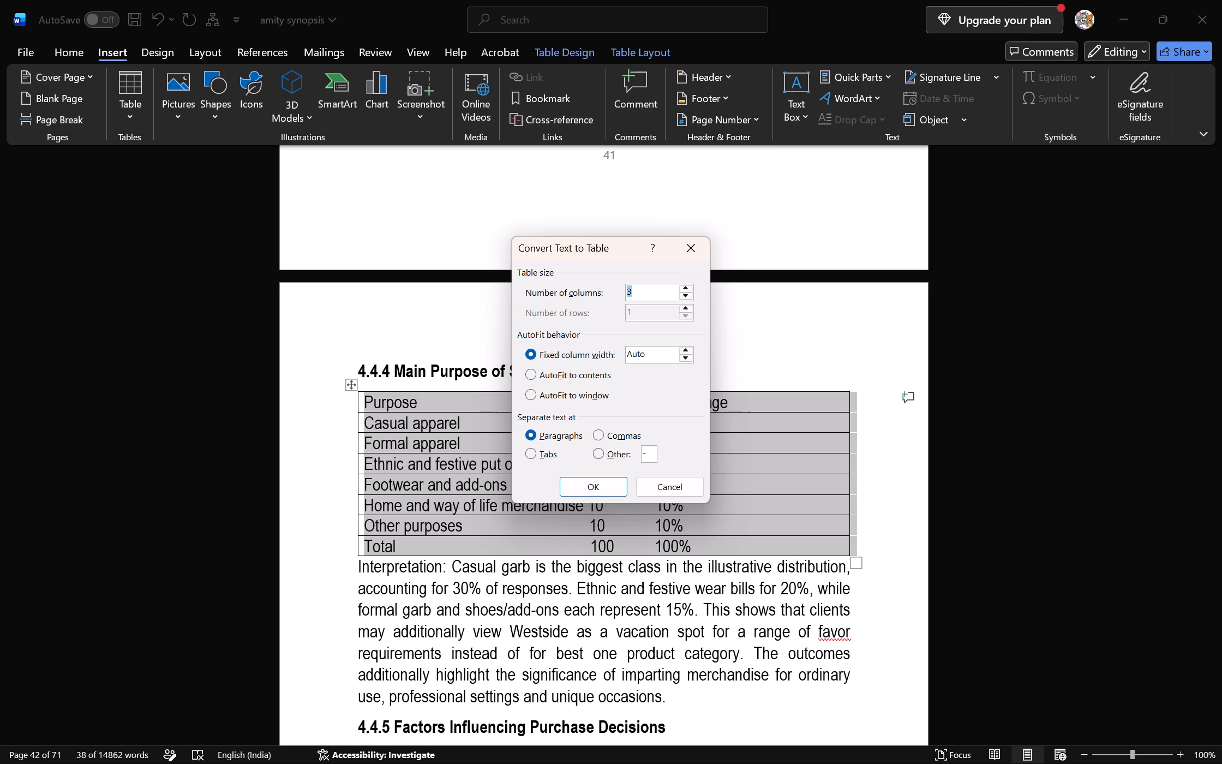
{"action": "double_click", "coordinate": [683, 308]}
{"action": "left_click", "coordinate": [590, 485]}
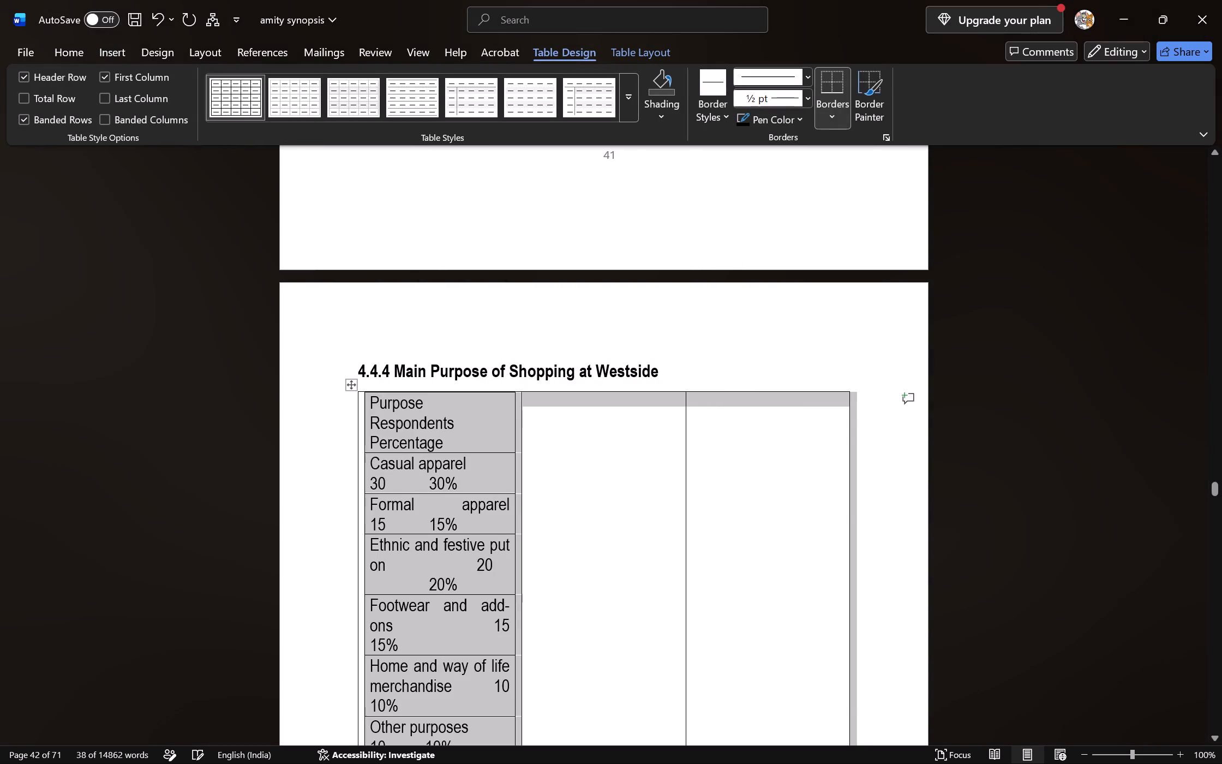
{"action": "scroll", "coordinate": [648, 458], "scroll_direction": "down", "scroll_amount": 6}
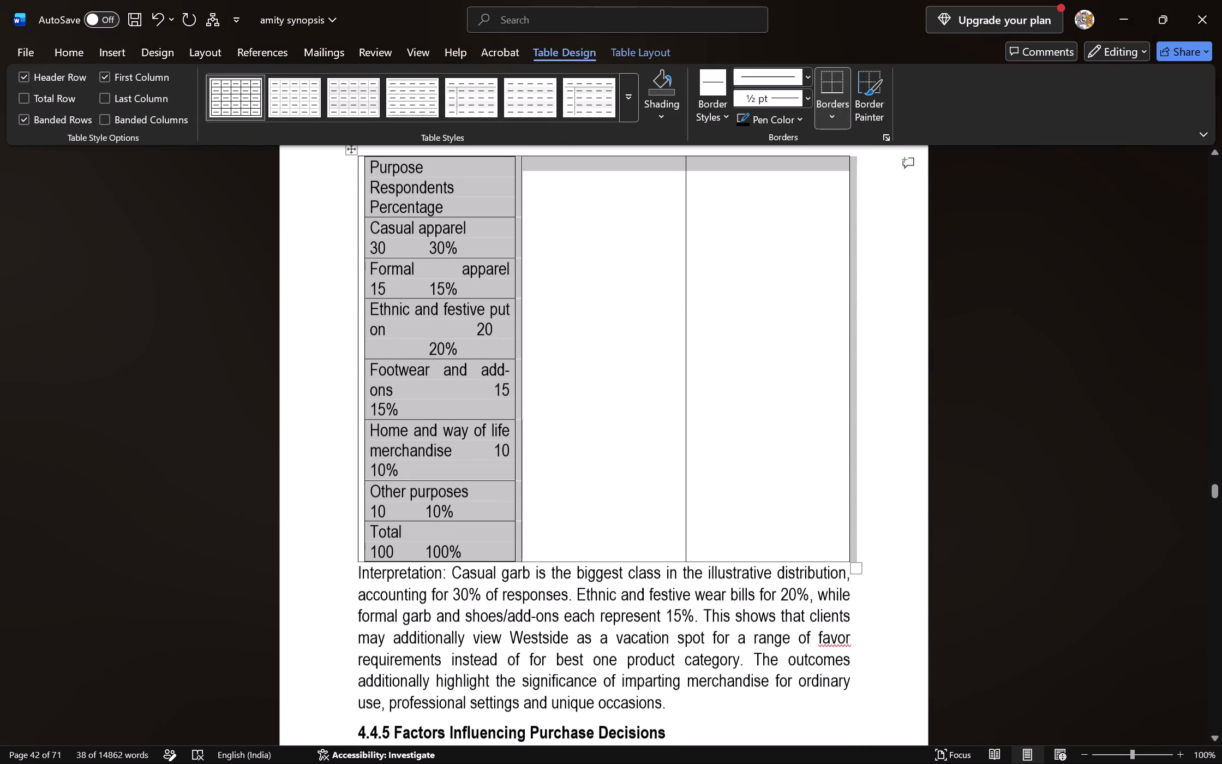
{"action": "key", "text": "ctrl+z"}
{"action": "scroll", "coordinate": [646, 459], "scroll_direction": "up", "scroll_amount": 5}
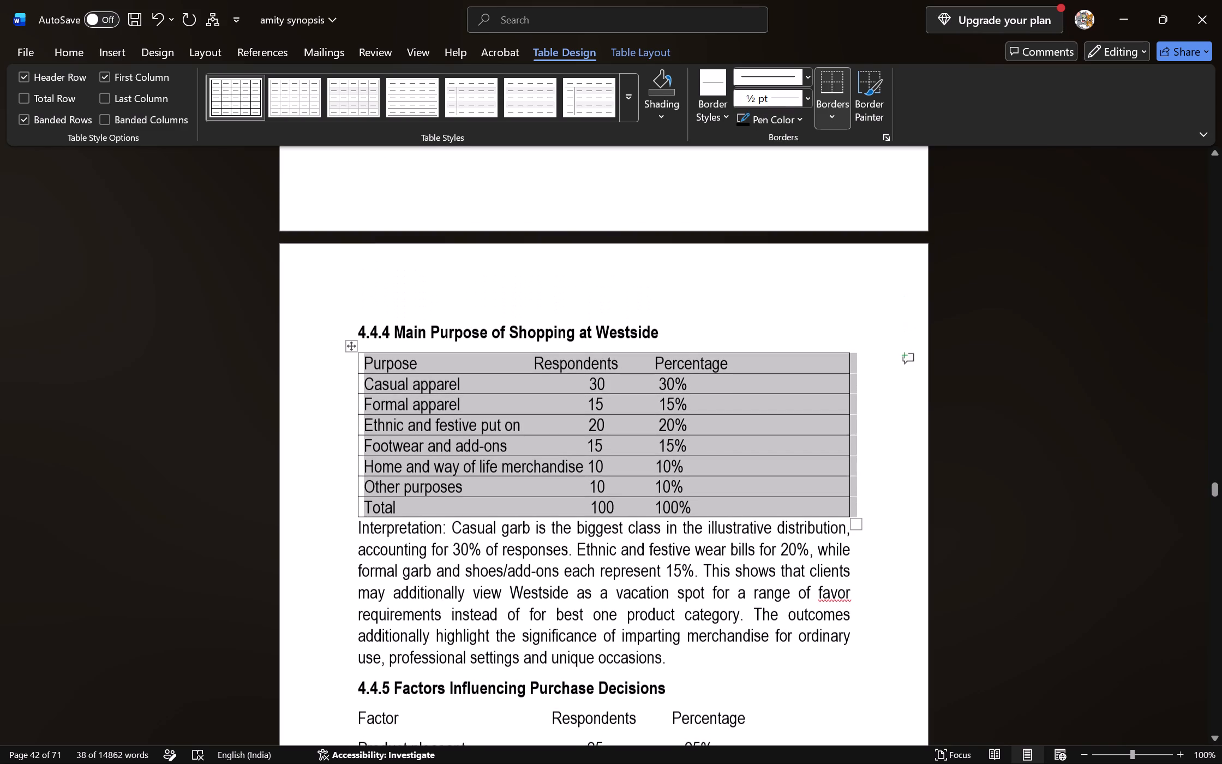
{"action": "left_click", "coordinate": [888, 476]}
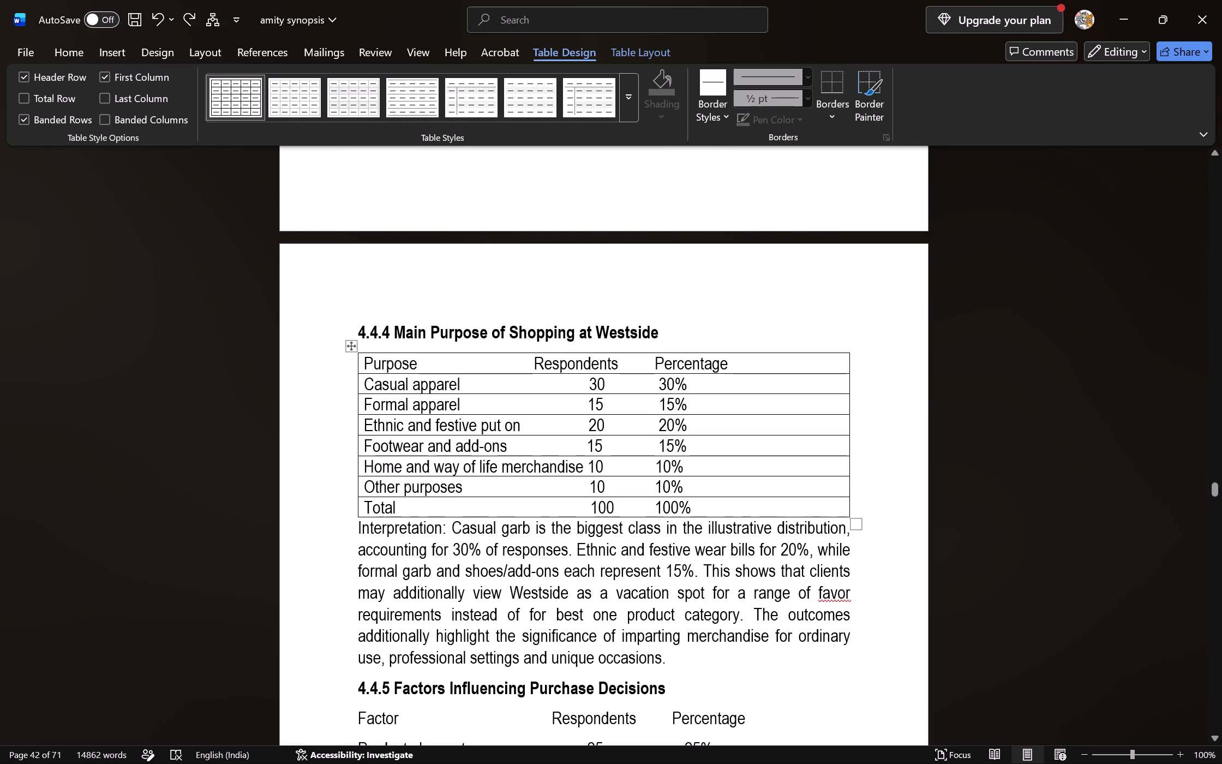
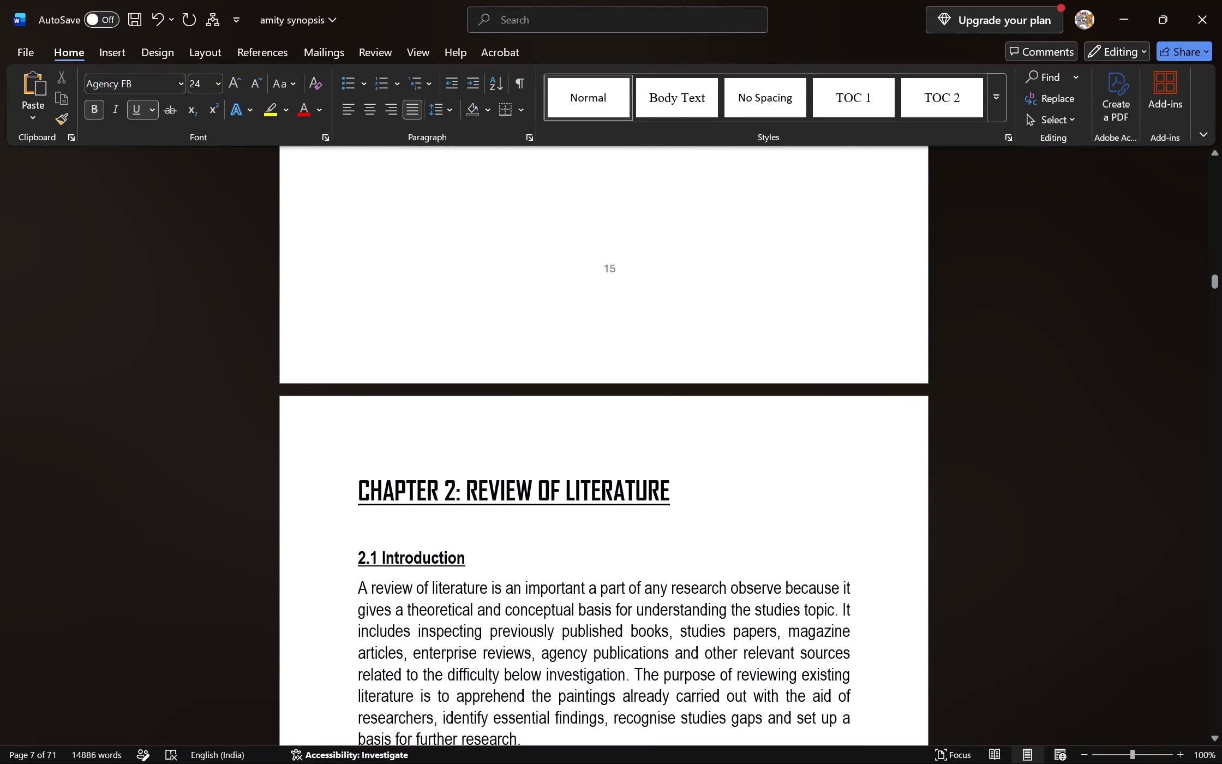
Set the page number of CHAPTER 2: REVIEW OF LITERATURE in the Table of Contents to 16.
{"action": "left_click", "coordinate": [693, 484]}
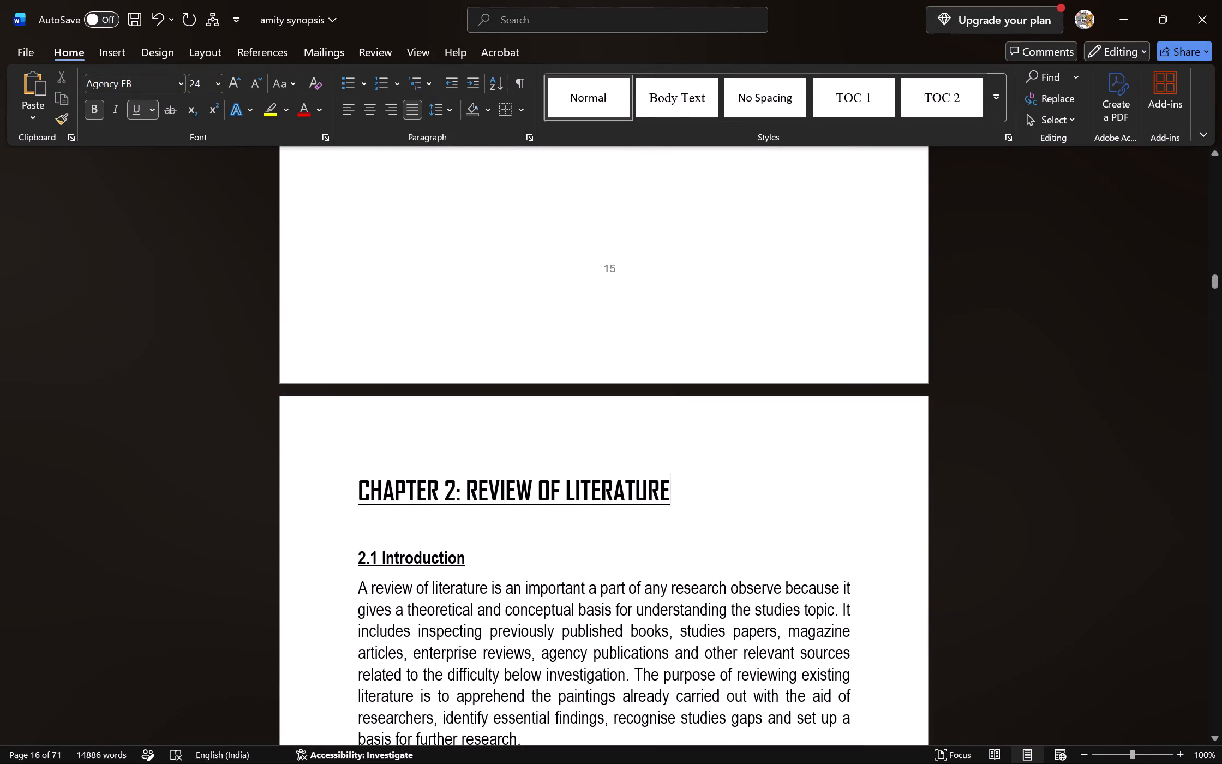
{"action": "left_click_drag", "start_coordinate": [1217, 282], "coordinate": [1217, 211]}
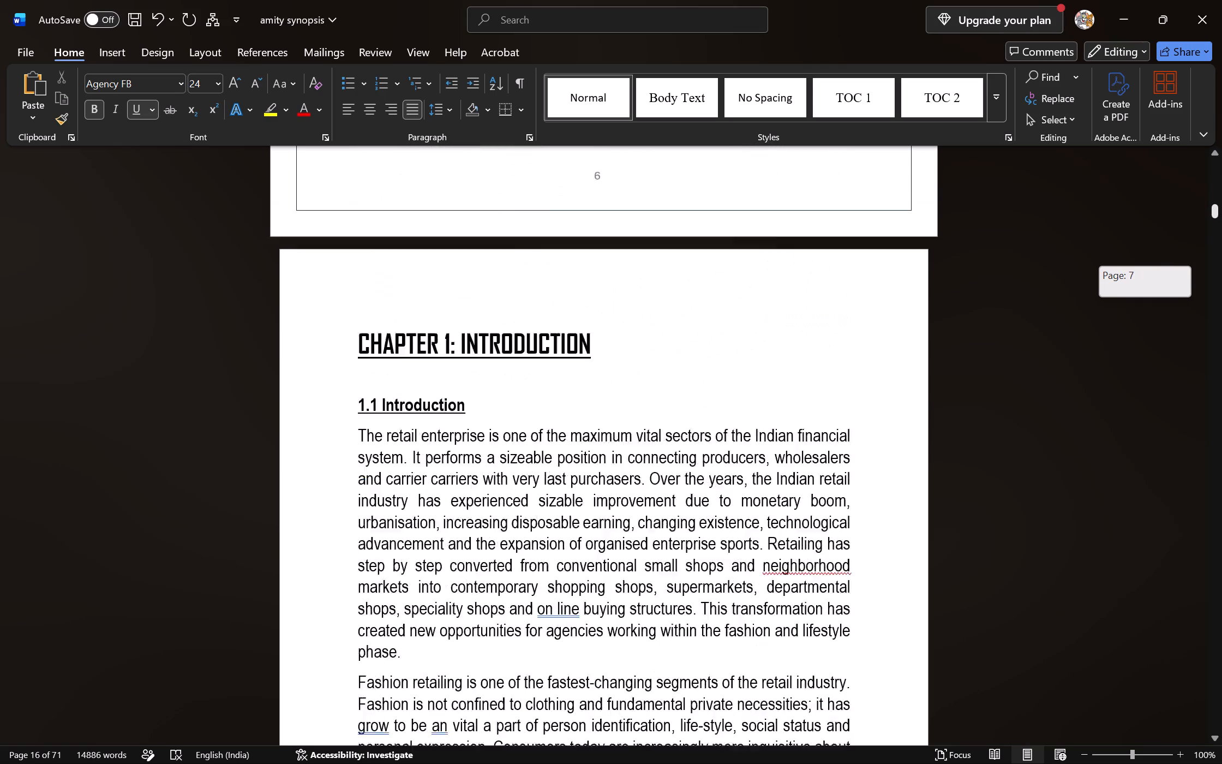
{"action": "left_click_drag", "start_coordinate": [1217, 211], "coordinate": [1217, 190]}
{"action": "left_click", "coordinate": [852, 242]}
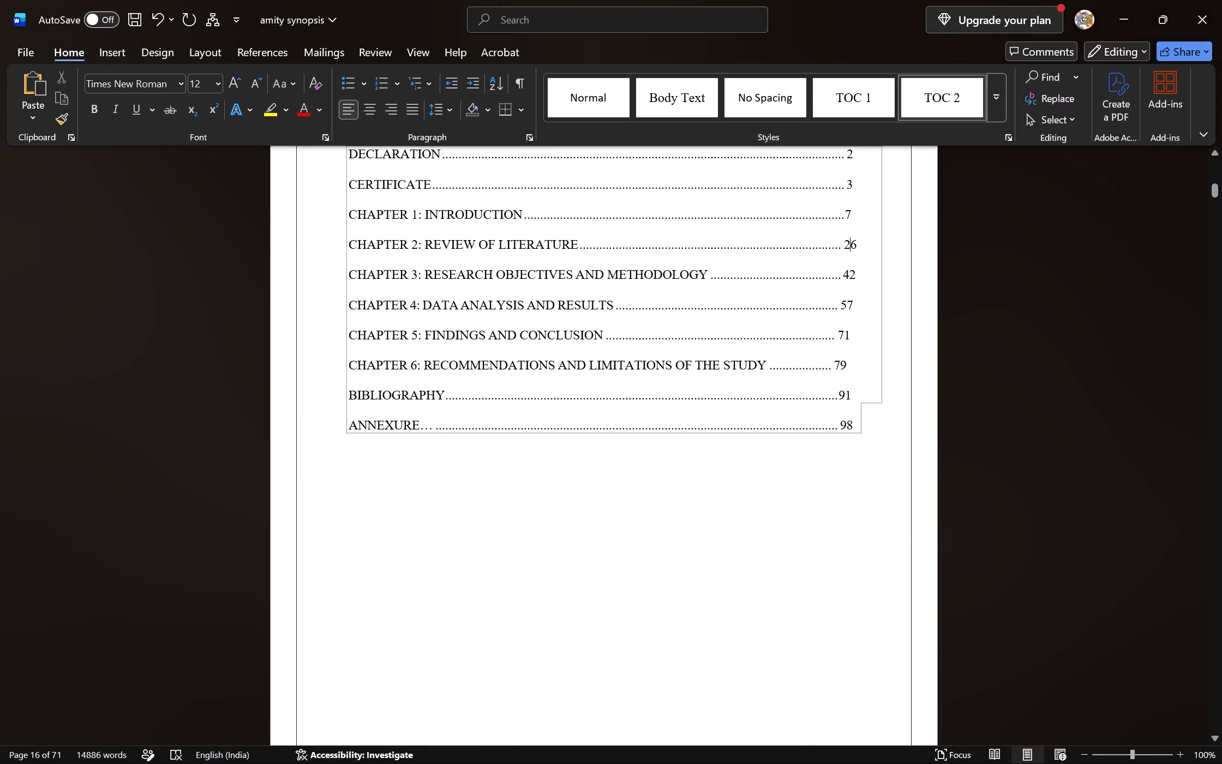
{"action": "key", "text": "BackSpace"}
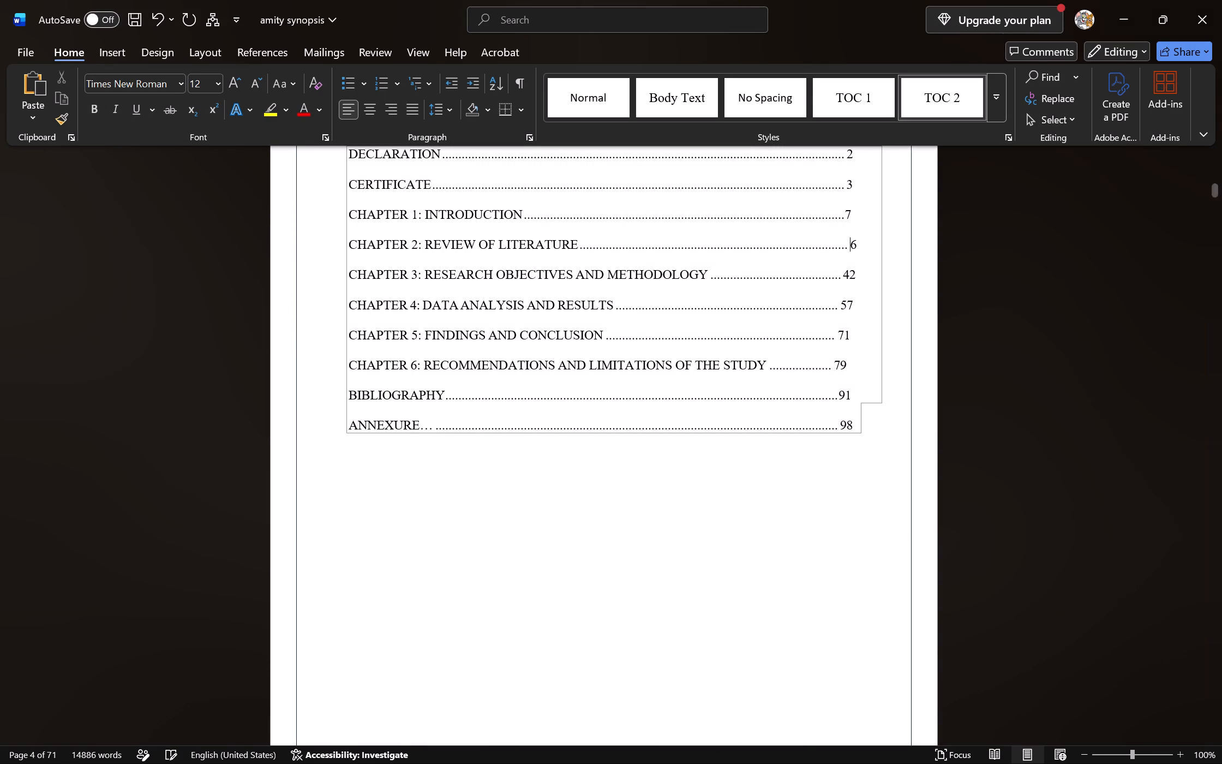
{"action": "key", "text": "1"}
Find the page where Chapter 3 starts and set its page number in the Table of Contents to 23.
{"action": "left_click_drag", "start_coordinate": [1214, 193], "coordinate": [1221, 266]}
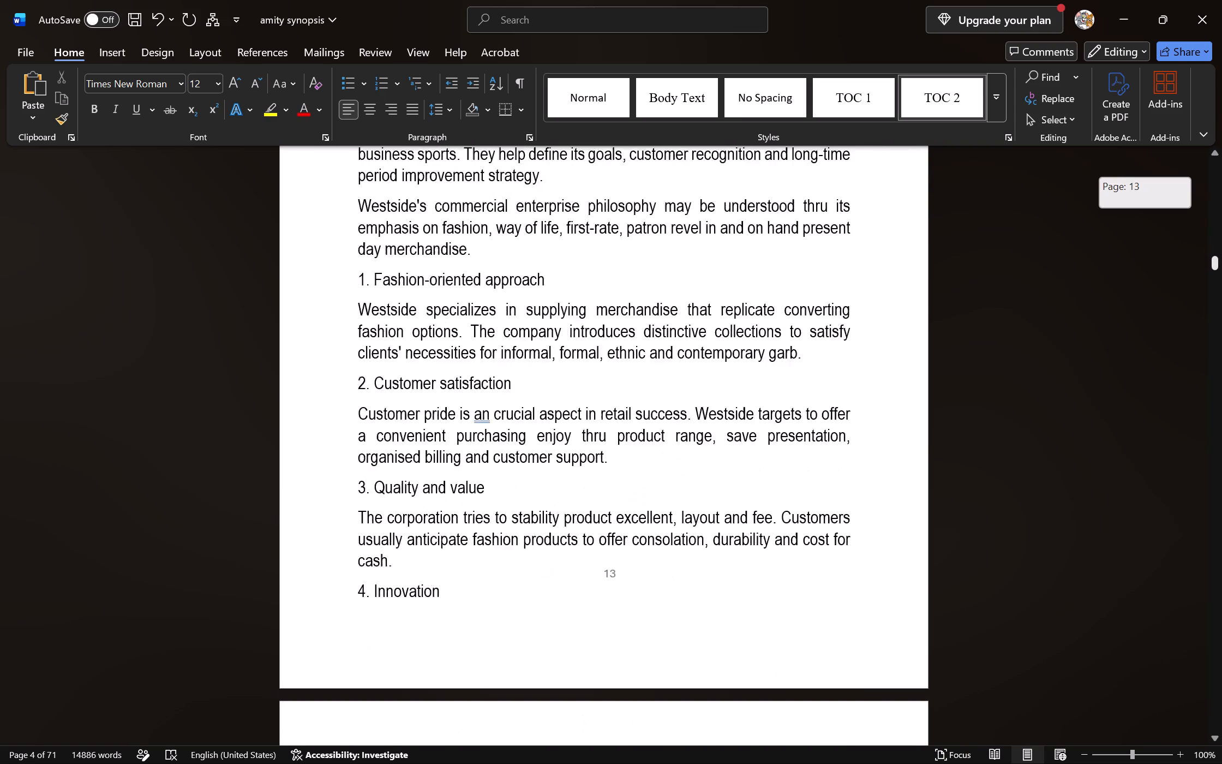
{"action": "left_click_drag", "start_coordinate": [1221, 266], "coordinate": [1212, 285]}
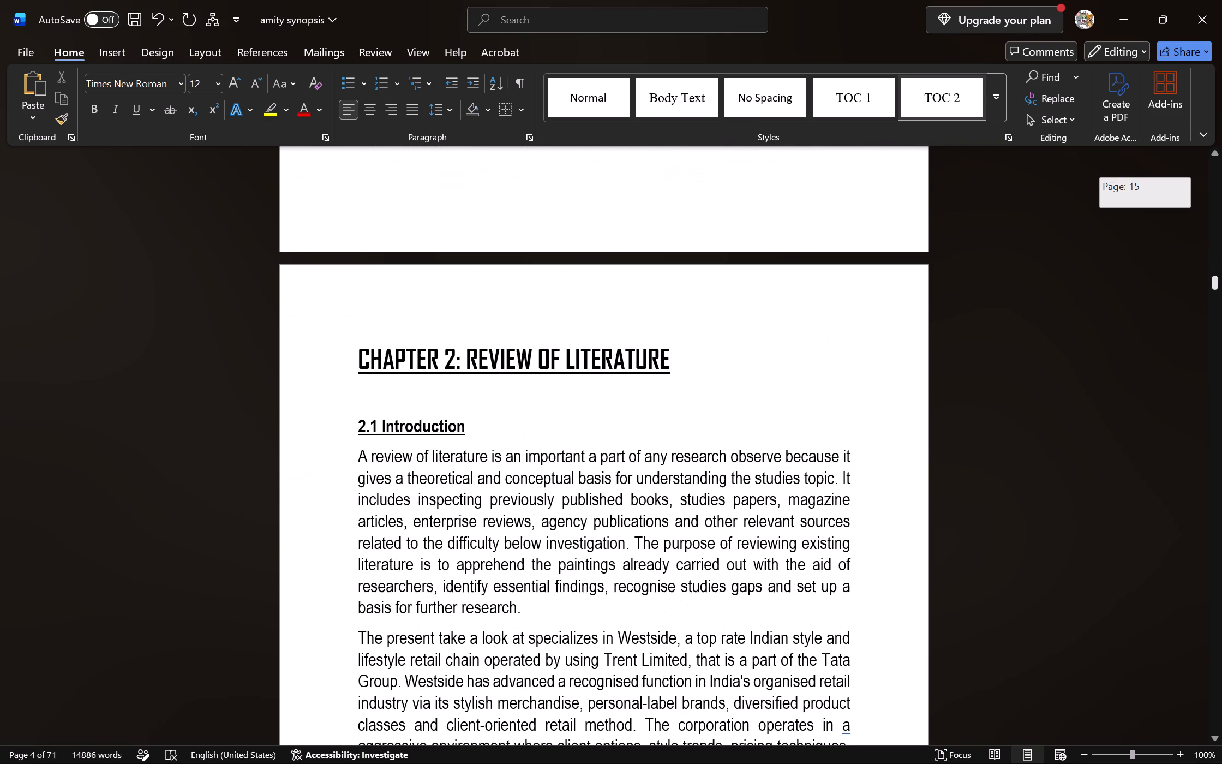
{"action": "left_click_drag", "start_coordinate": [1212, 285], "coordinate": [1210, 323]}
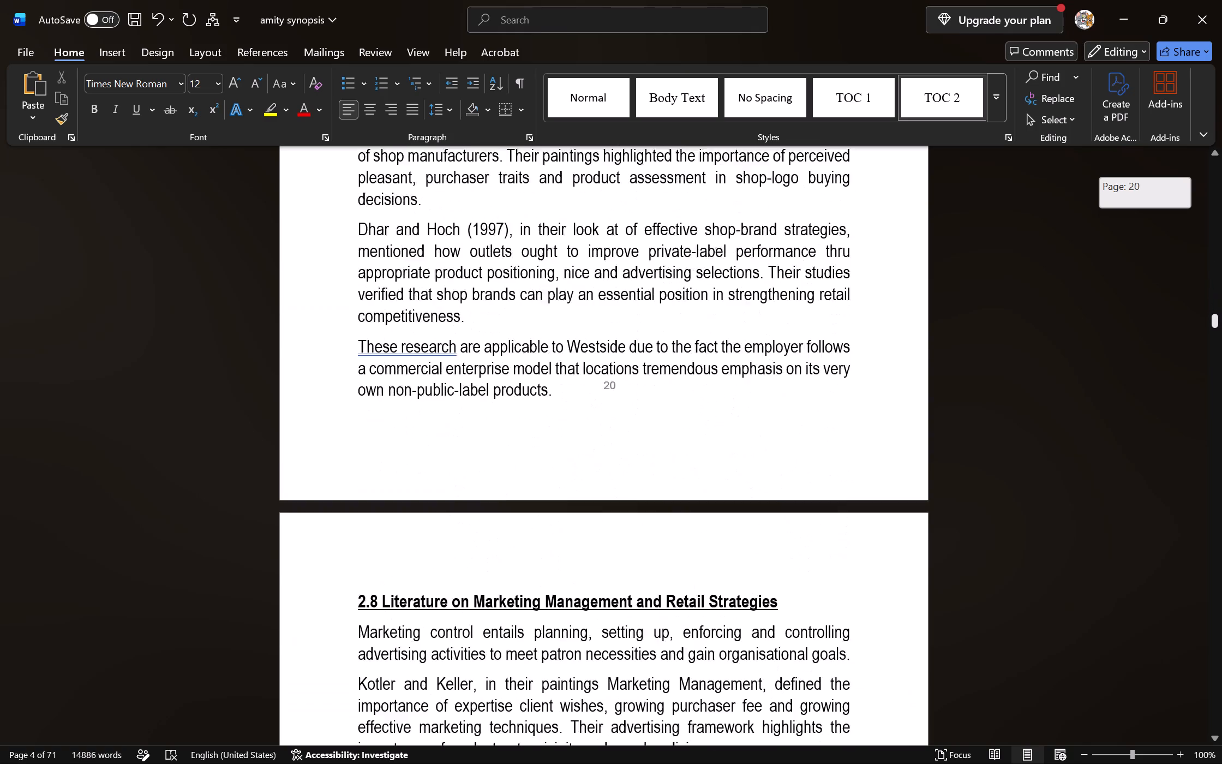
{"action": "left_click_drag", "start_coordinate": [1210, 323], "coordinate": [1206, 342]}
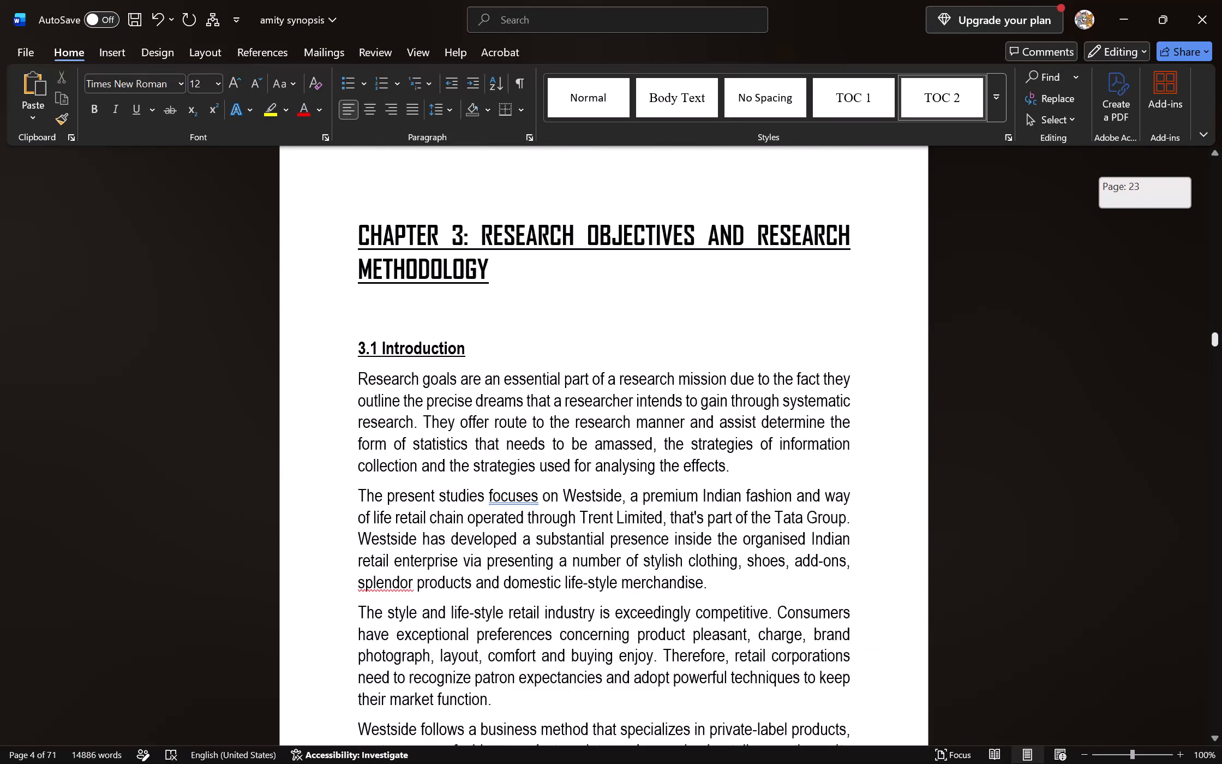
{"action": "left_click_drag", "start_coordinate": [1206, 342], "coordinate": [1205, 280]}
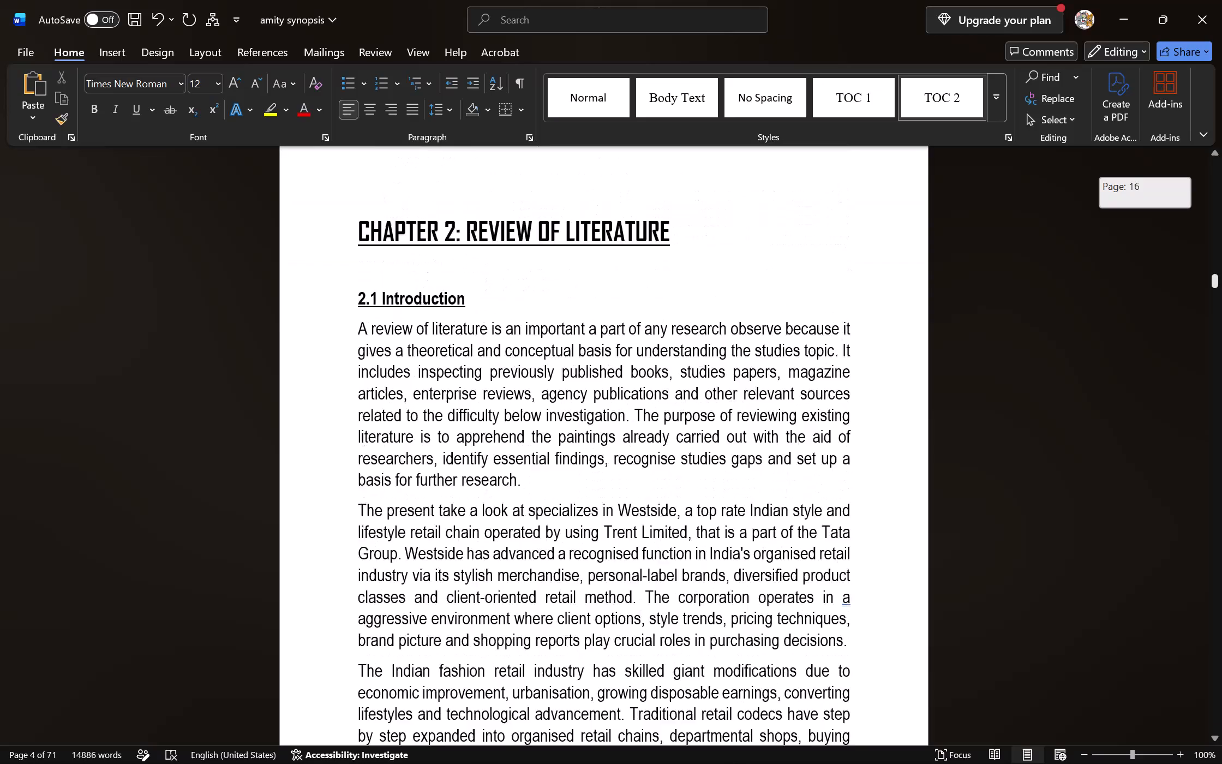
{"action": "left_click_drag", "start_coordinate": [1205, 280], "coordinate": [1199, 203]}
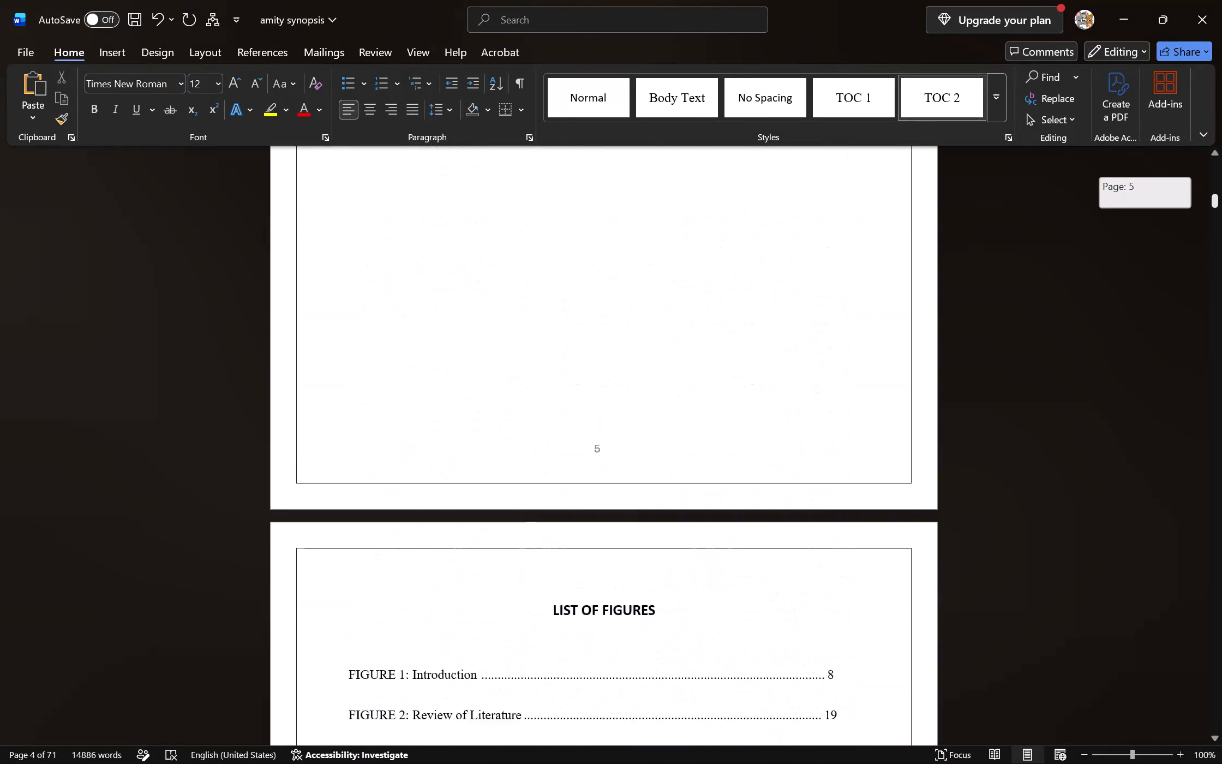
{"action": "left_click_drag", "start_coordinate": [1199, 203], "coordinate": [1203, 193]}
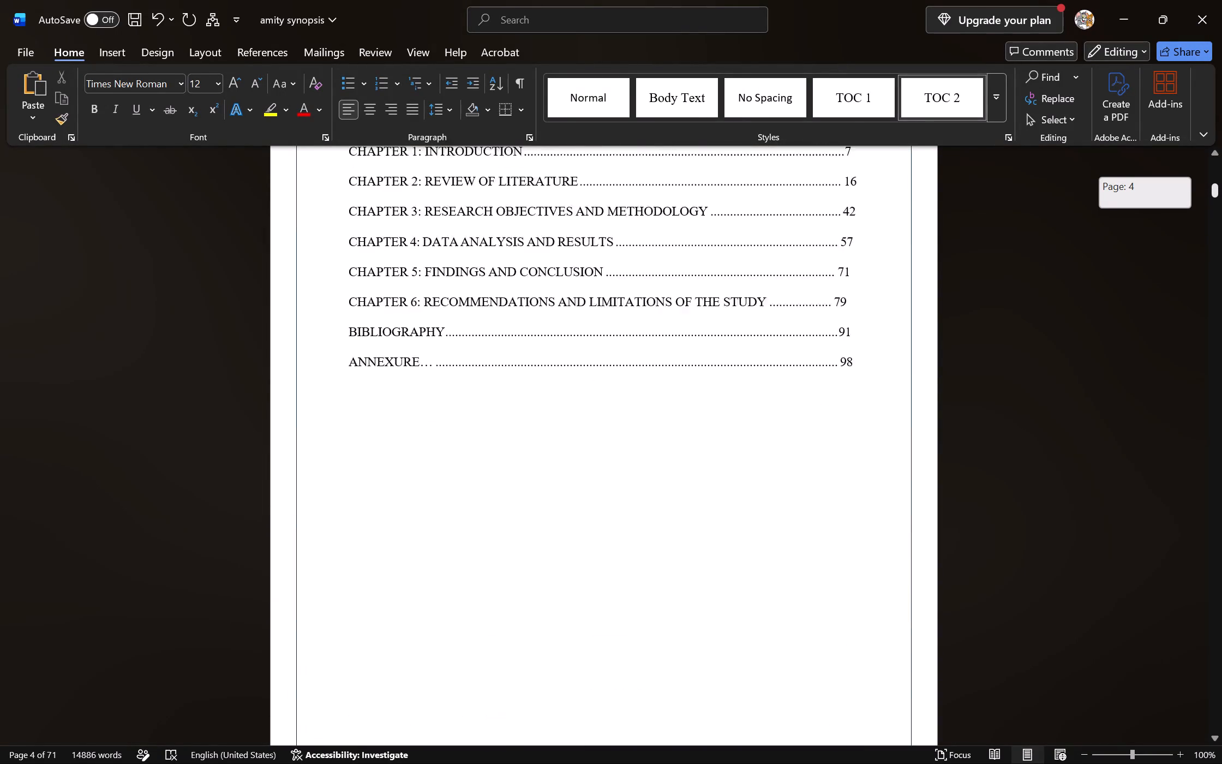
{"action": "left_click_drag", "start_coordinate": [1203, 193], "coordinate": [1204, 195]}
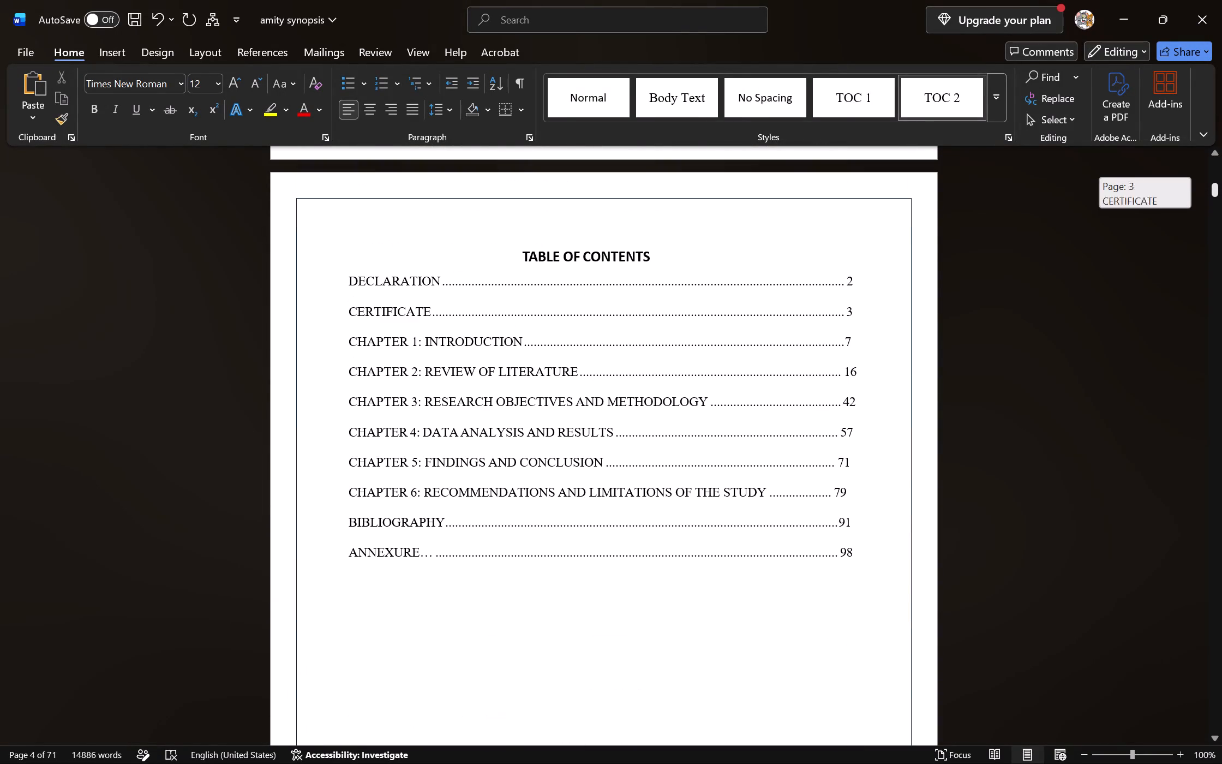
{"action": "left_click_drag", "start_coordinate": [1204, 195], "coordinate": [1214, 343]}
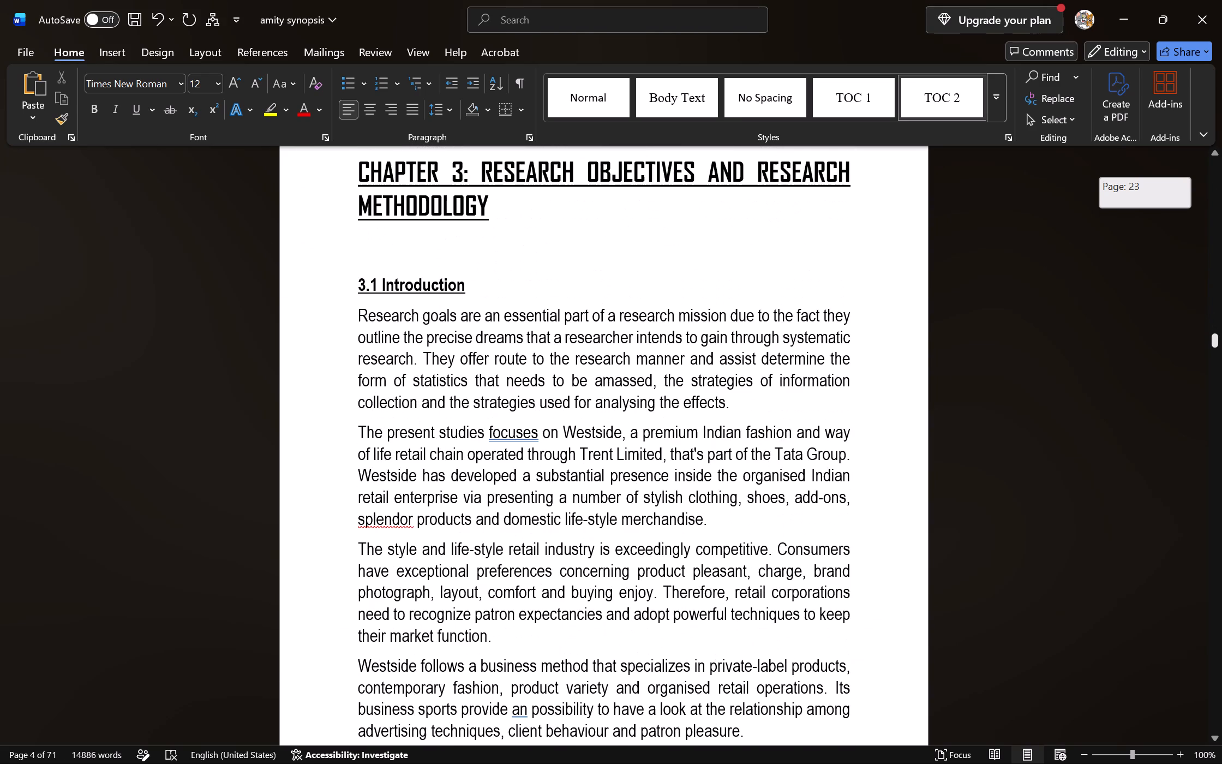
{"action": "left_click_drag", "start_coordinate": [1214, 343], "coordinate": [1209, 340]}
{"action": "left_click", "coordinate": [590, 461]}
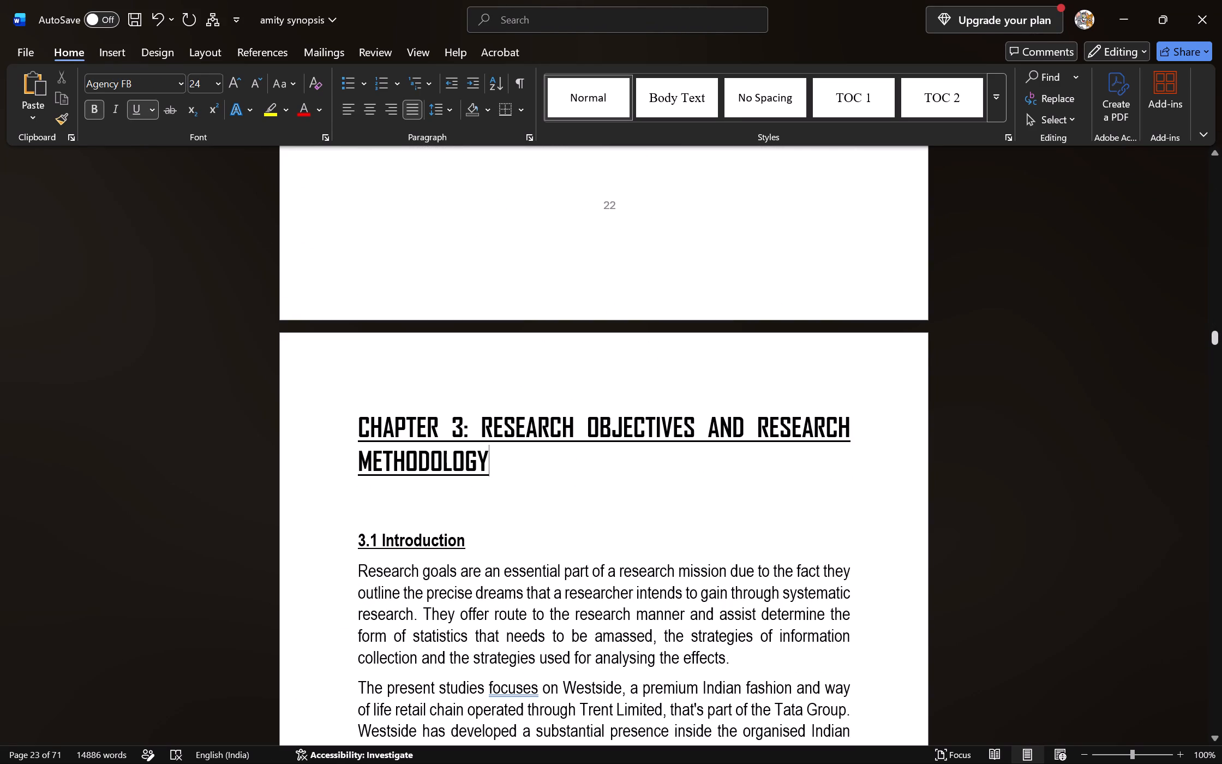
{"action": "left_click_drag", "start_coordinate": [1217, 338], "coordinate": [1216, 231]}
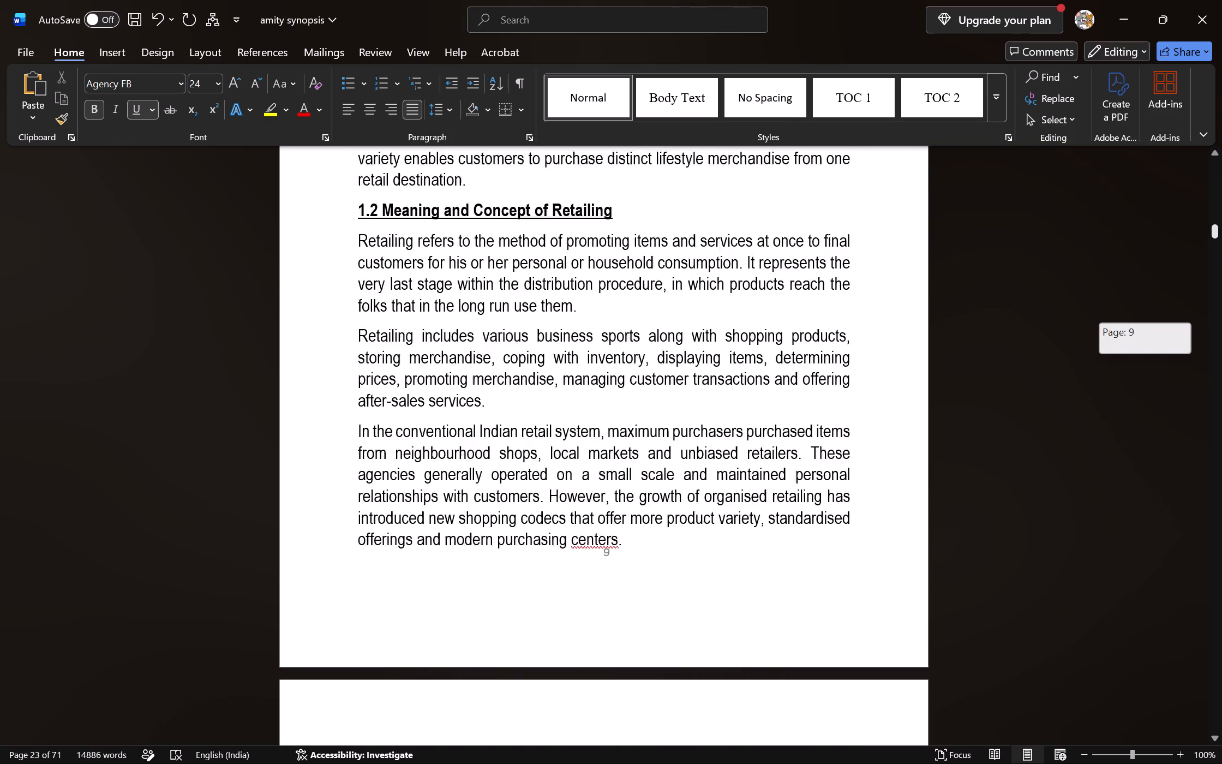
{"action": "left_click_drag", "start_coordinate": [1216, 231], "coordinate": [1212, 192]}
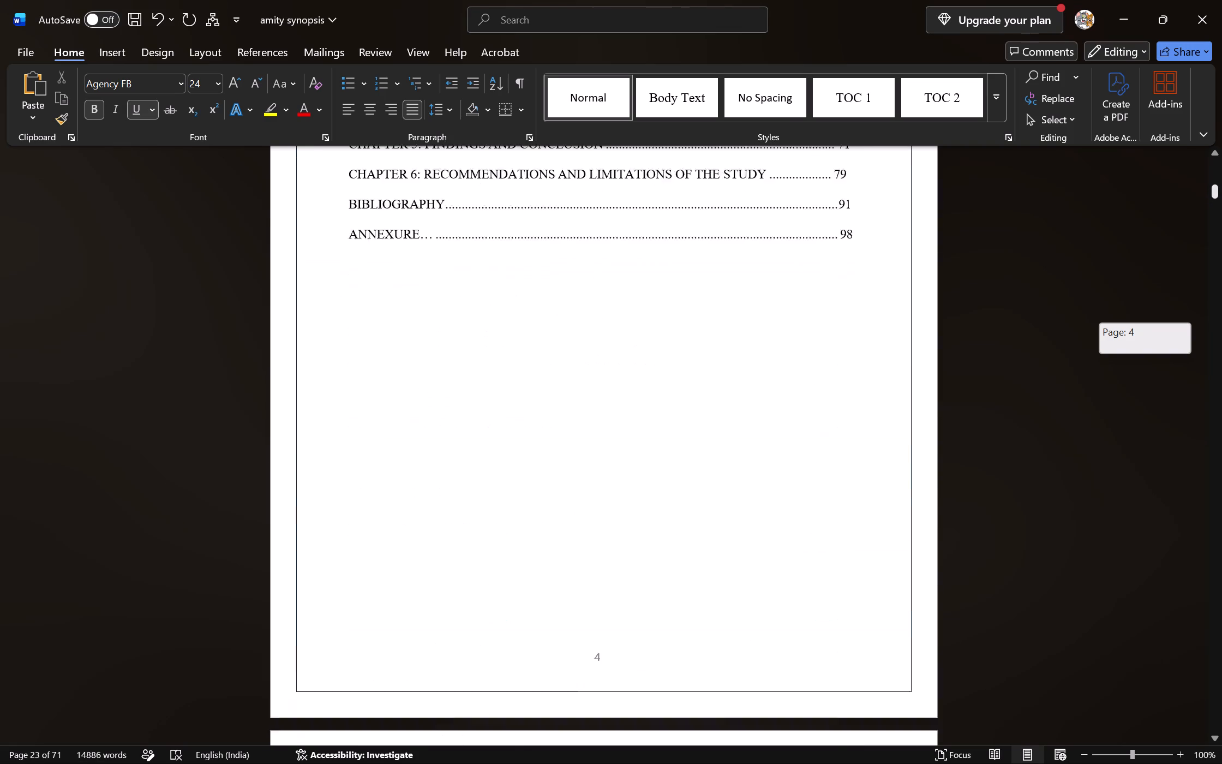
{"action": "left_click_drag", "start_coordinate": [1212, 192], "coordinate": [1212, 191]}
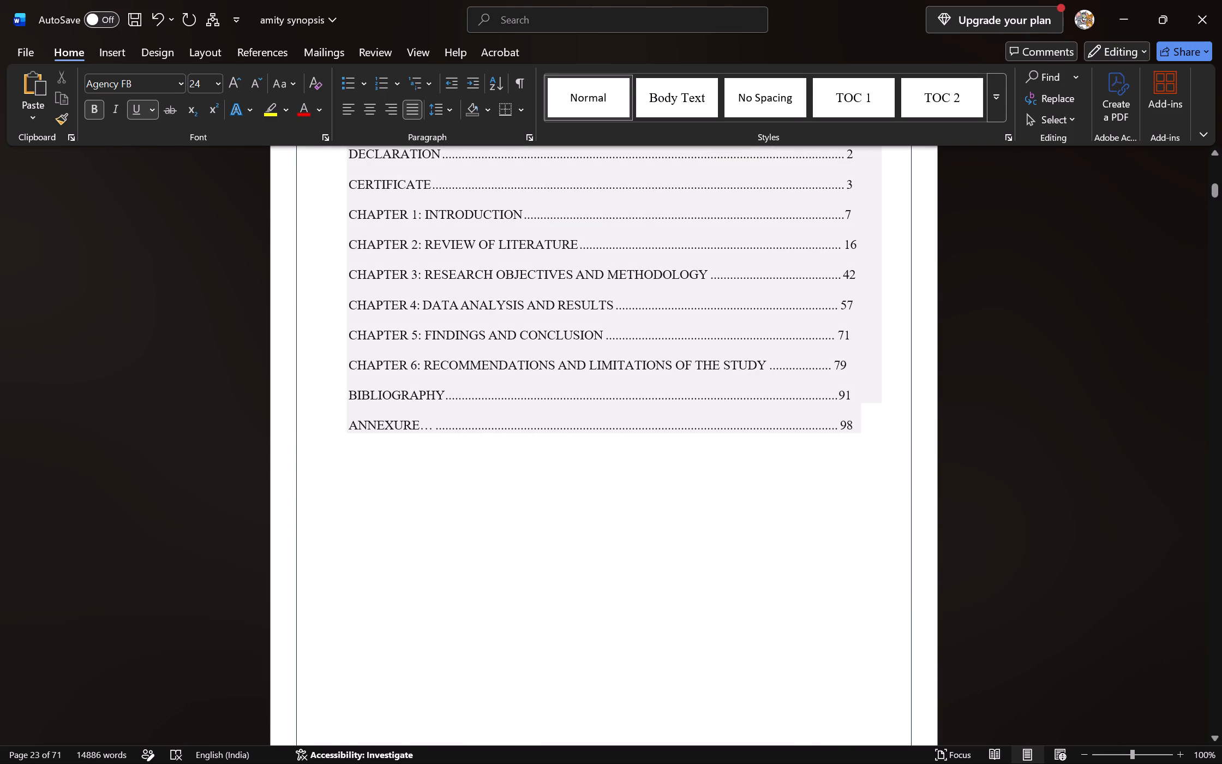
{"action": "left_click", "coordinate": [848, 273]}
{"action": "key", "text": "Right"}
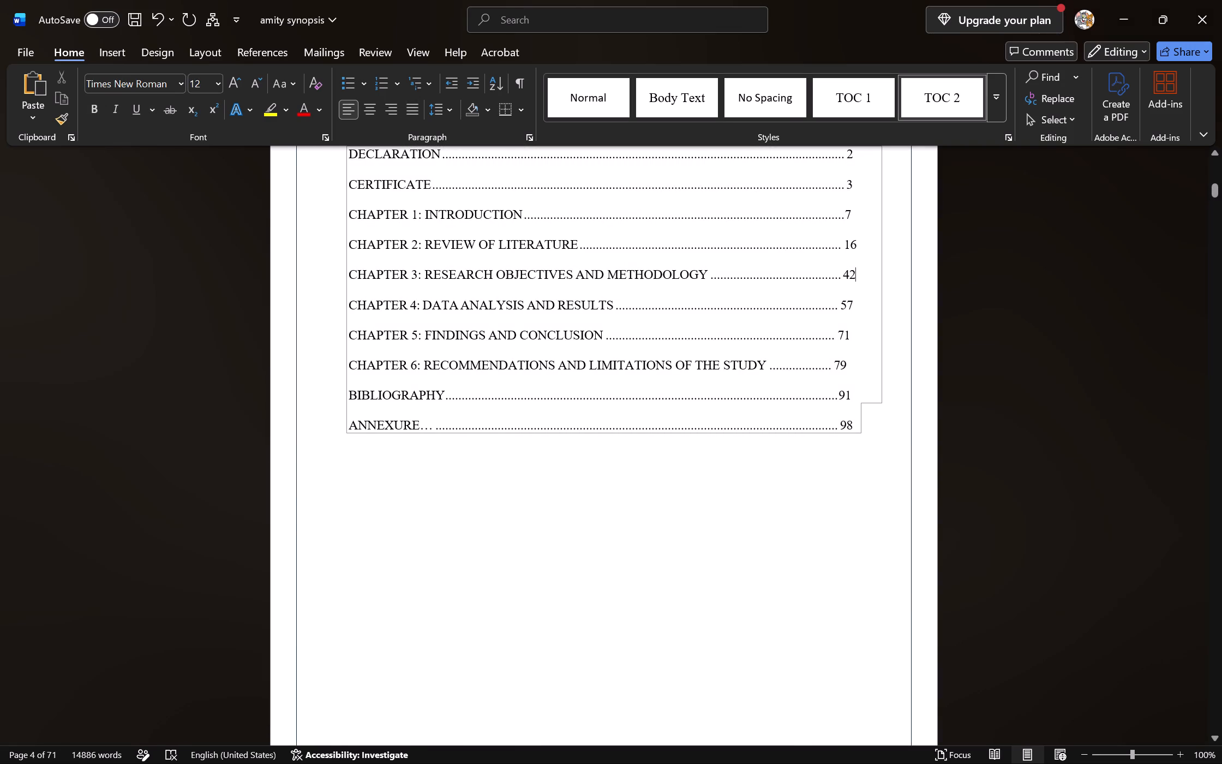
{"action": "key", "text": "BackSpace"}
{"action": "key", "text": "BackSpace"}
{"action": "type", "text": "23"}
Find the page where Chapter 4 starts and set its page number in the Table of Contents to 36.
{"action": "left_click_drag", "start_coordinate": [1213, 192], "coordinate": [1221, 318]}
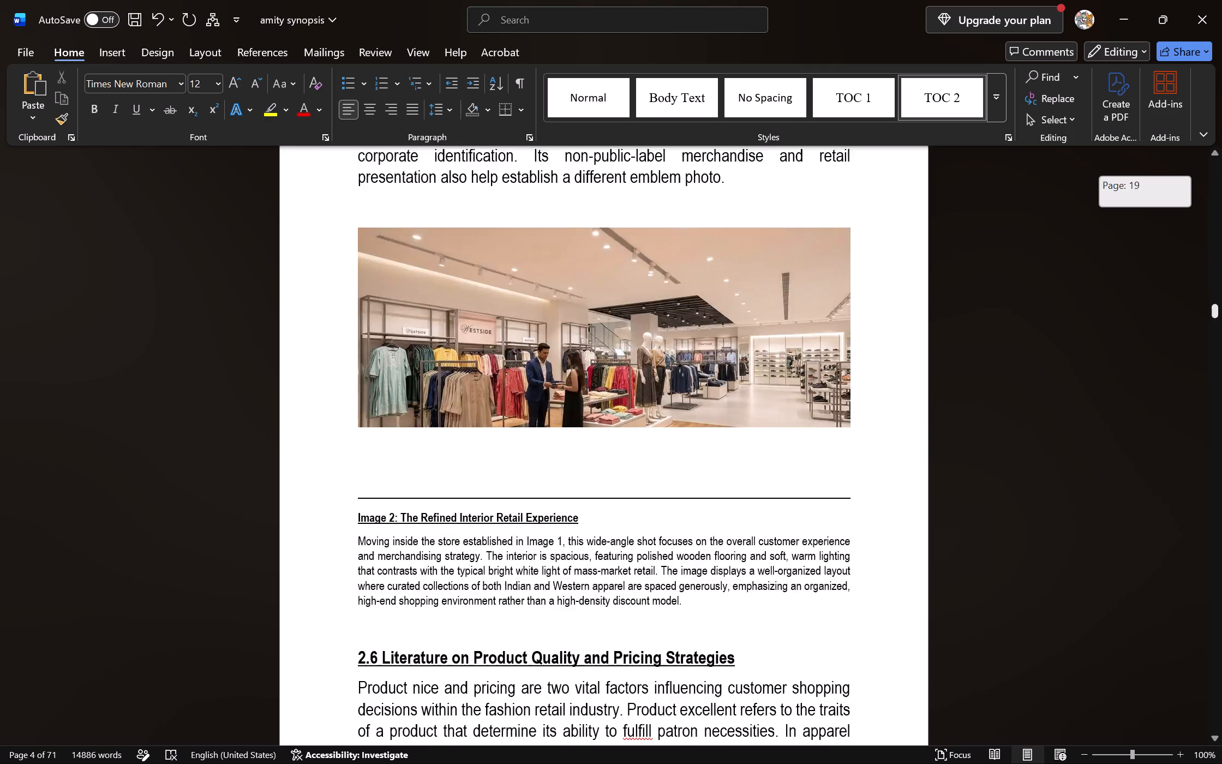
{"action": "left_click_drag", "start_coordinate": [1221, 318], "coordinate": [1212, 443]}
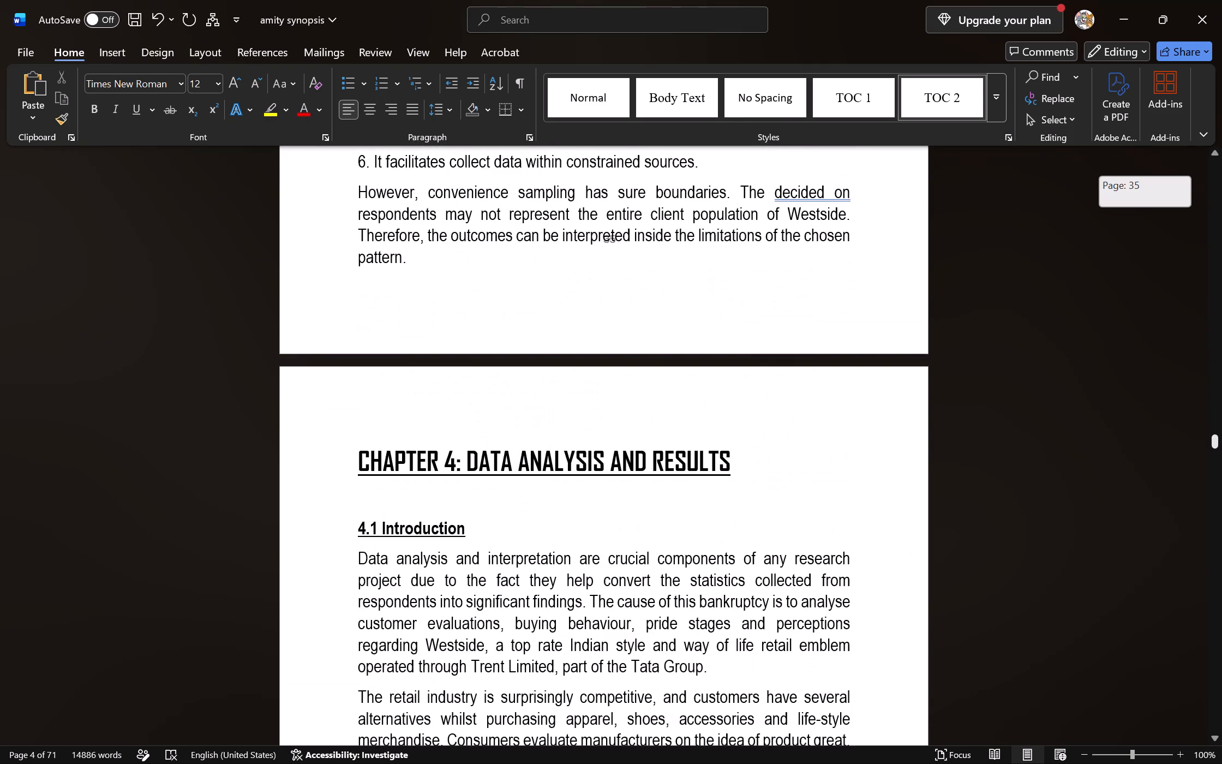
{"action": "left_click_drag", "start_coordinate": [1212, 443], "coordinate": [1210, 444]}
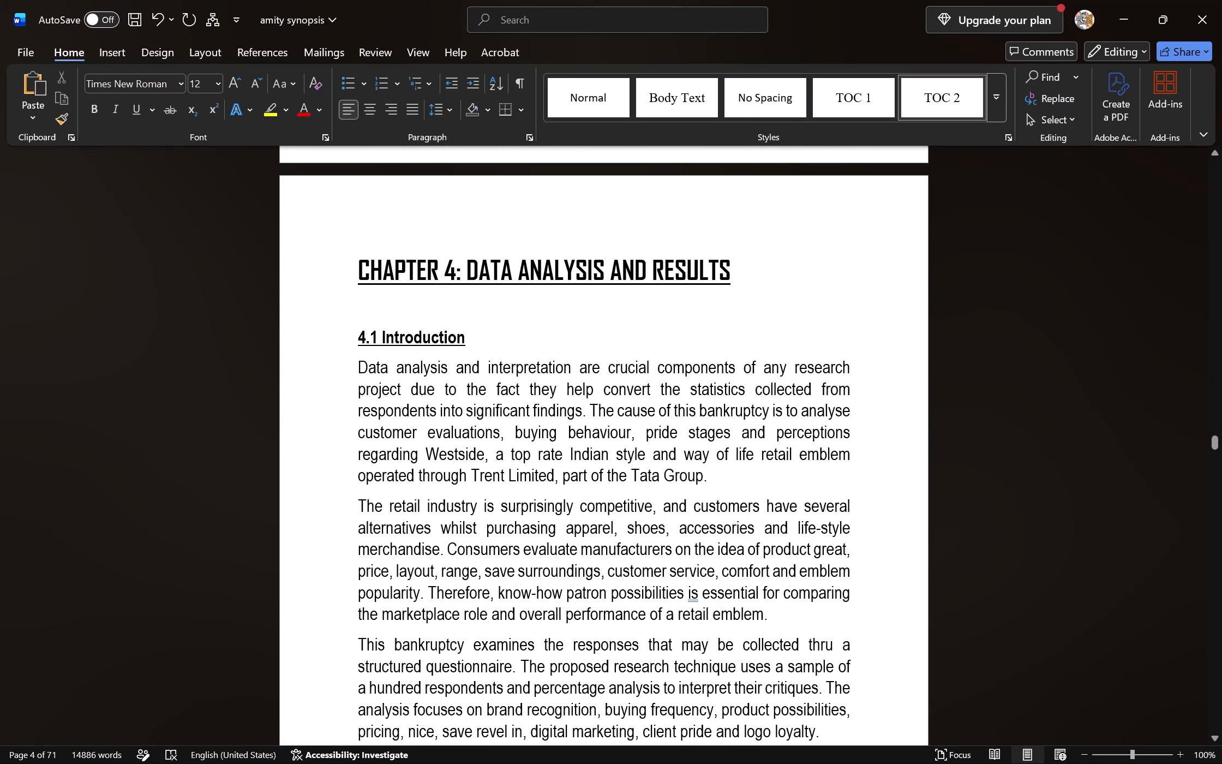
{"action": "left_click", "coordinate": [753, 274]}
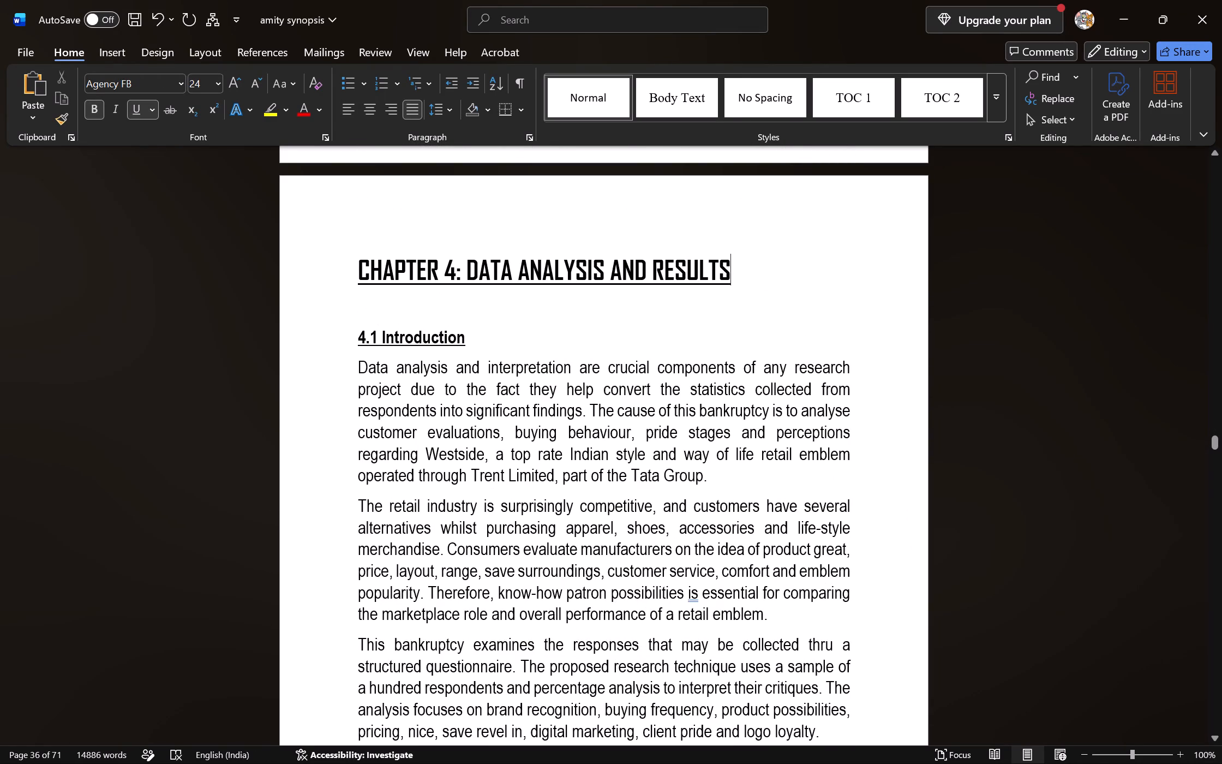
{"action": "left_click_drag", "start_coordinate": [1214, 444], "coordinate": [1211, 240]}
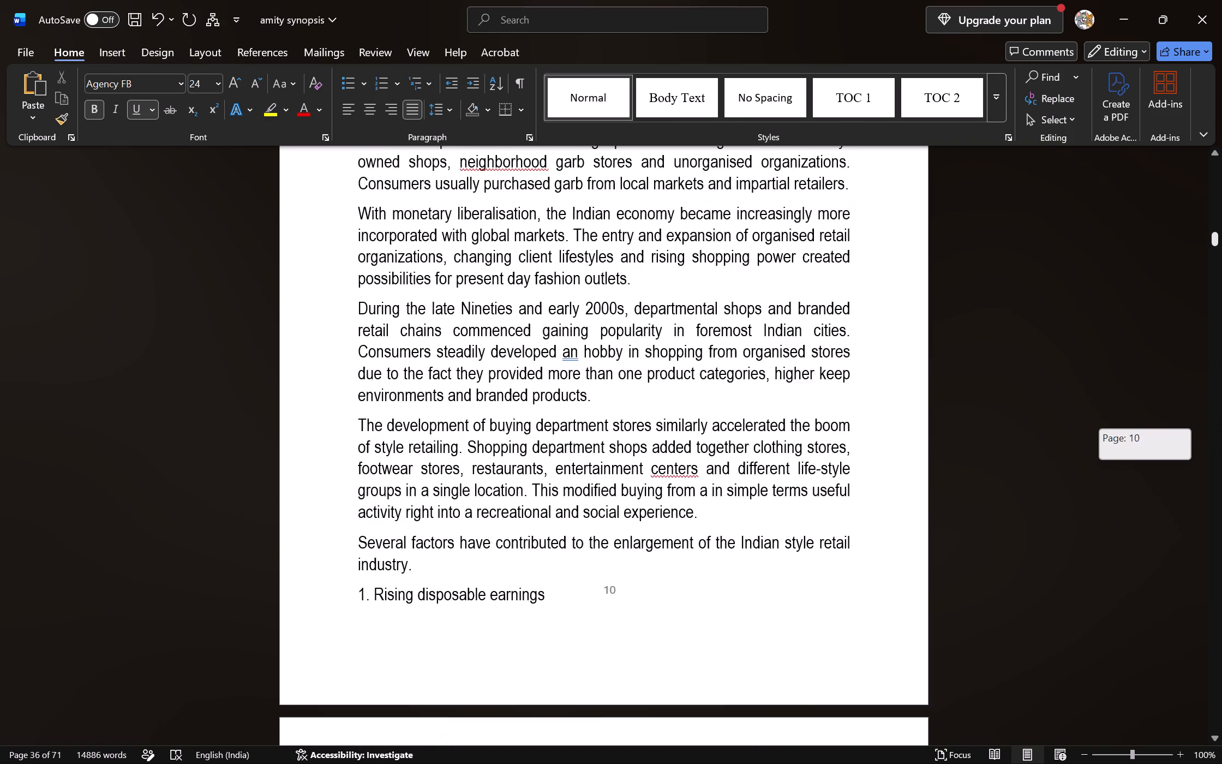
{"action": "left_click_drag", "start_coordinate": [1211, 240], "coordinate": [1207, 194]}
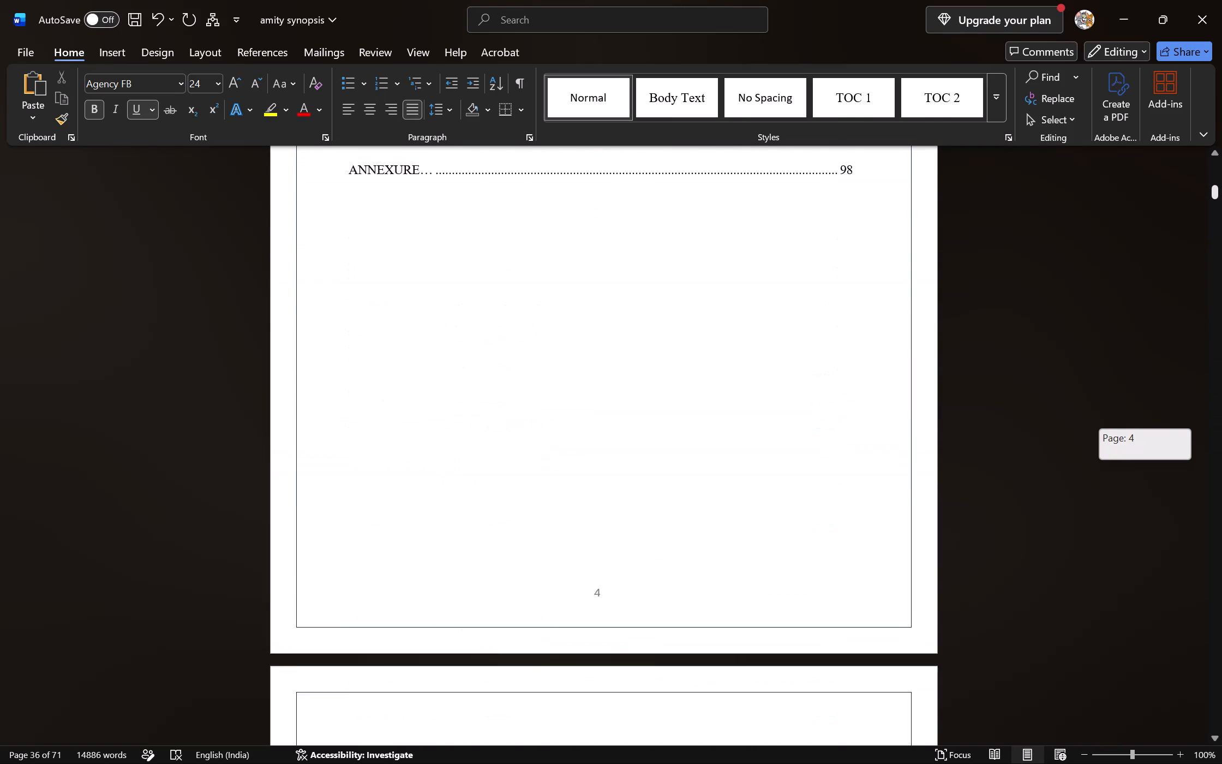
{"action": "left_click_drag", "start_coordinate": [1207, 194], "coordinate": [1207, 191]}
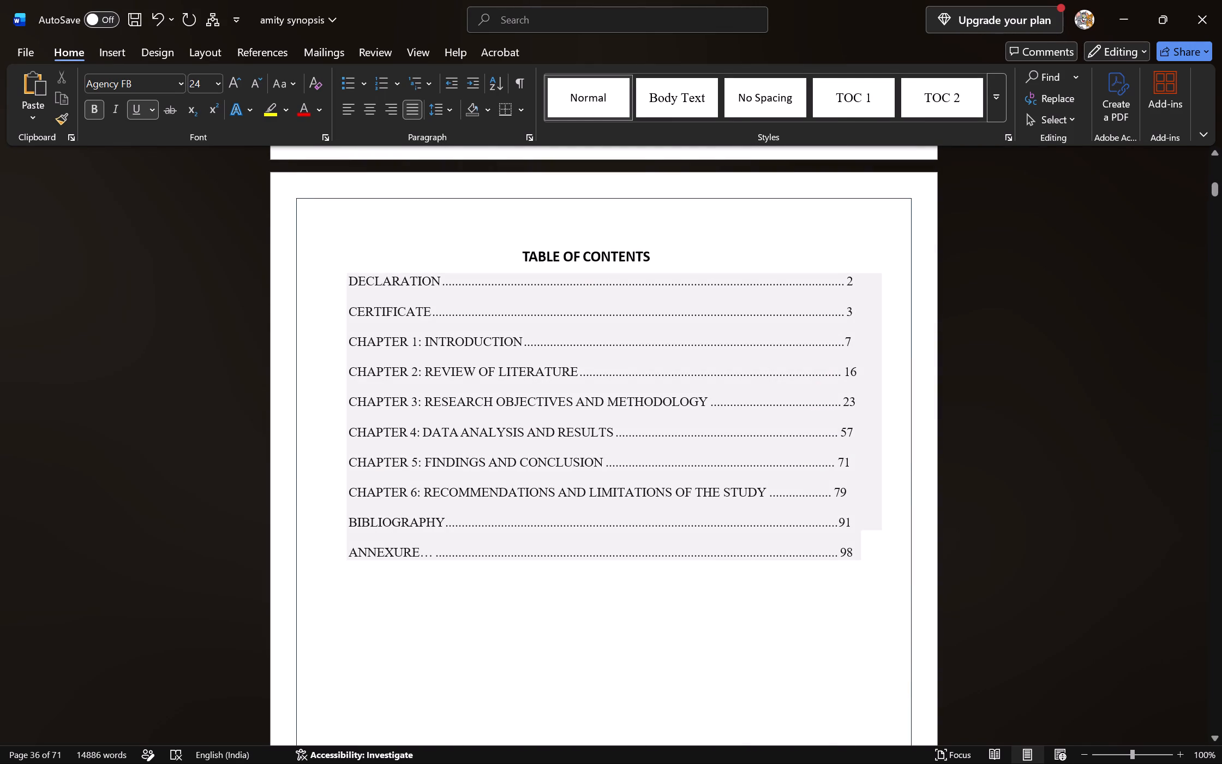
{"action": "left_click", "coordinate": [852, 428]}
{"action": "key", "text": "BackSpace"}
{"action": "key", "text": "BackSpace"}
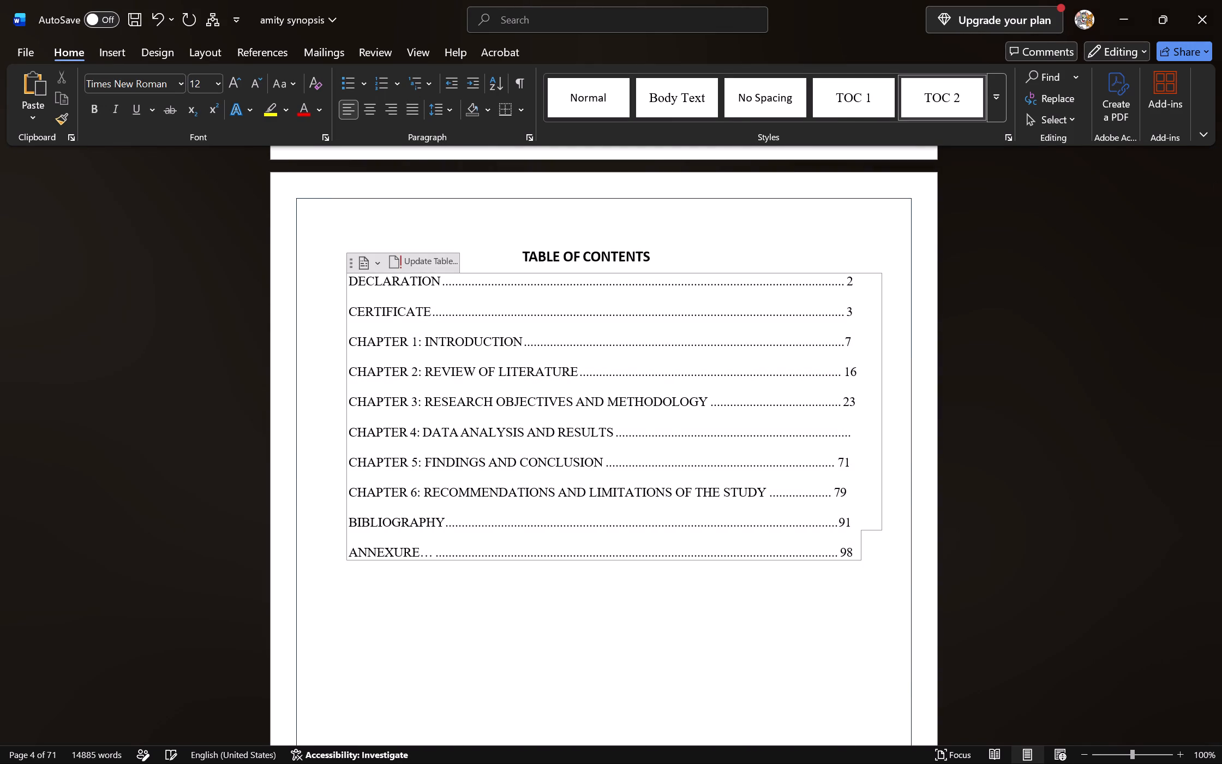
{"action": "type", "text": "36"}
Delete the blank lines above the CHAPTER 5: FINDINGS, SUGGESTIONS AND RECOMMENDATIONS heading so it starts at the top of its page.
{"action": "left_click_drag", "start_coordinate": [1214, 192], "coordinate": [1221, 533]}
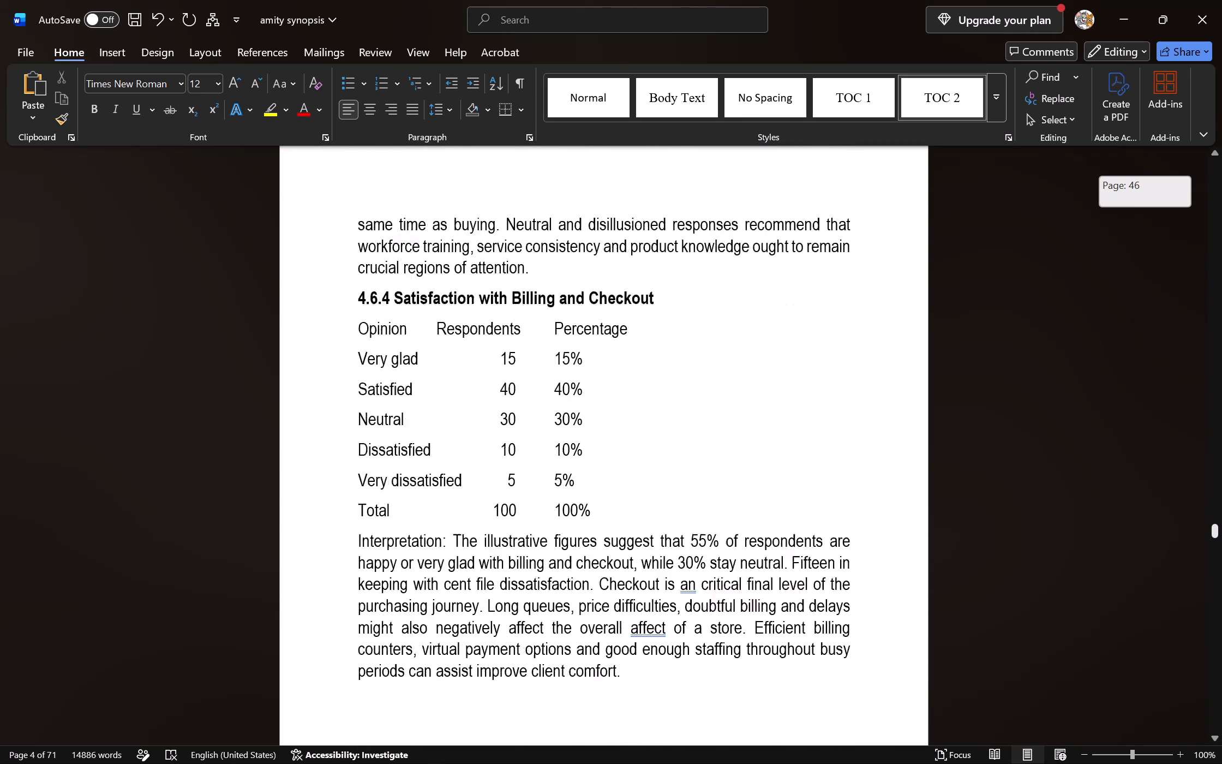
{"action": "left_click_drag", "start_coordinate": [1221, 533], "coordinate": [1221, 536]}
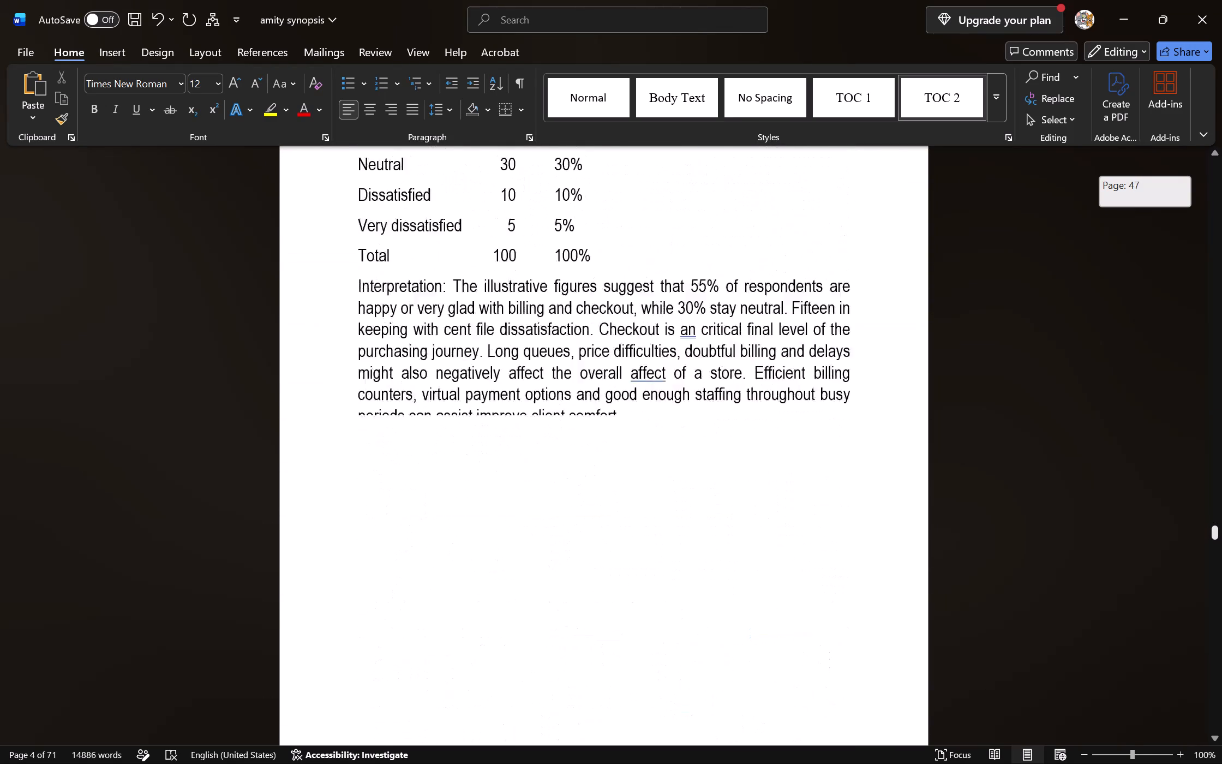
{"action": "left_click_drag", "start_coordinate": [1221, 536], "coordinate": [1221, 540]}
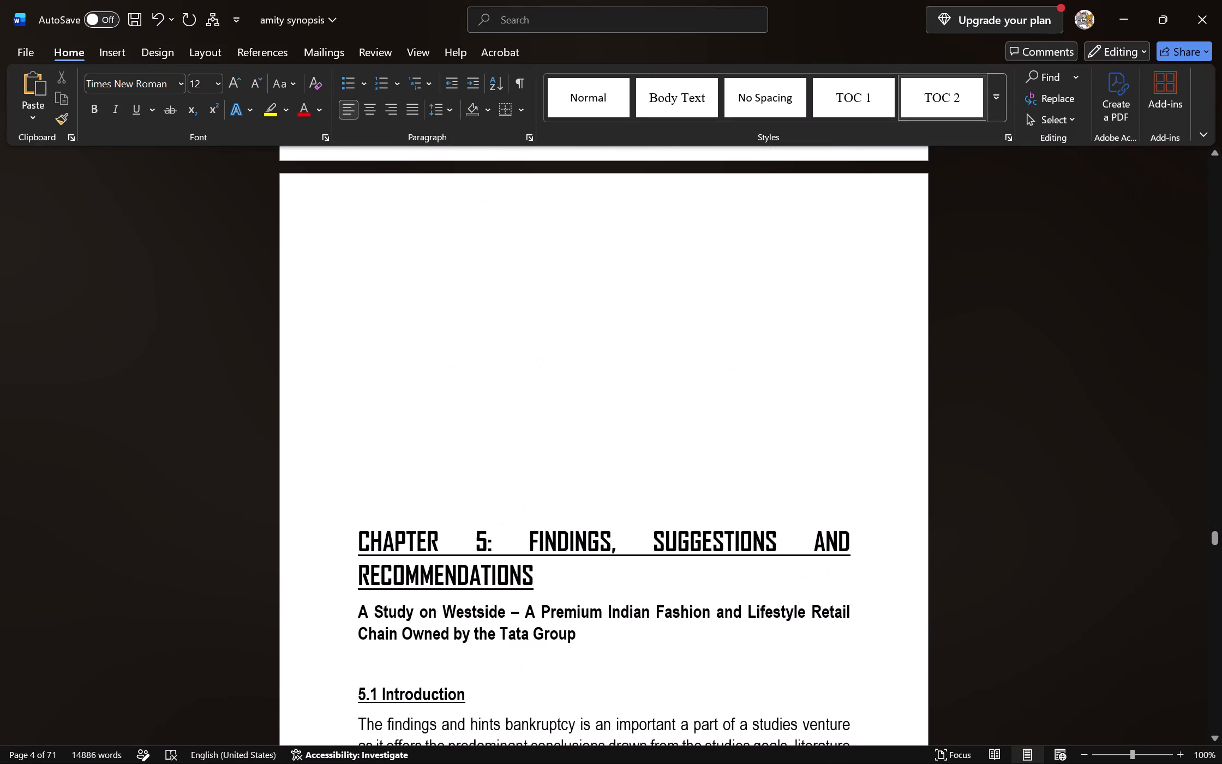
{"action": "left_click", "coordinate": [353, 536]}
{"action": "key", "text": "BackSpace"}
{"action": "key", "text": "BackSpace"}
{"action": "key", "text": "BackSpace"}
{"action": "key", "text": "BackSpace"}
{"action": "key", "text": "BackSpace"}
{"action": "key", "text": "BackSpace"}
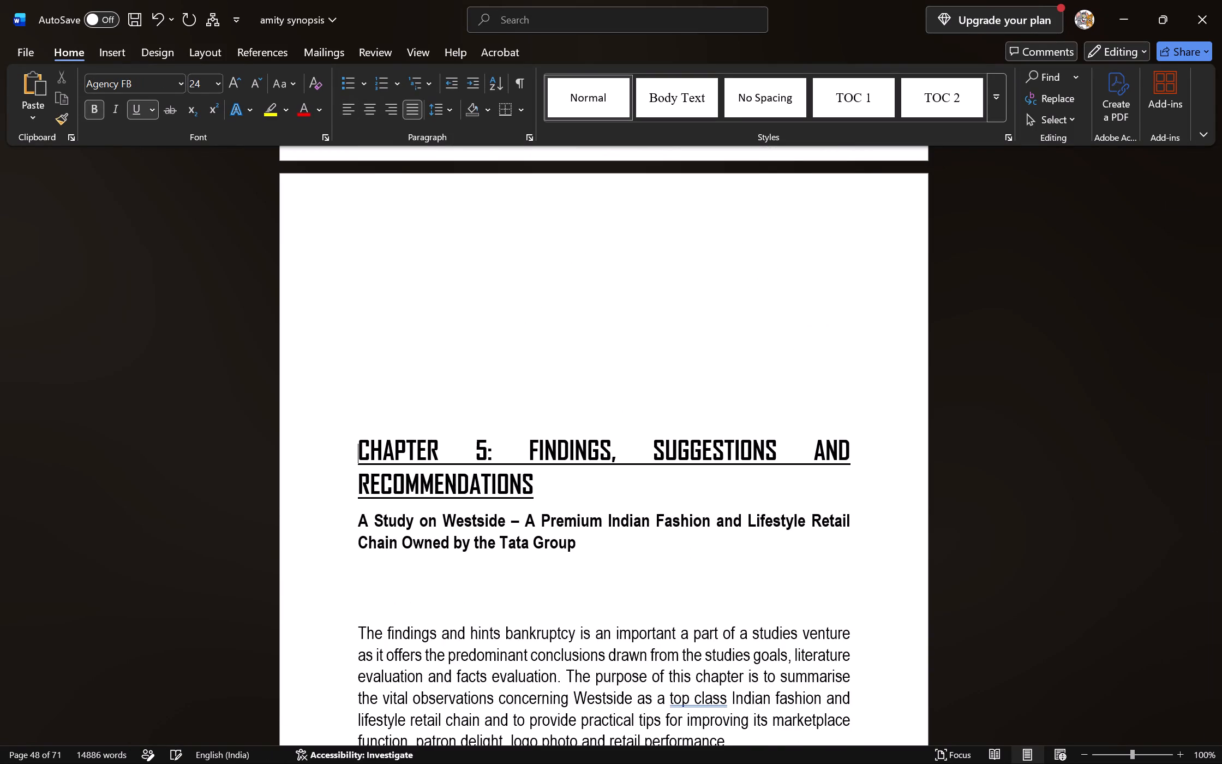
{"action": "key", "text": "BackSpace"}
{"action": "key", "text": "BackSpace"}
{"action": "key", "text": "BackSpace"}
{"action": "key", "text": "BackSpace"}
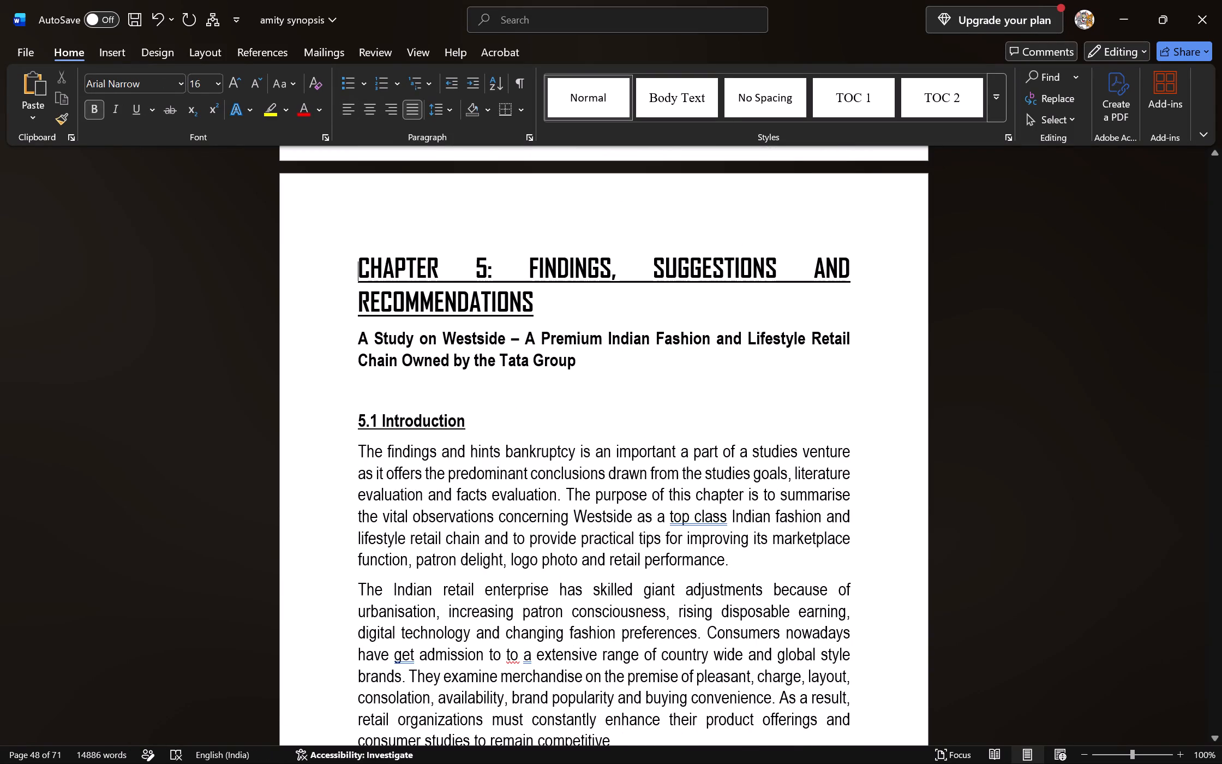
Delete the bold subtitle "A Study on Westside – A Premium Indian Fashion and Lifestyle Retail Chain Owned by the Tata Group" under the Chapter 5 heading.
{"action": "left_click_drag", "start_coordinate": [357, 338], "coordinate": [595, 390]}
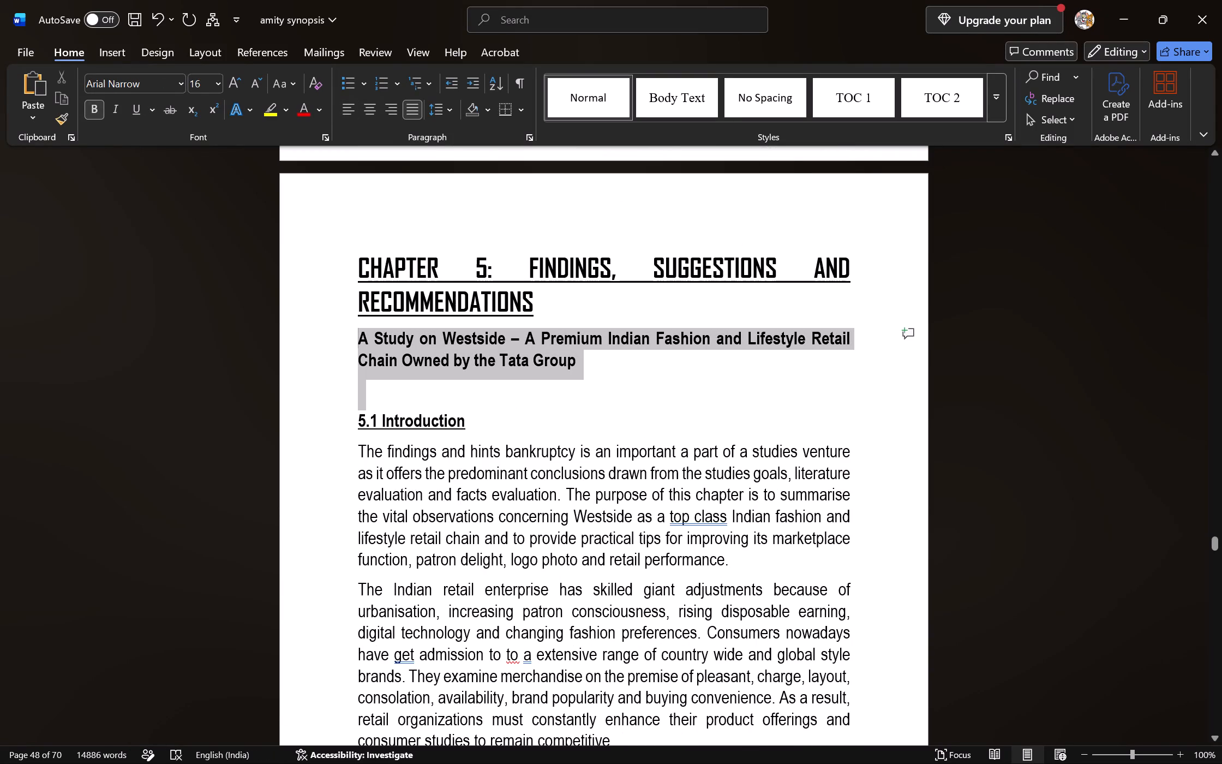
{"action": "left_click_drag", "start_coordinate": [595, 390], "coordinate": [591, 368]}
{"action": "key", "text": "BackSpace"}
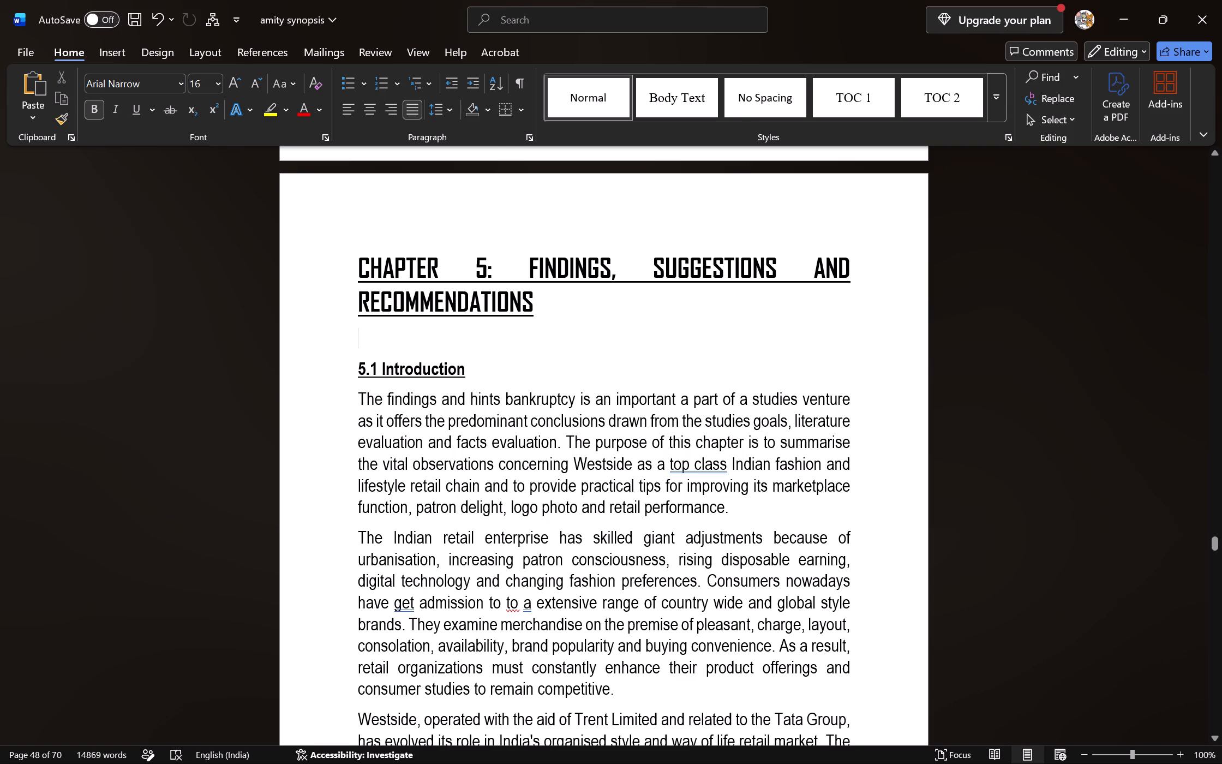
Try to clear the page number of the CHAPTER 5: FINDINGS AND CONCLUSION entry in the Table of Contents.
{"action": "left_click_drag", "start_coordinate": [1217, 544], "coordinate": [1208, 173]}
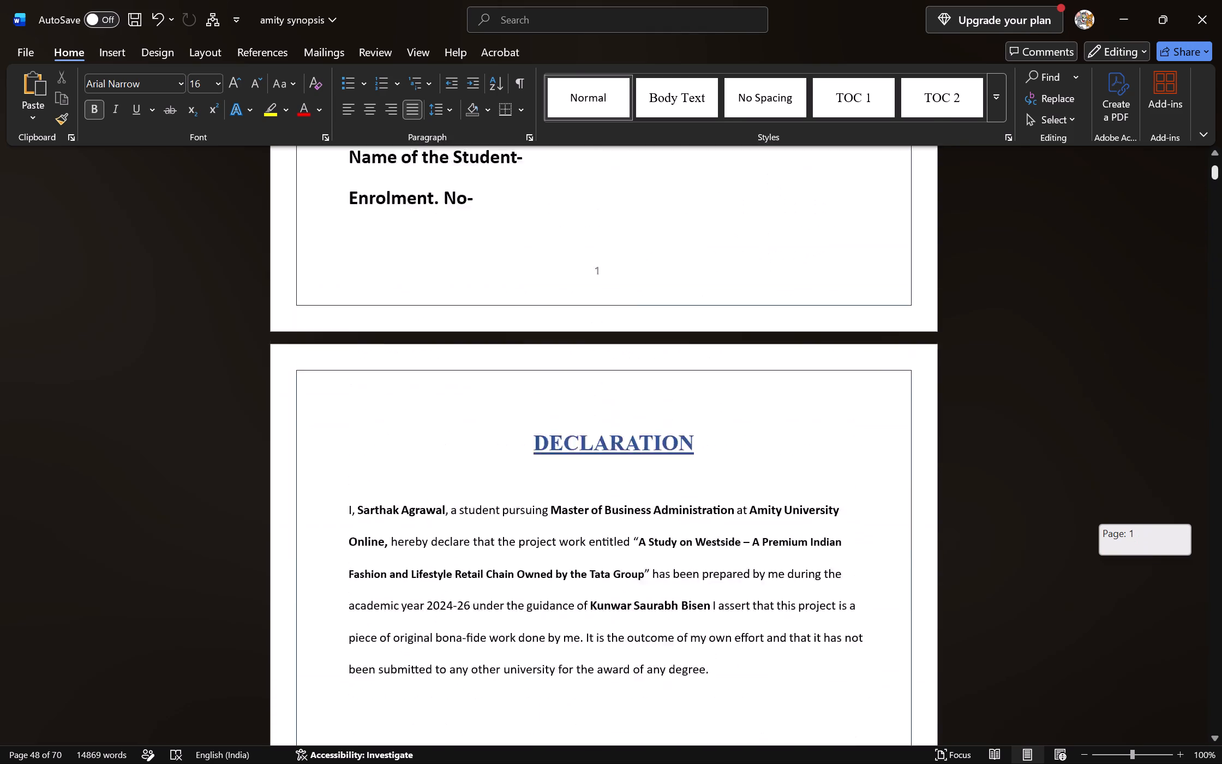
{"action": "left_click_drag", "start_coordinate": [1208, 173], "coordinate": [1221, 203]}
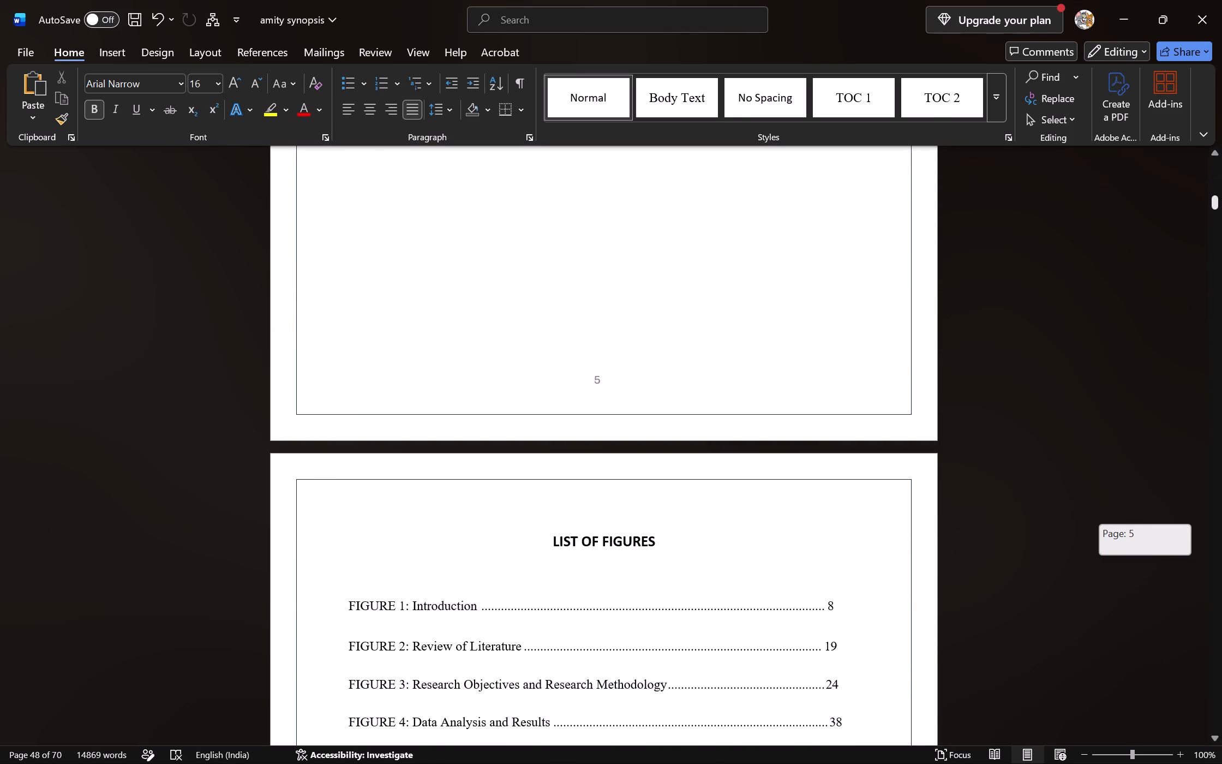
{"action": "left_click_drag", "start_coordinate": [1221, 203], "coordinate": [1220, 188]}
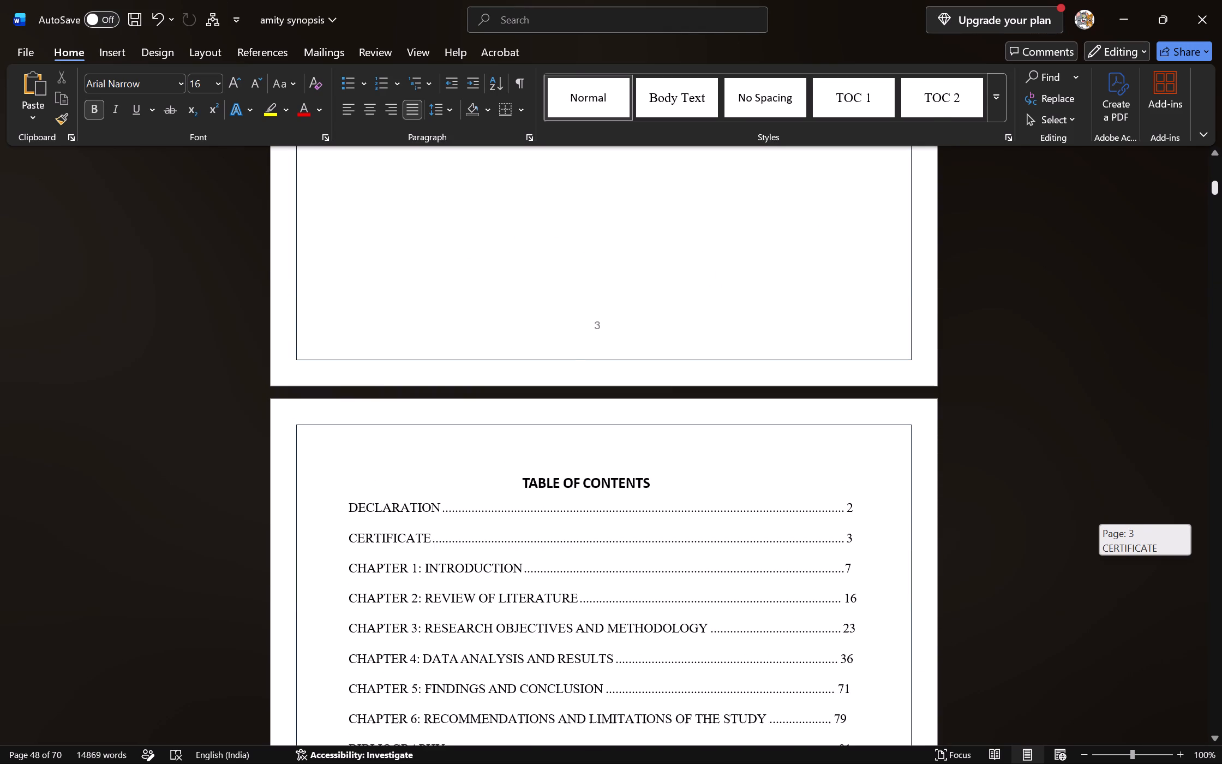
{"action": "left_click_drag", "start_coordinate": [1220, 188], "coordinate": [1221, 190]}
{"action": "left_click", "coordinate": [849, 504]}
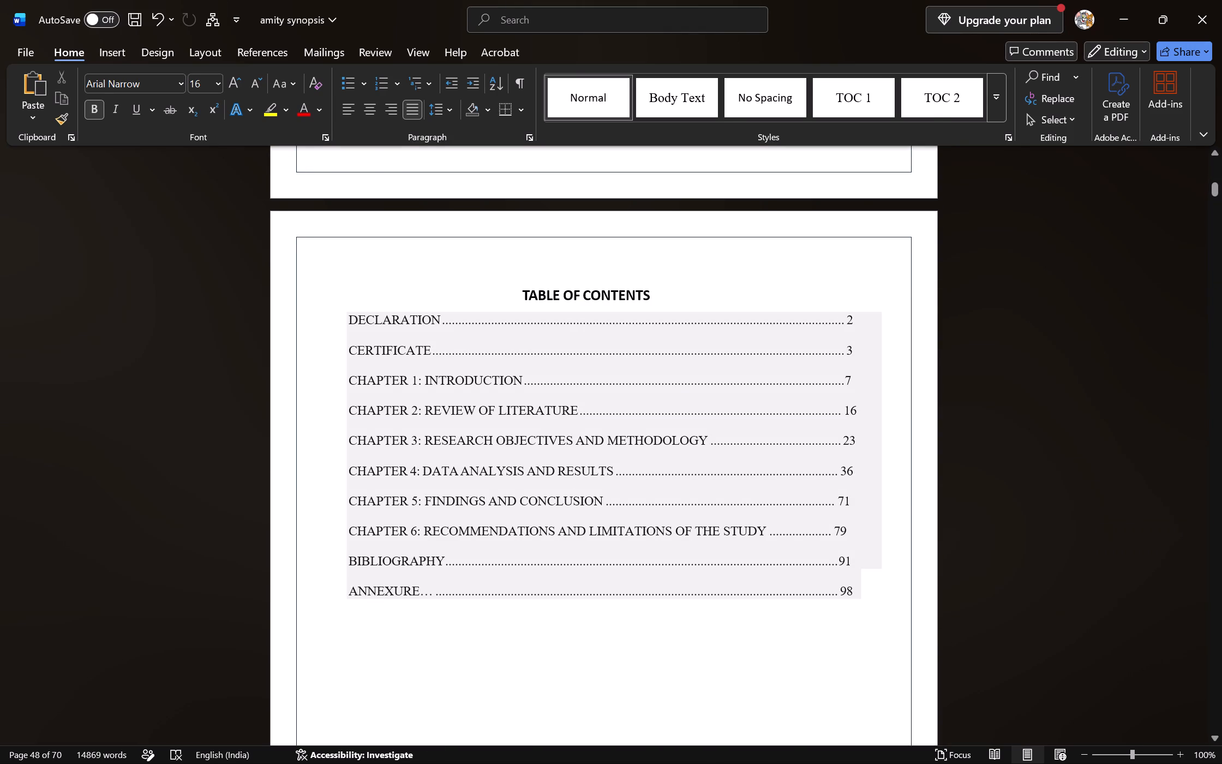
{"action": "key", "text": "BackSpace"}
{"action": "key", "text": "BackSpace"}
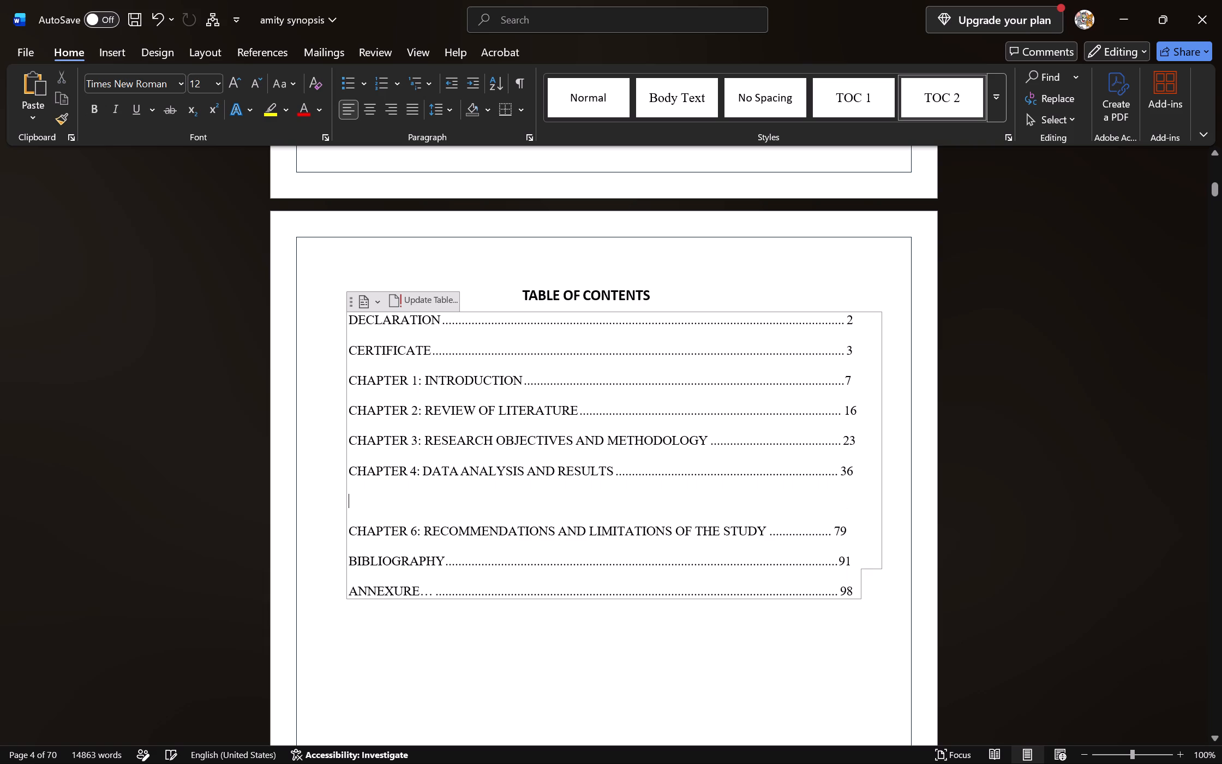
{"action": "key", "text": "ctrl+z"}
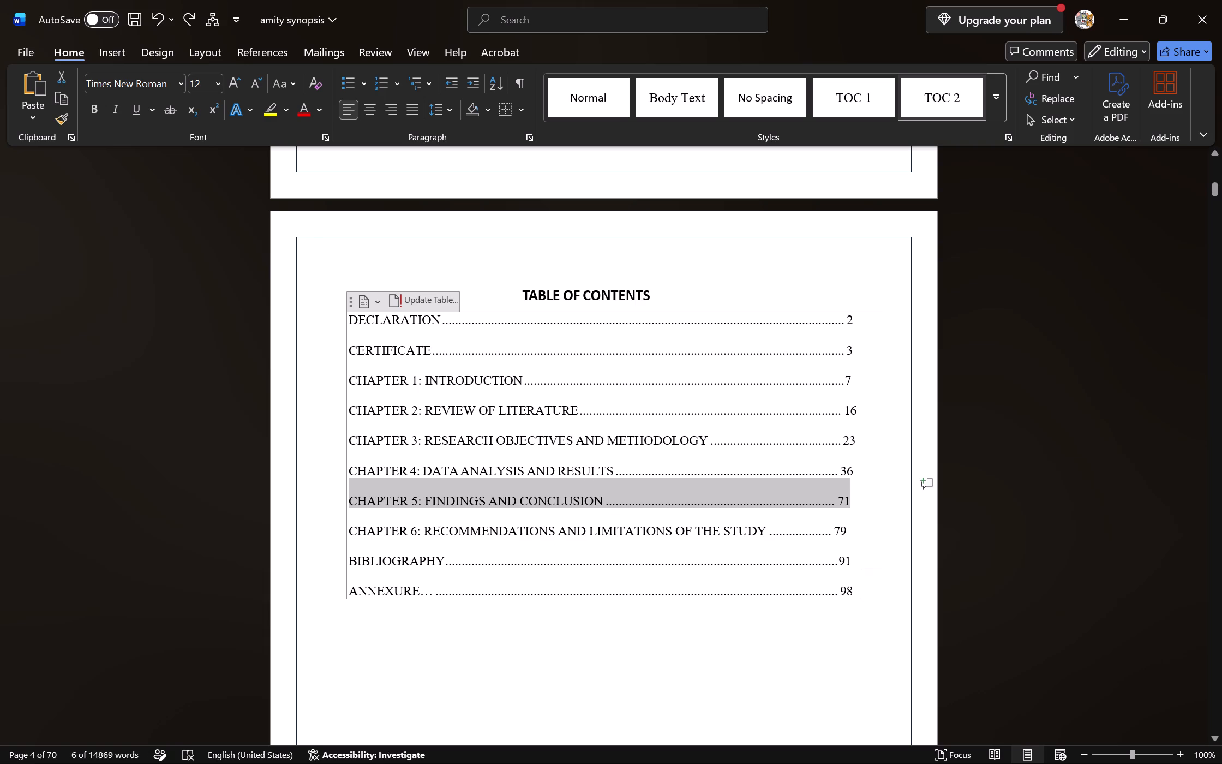
Set the page number of CHAPTER 5: FINDINGS AND CONCLUSION in the Table of Contents to 48.
{"action": "left_click", "coordinate": [846, 509]}
{"action": "key", "text": "Up"}
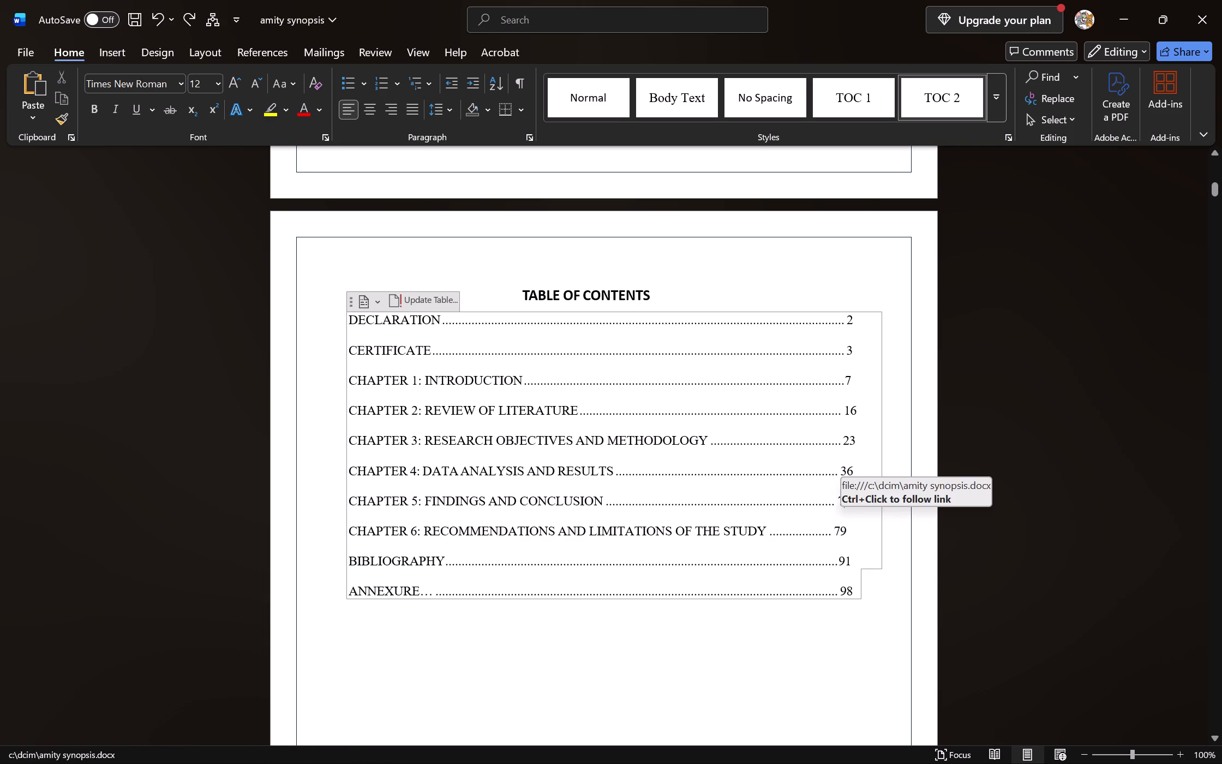
{"action": "key", "text": "Right"}
{"action": "key", "text": "BackSpace"}
{"action": "key", "text": "Left"}
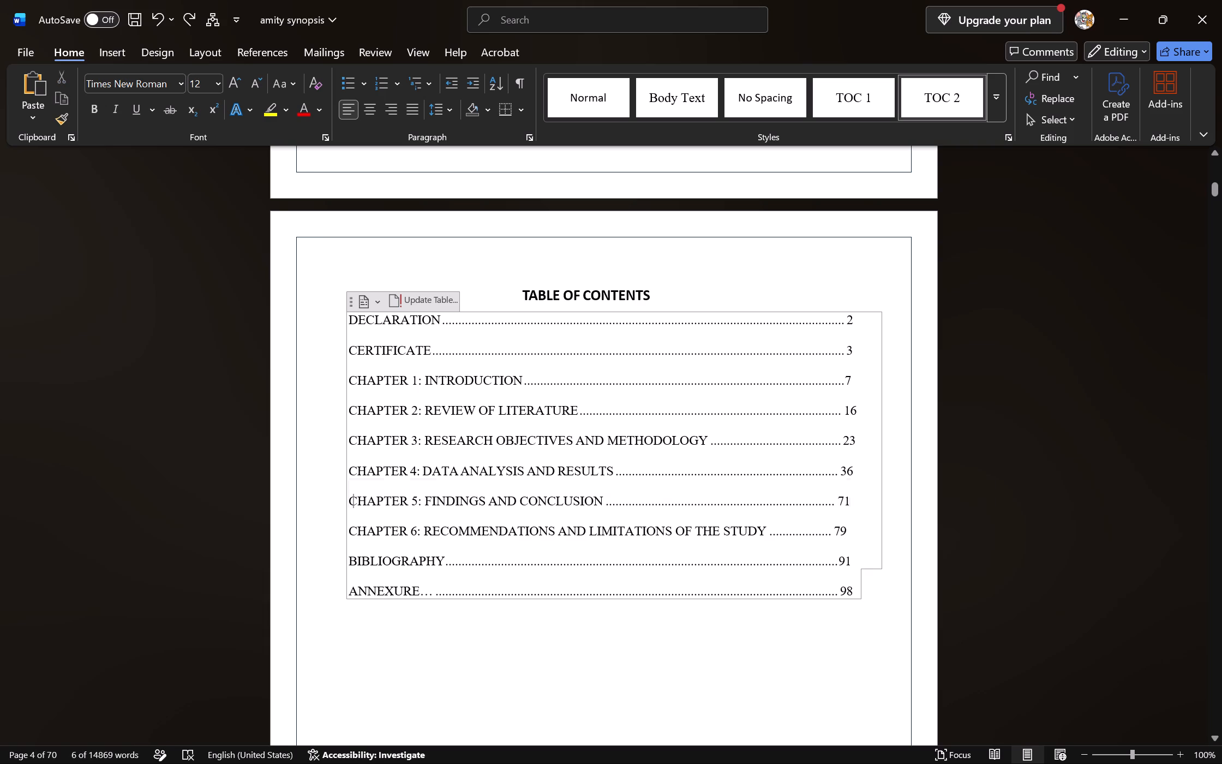
{"action": "left_click", "coordinate": [837, 505]}
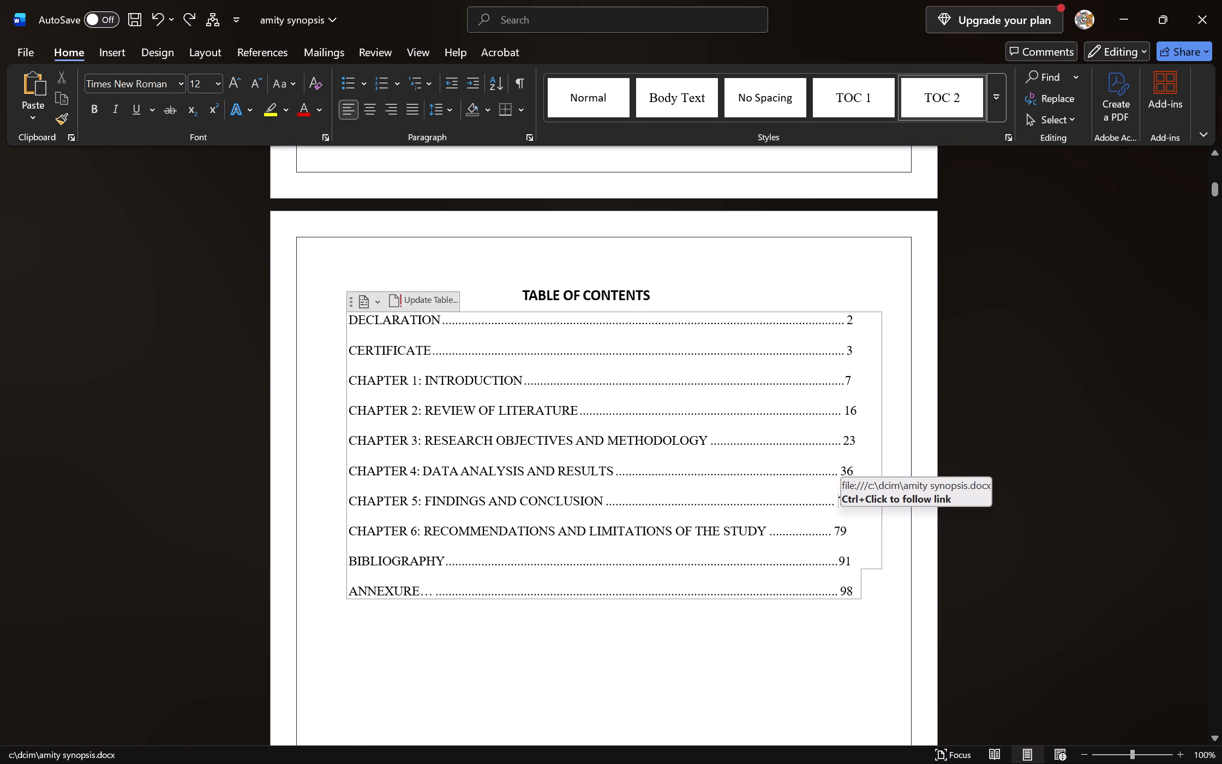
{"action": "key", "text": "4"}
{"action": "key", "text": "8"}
{"action": "key", "text": "Right"}
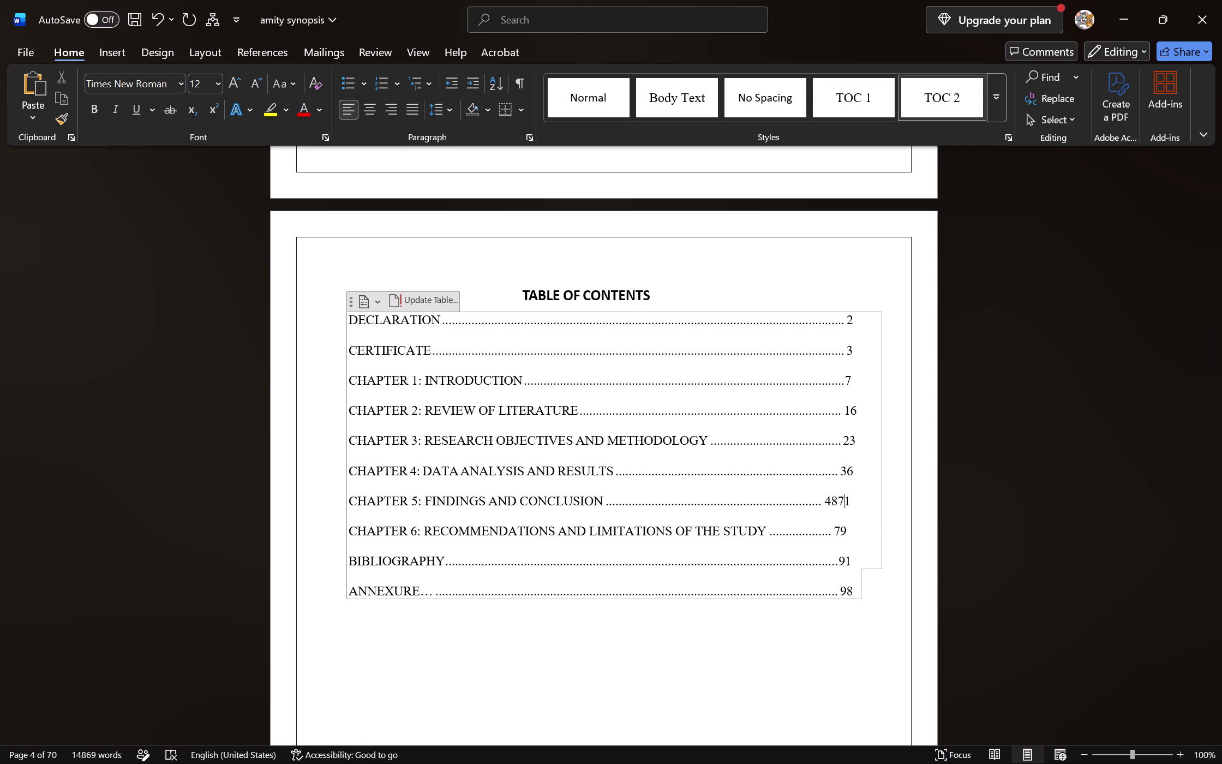
{"action": "key", "text": "BackSpace"}
{"action": "key", "text": "Right"}
{"action": "key", "text": "BackSpace"}
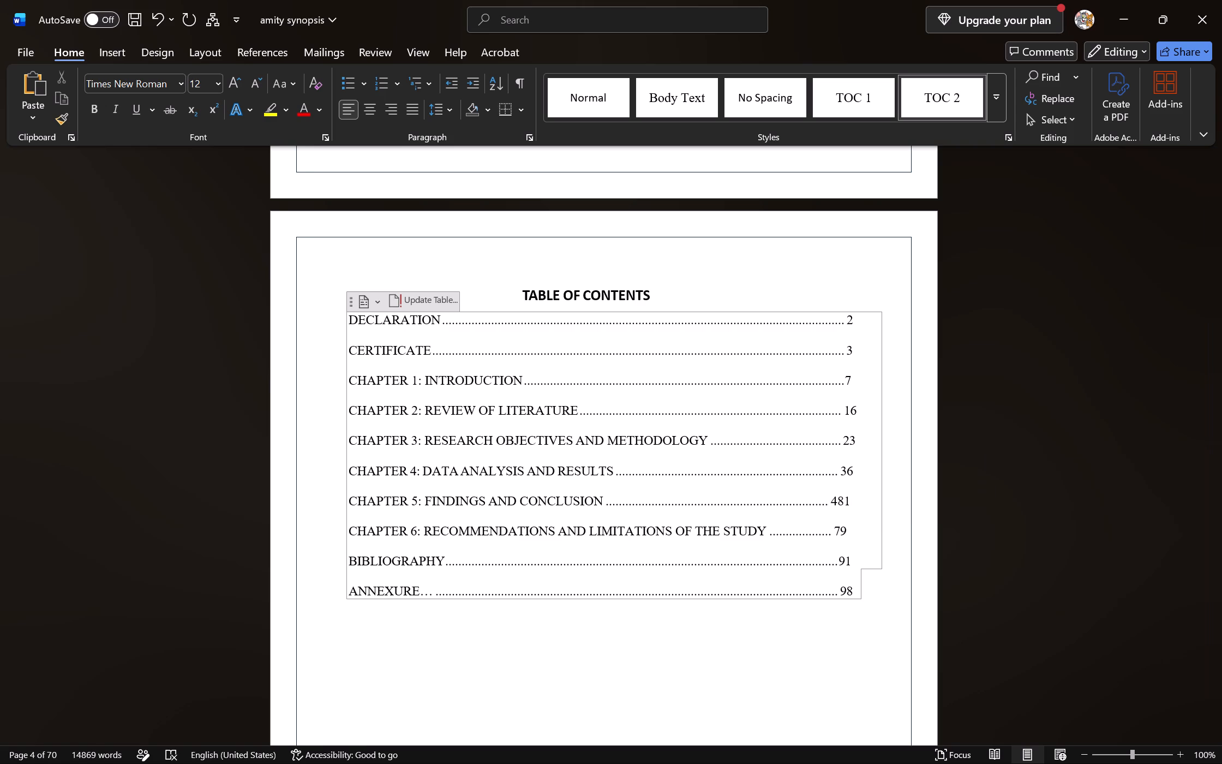
{"action": "left_click", "coordinate": [834, 504]}
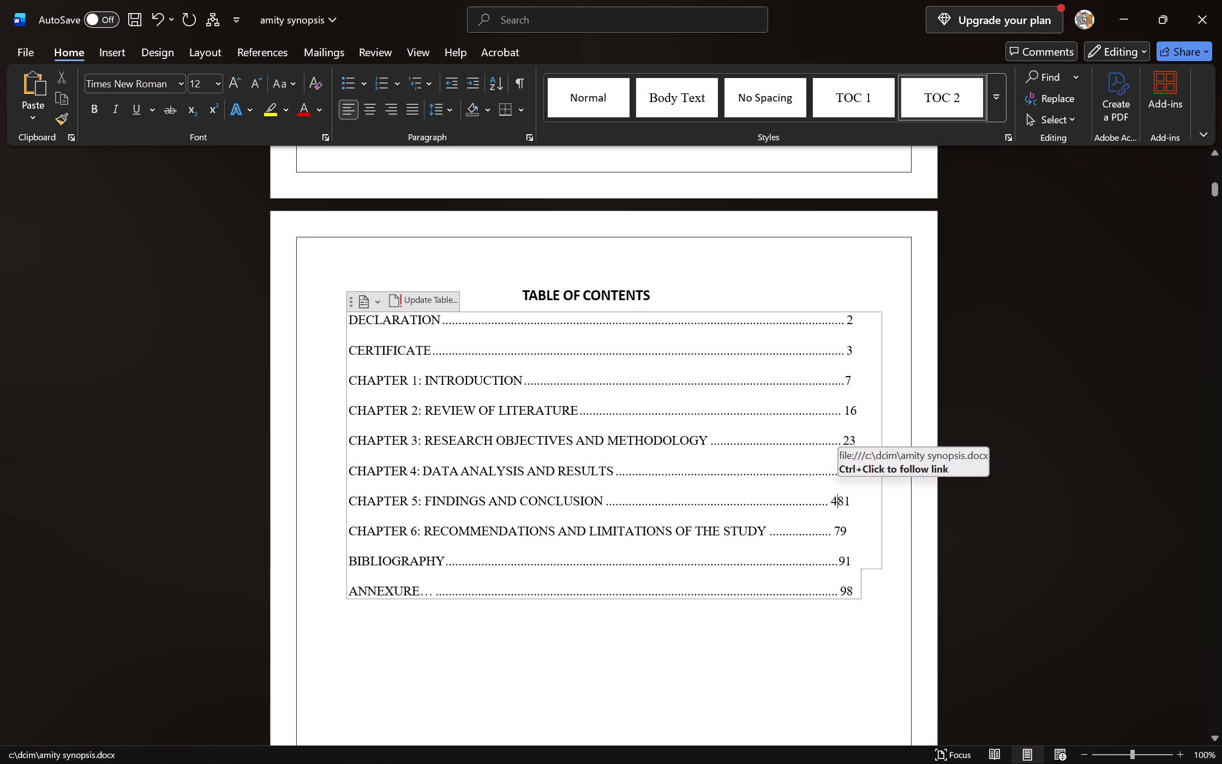
{"action": "left_click_drag", "start_coordinate": [844, 503], "coordinate": [850, 503]}
{"action": "key", "text": "BackSpace"}
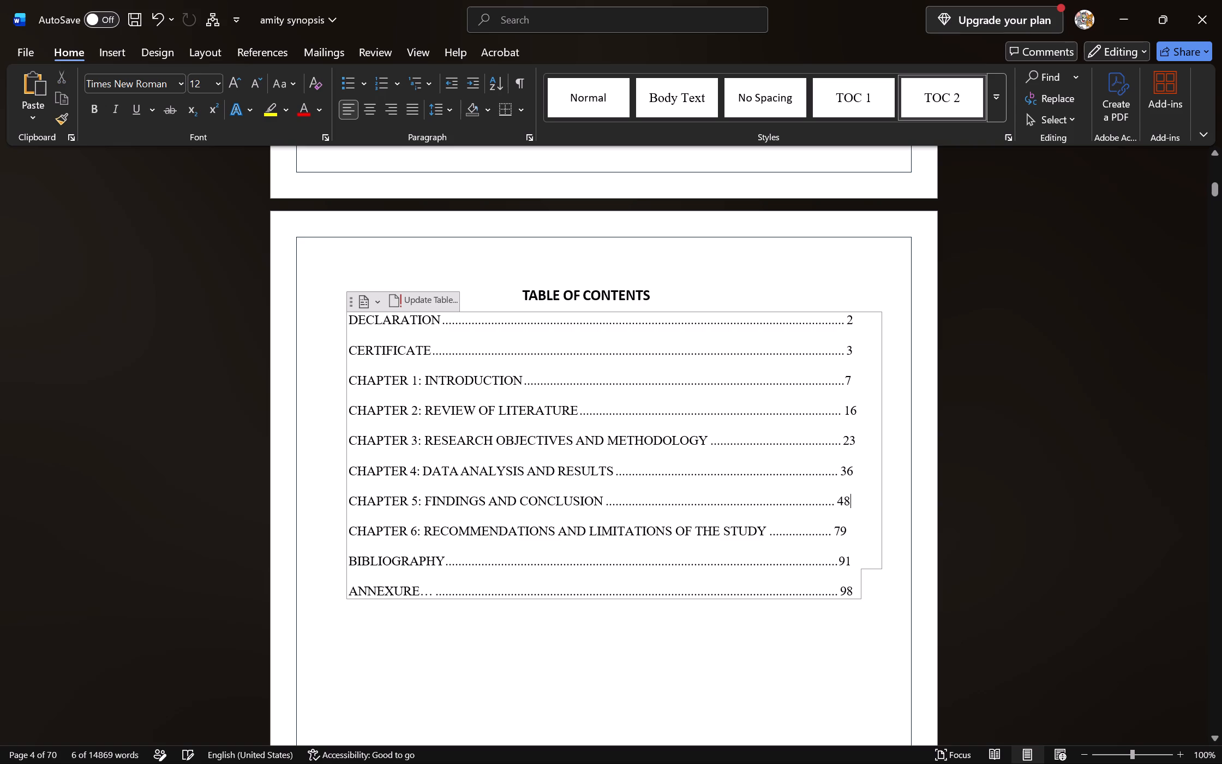
Add extra leader dots before the page number of the CHAPTER 5: FINDINGS AND CONCLUSION entry to fill the gap.
{"action": "left_click", "coordinate": [767, 492]}
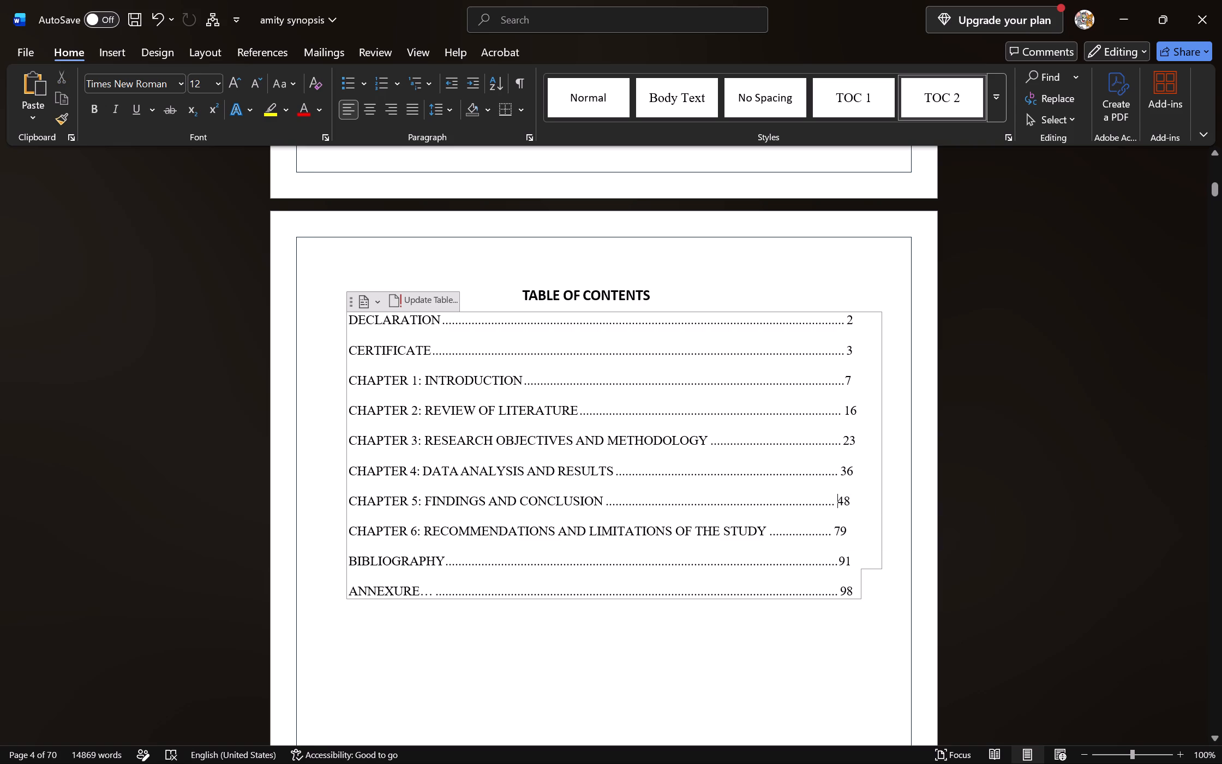
{"action": "left_click", "coordinate": [766, 502]}
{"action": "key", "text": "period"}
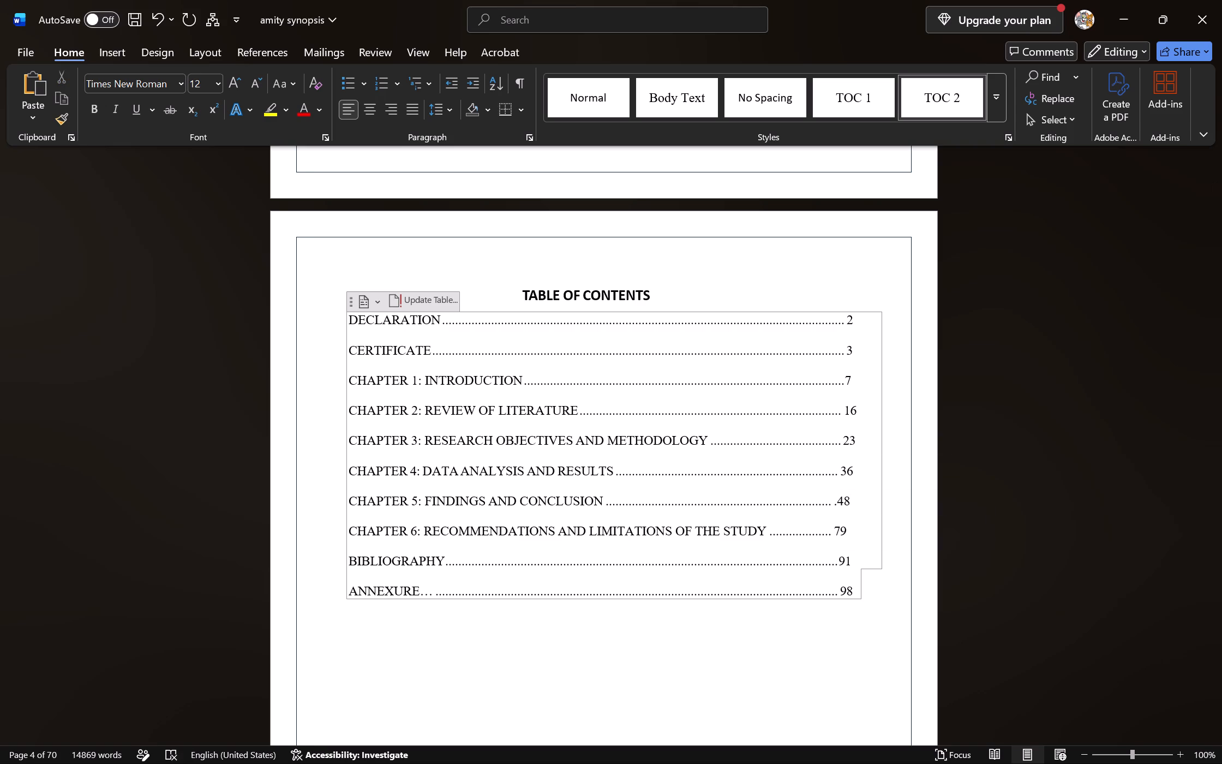
{"action": "key", "text": "Left"}
{"action": "key", "text": "Left"}
{"action": "key", "text": "Right"}
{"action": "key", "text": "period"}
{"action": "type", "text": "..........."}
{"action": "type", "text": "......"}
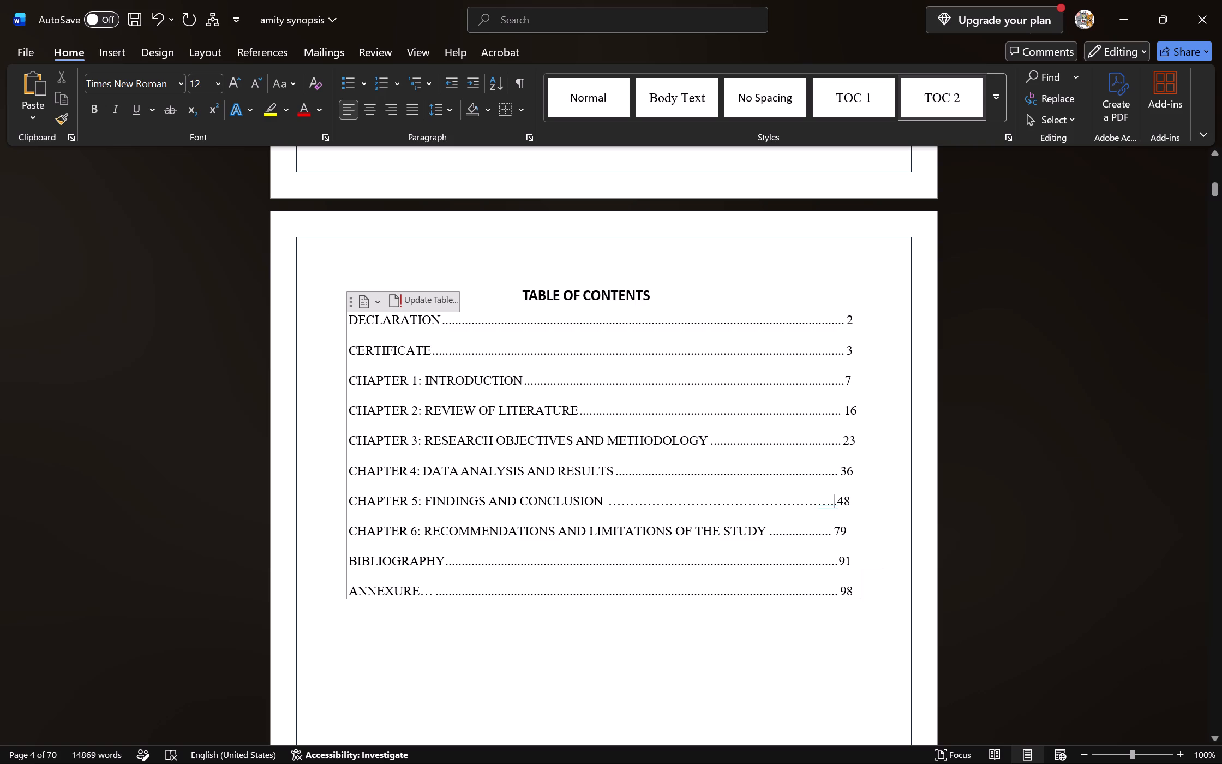
Delete section 5.3.10 Improve the Online Shopping Experience together with the blank lines between it and the CHAPTER 6 heading.
{"action": "left_click_drag", "start_coordinate": [1213, 184], "coordinate": [1221, 311]}
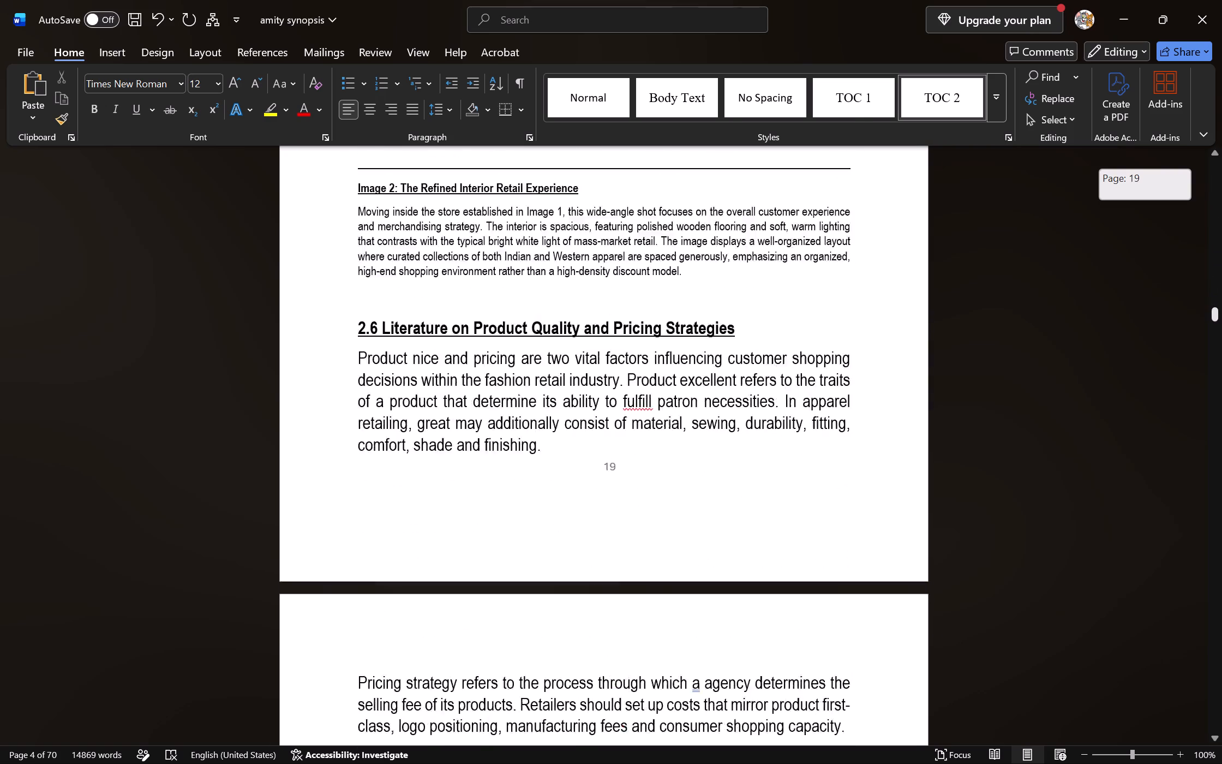
{"action": "left_click_drag", "start_coordinate": [1221, 311], "coordinate": [1206, 500]}
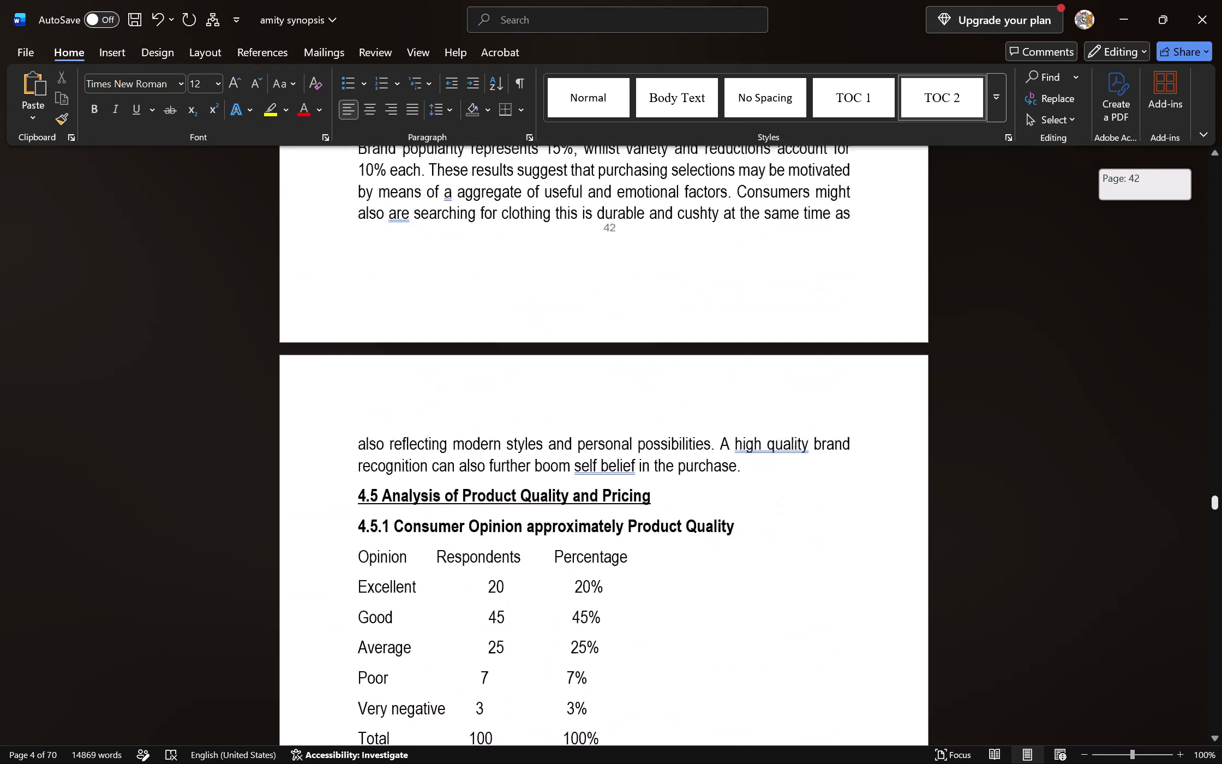
{"action": "left_click_drag", "start_coordinate": [1206, 500], "coordinate": [1212, 552]}
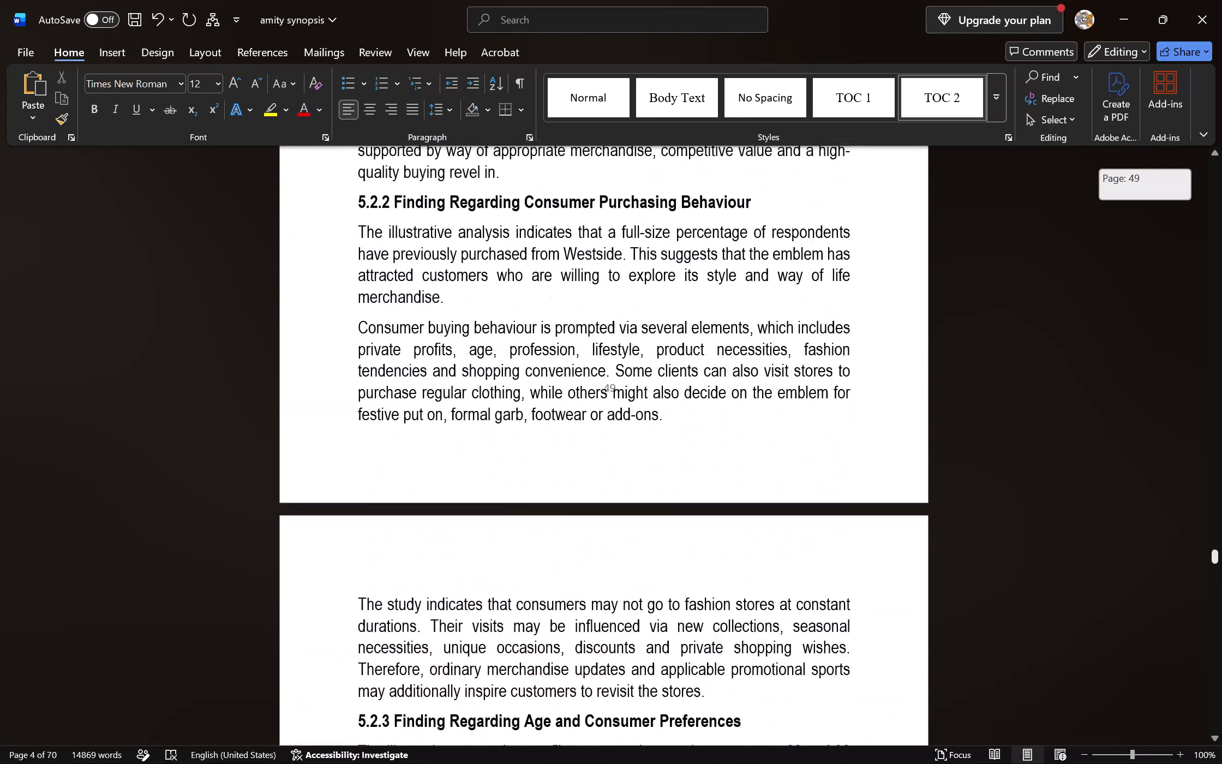
{"action": "left_click_drag", "start_coordinate": [1212, 552], "coordinate": [1221, 588]}
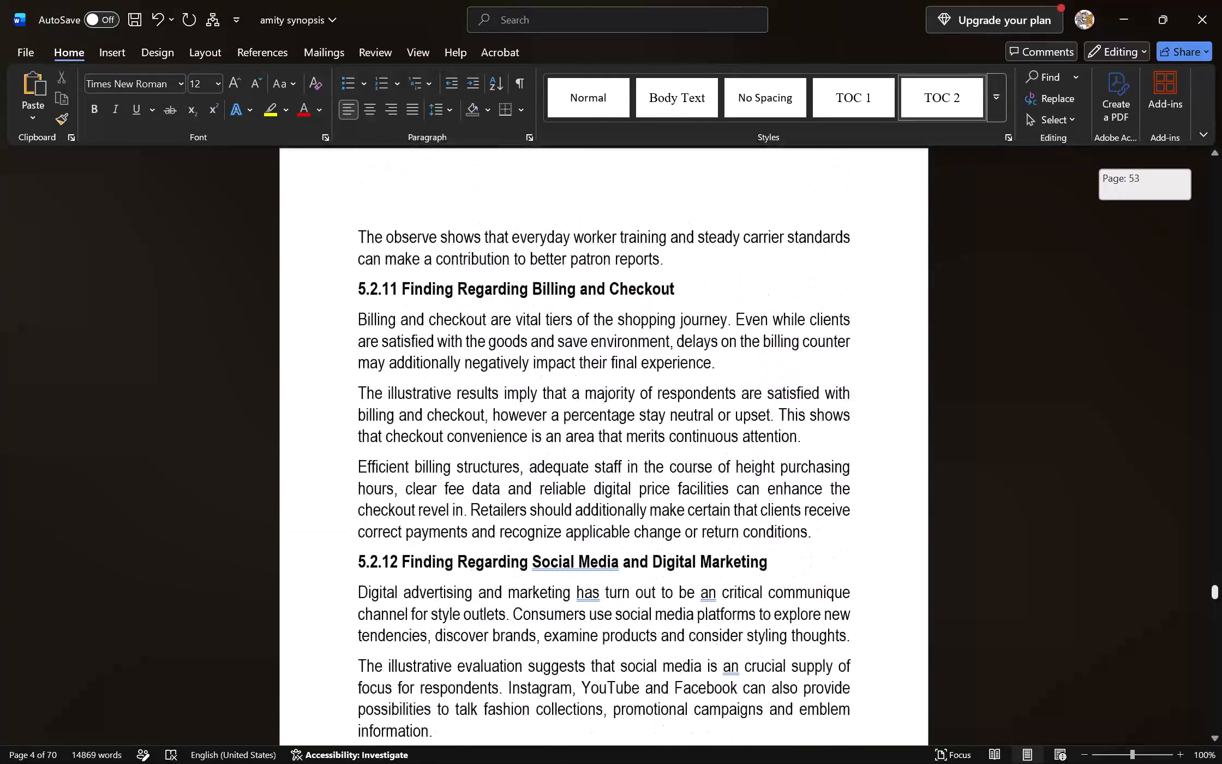
{"action": "left_click_drag", "start_coordinate": [1221, 588], "coordinate": [1221, 612]}
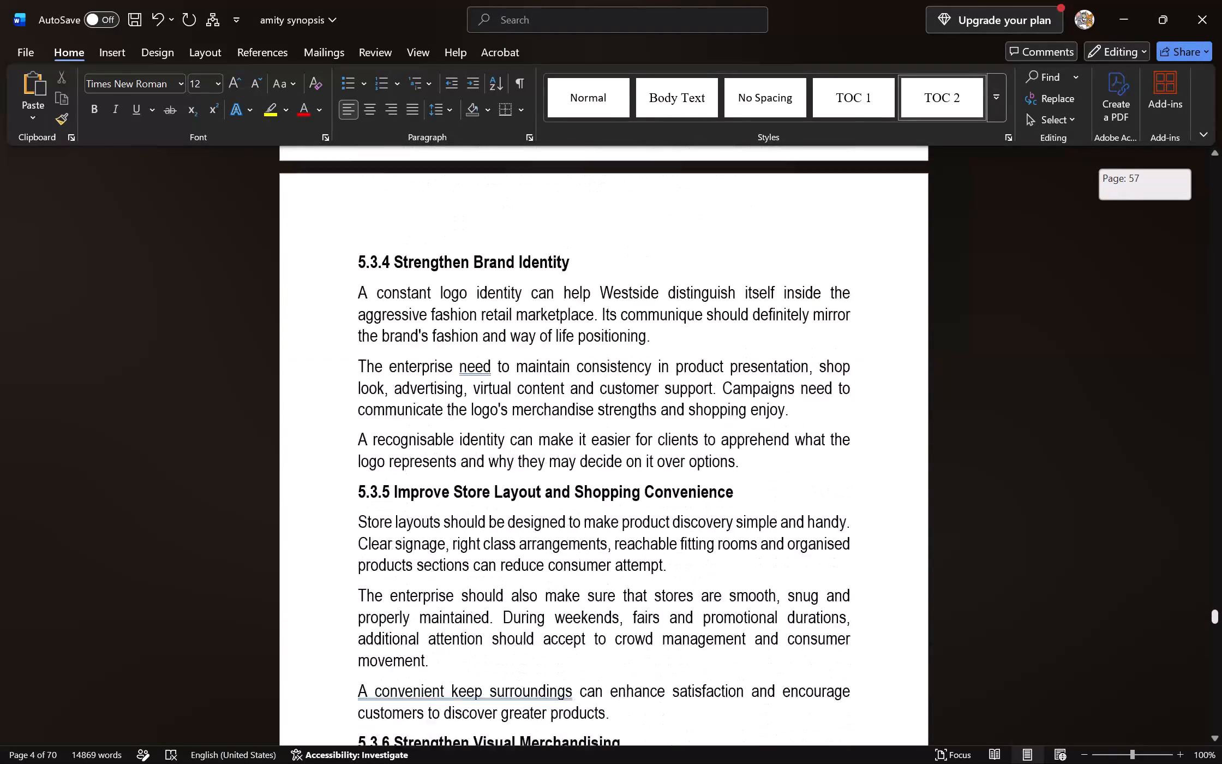
{"action": "left_click_drag", "start_coordinate": [1221, 612], "coordinate": [1211, 631]}
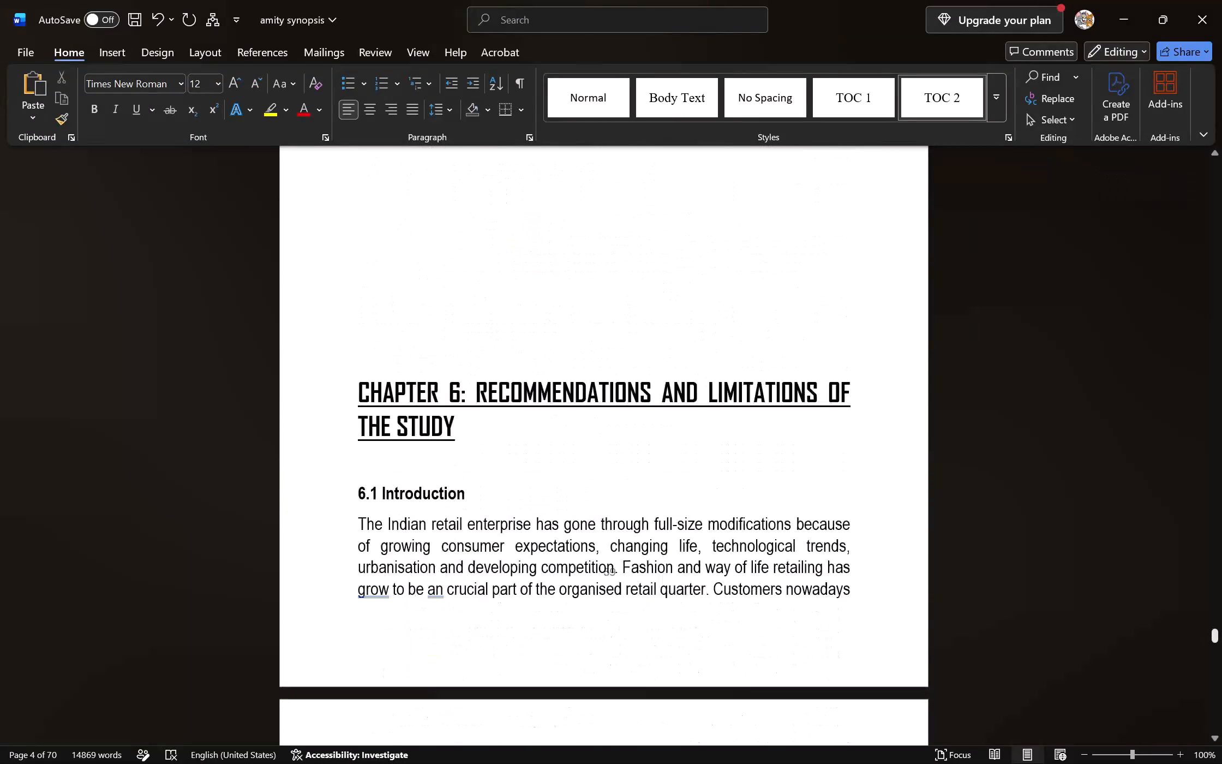
{"action": "scroll", "coordinate": [1221, 548], "scroll_direction": "up", "scroll_amount": 5}
{"action": "scroll", "coordinate": [1160, 529], "scroll_direction": "up", "scroll_amount": 11}
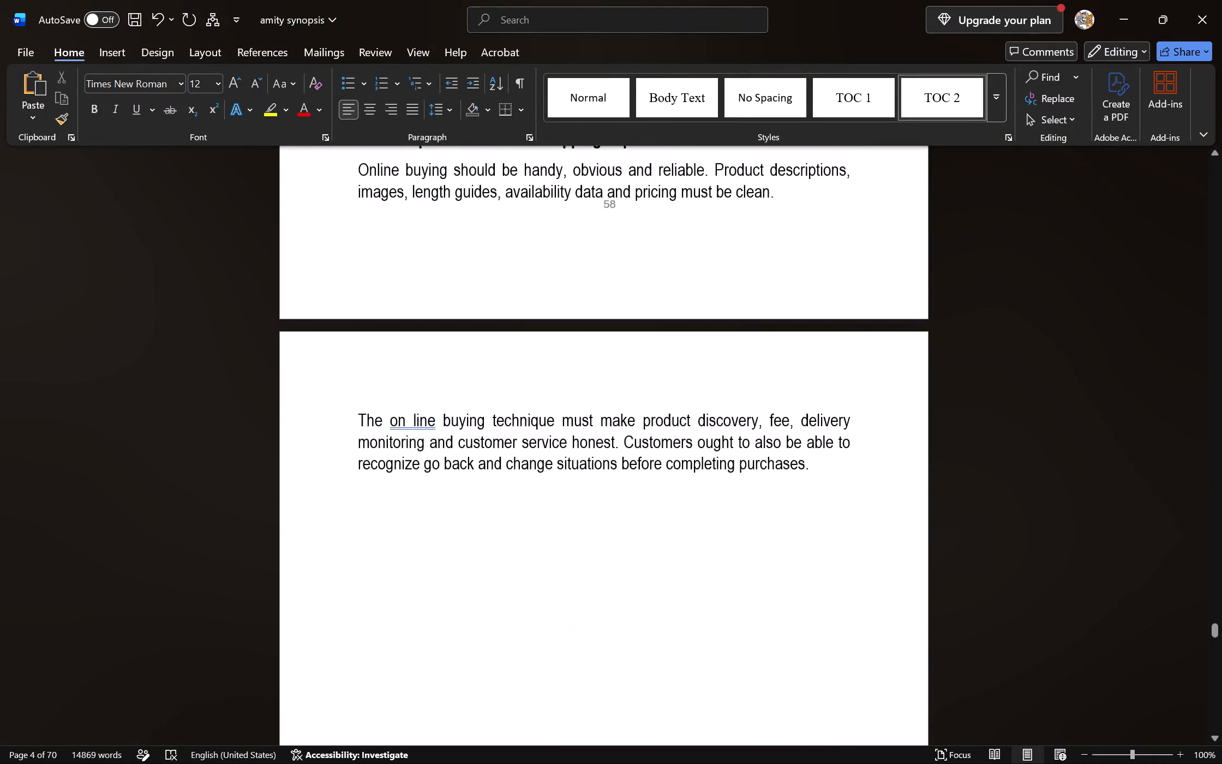
{"action": "scroll", "coordinate": [1182, 531], "scroll_direction": "up", "scroll_amount": 6}
{"action": "left_click_drag", "start_coordinate": [360, 439], "coordinate": [442, 522]}
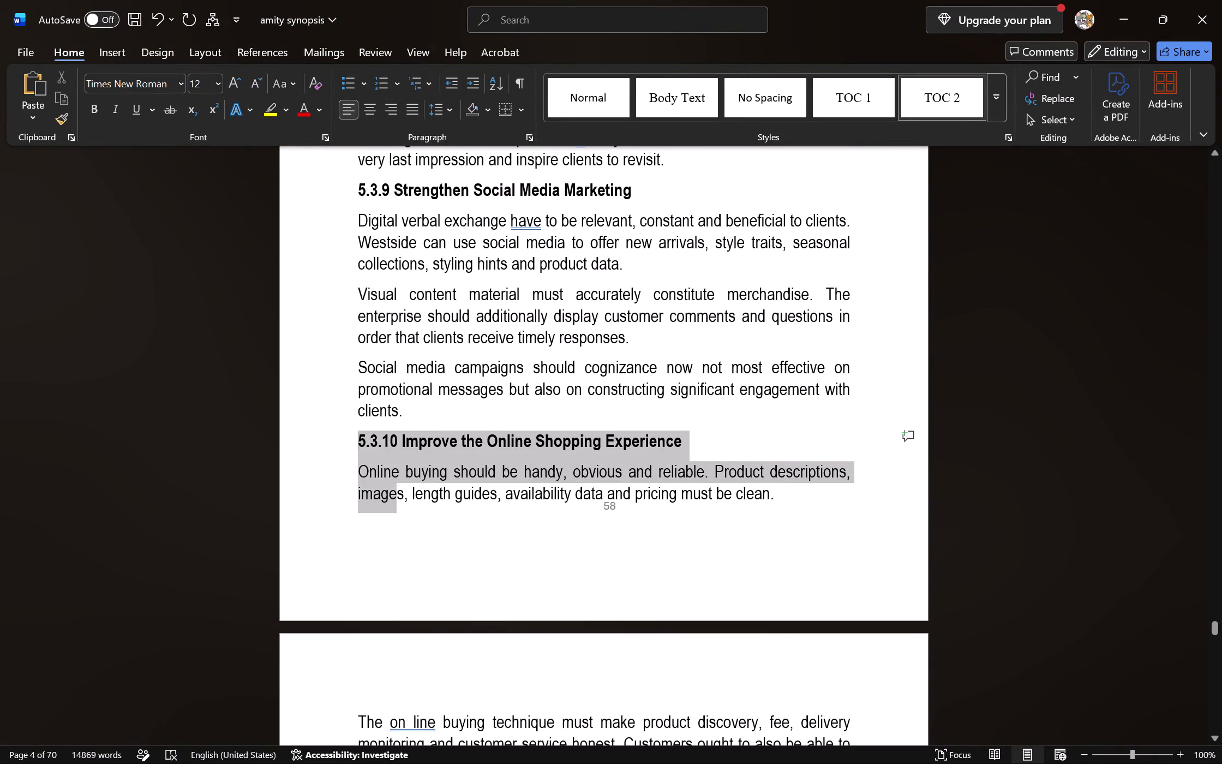
{"action": "left_click_drag", "start_coordinate": [442, 522], "coordinate": [718, 659]}
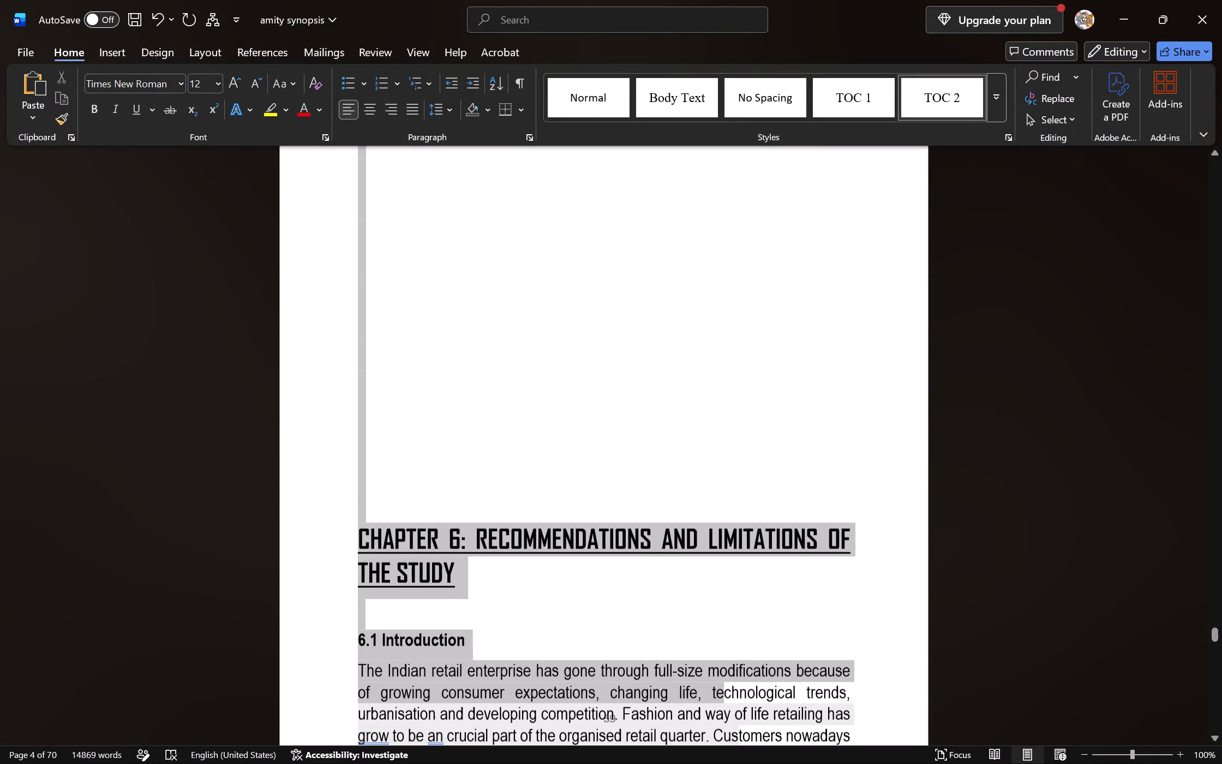
{"action": "left_click_drag", "start_coordinate": [718, 659], "coordinate": [683, 506]}
{"action": "key", "text": "BackSpace"}
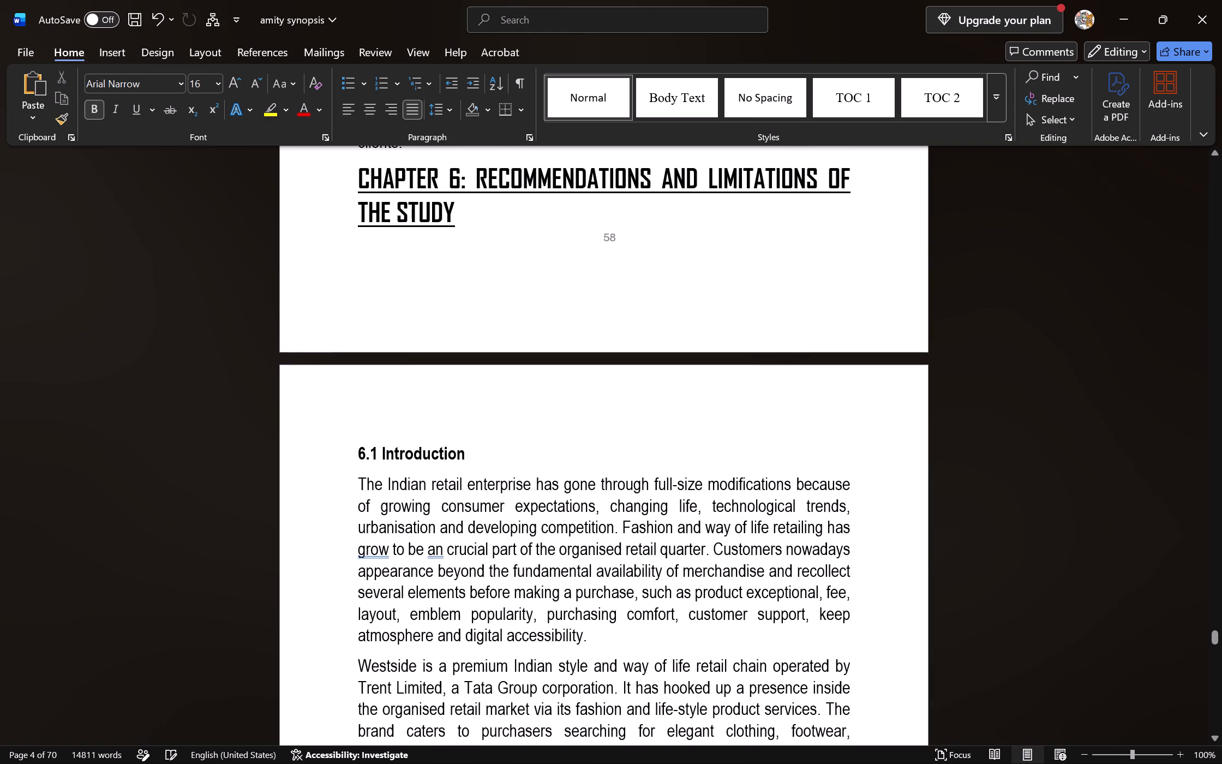
Insert two line breaks before the CHAPTER 6: RECOMMENDATIONS AND LIMITATIONS OF THE STUDY heading so it starts at the top of the next page.
{"action": "key", "text": "Return"}
{"action": "key", "text": "Return"}
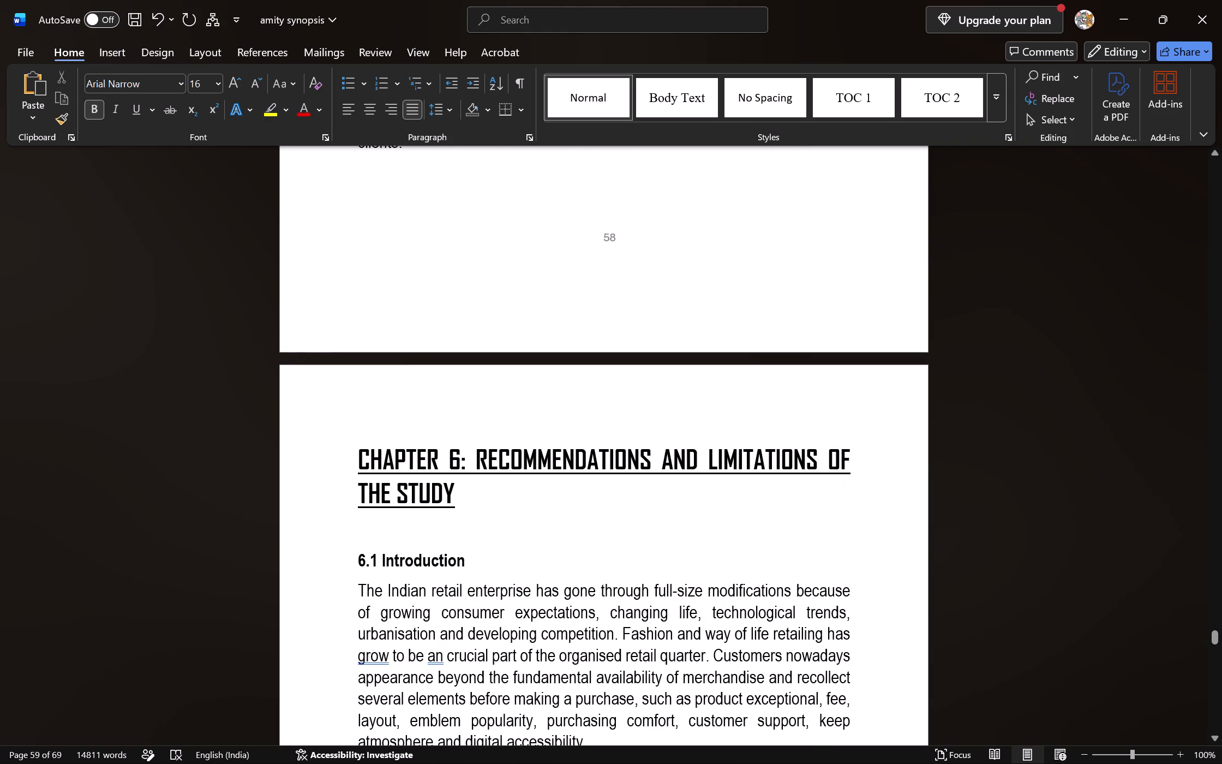
Set the page number of CHAPTER 6: RECOMMENDATIONS AND LIMITATIONS OF THE STUDY in the Table of Contents to 59.
{"action": "left_click_drag", "start_coordinate": [1214, 641], "coordinate": [1214, 573]}
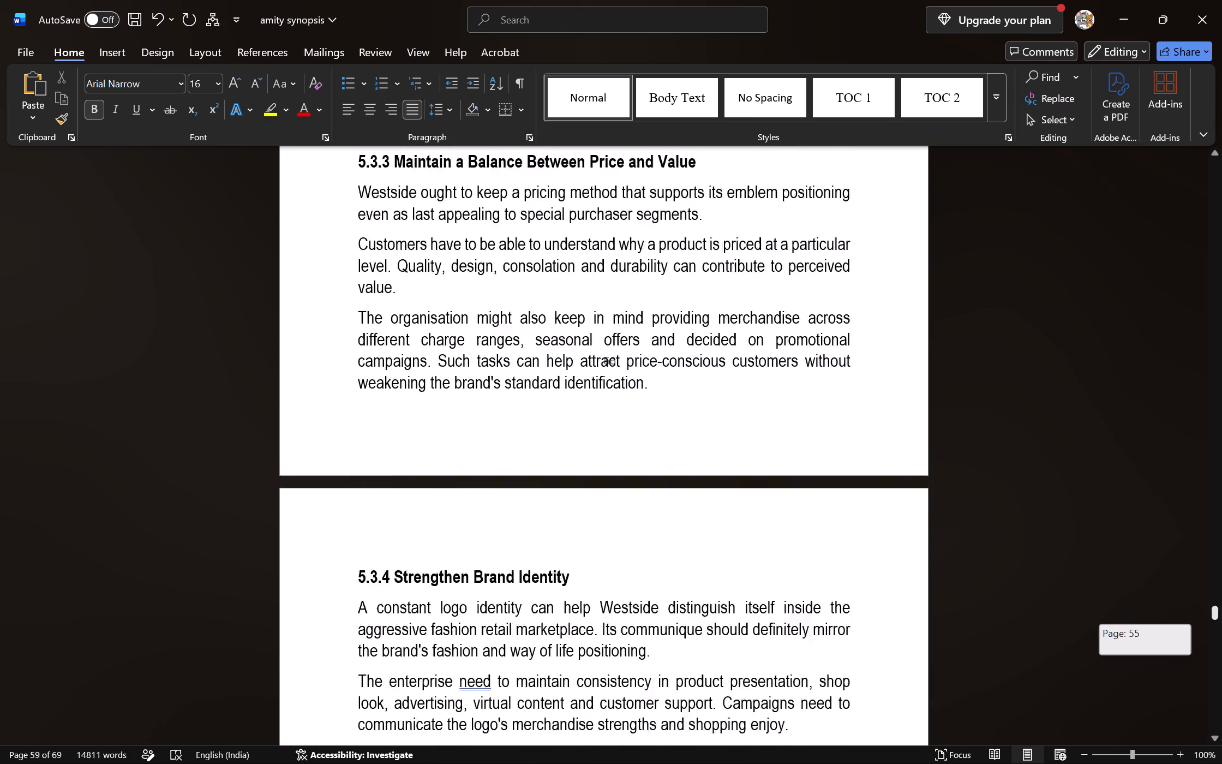
{"action": "left_click_drag", "start_coordinate": [1214, 573], "coordinate": [1213, 181]}
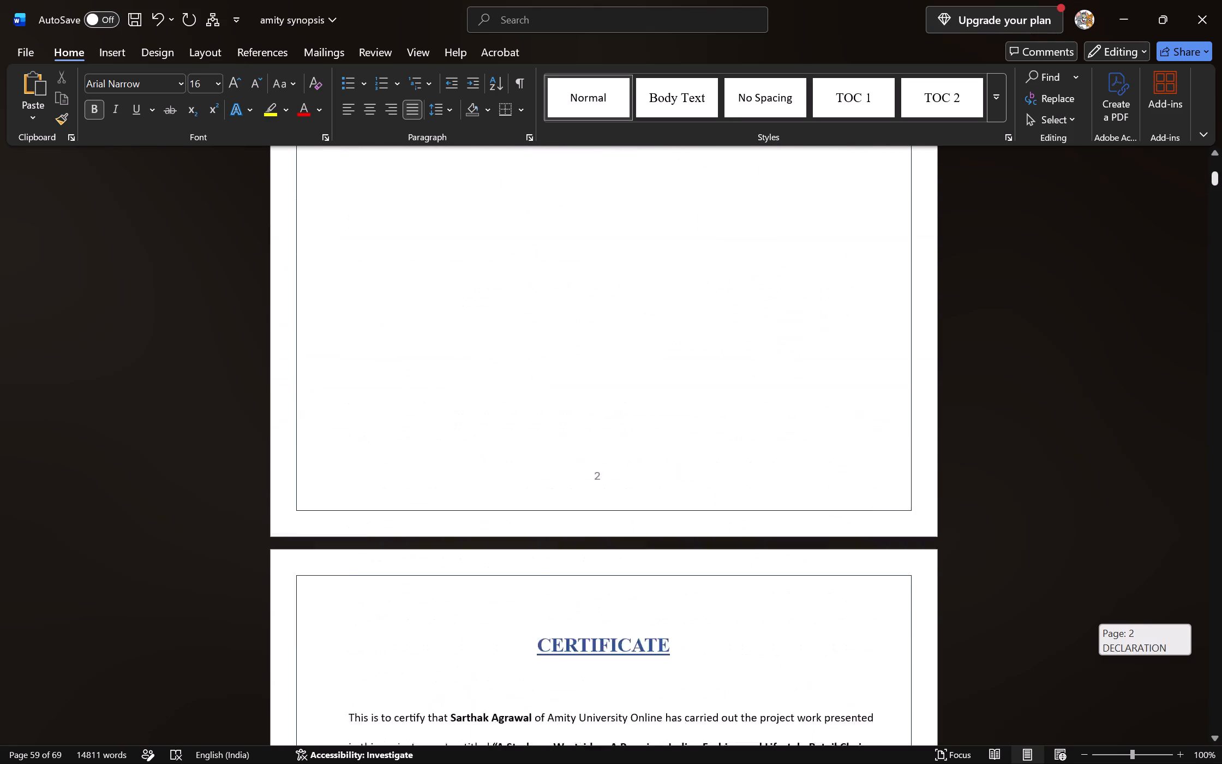
{"action": "left_click_drag", "start_coordinate": [1213, 181], "coordinate": [1220, 197]}
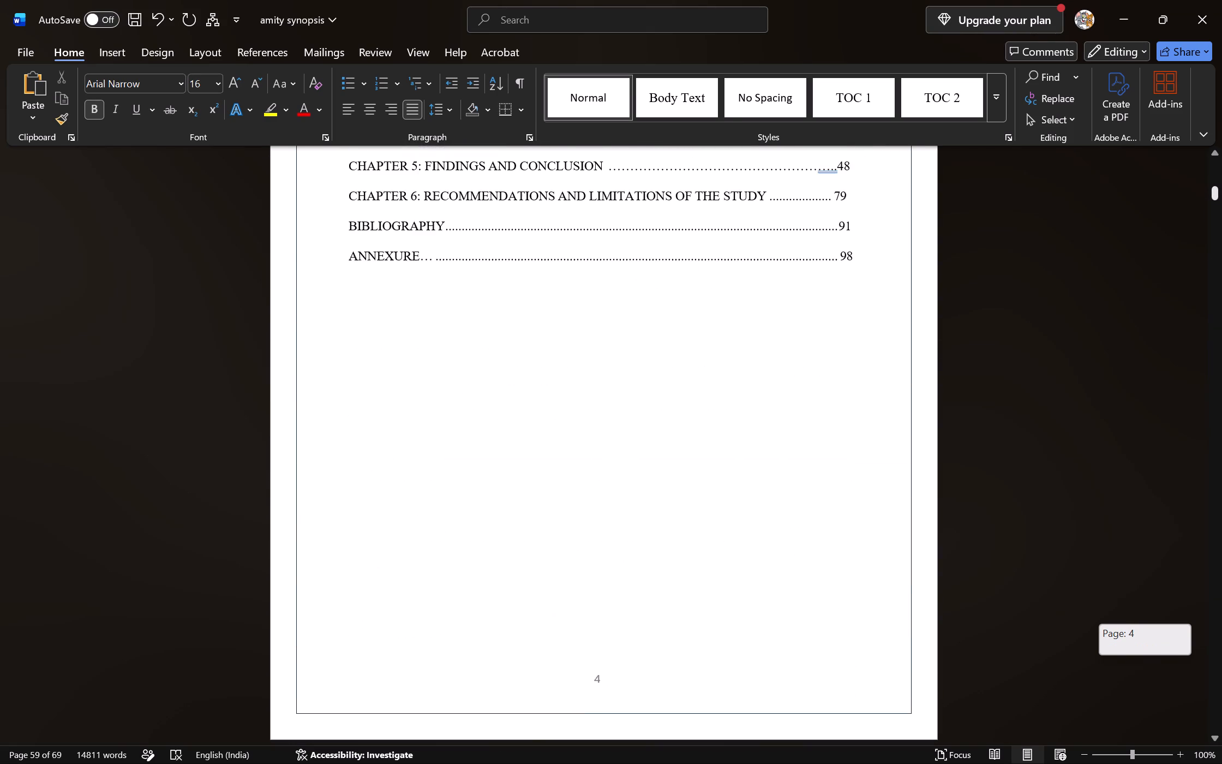
{"action": "left_click_drag", "start_coordinate": [1220, 197], "coordinate": [1221, 194]}
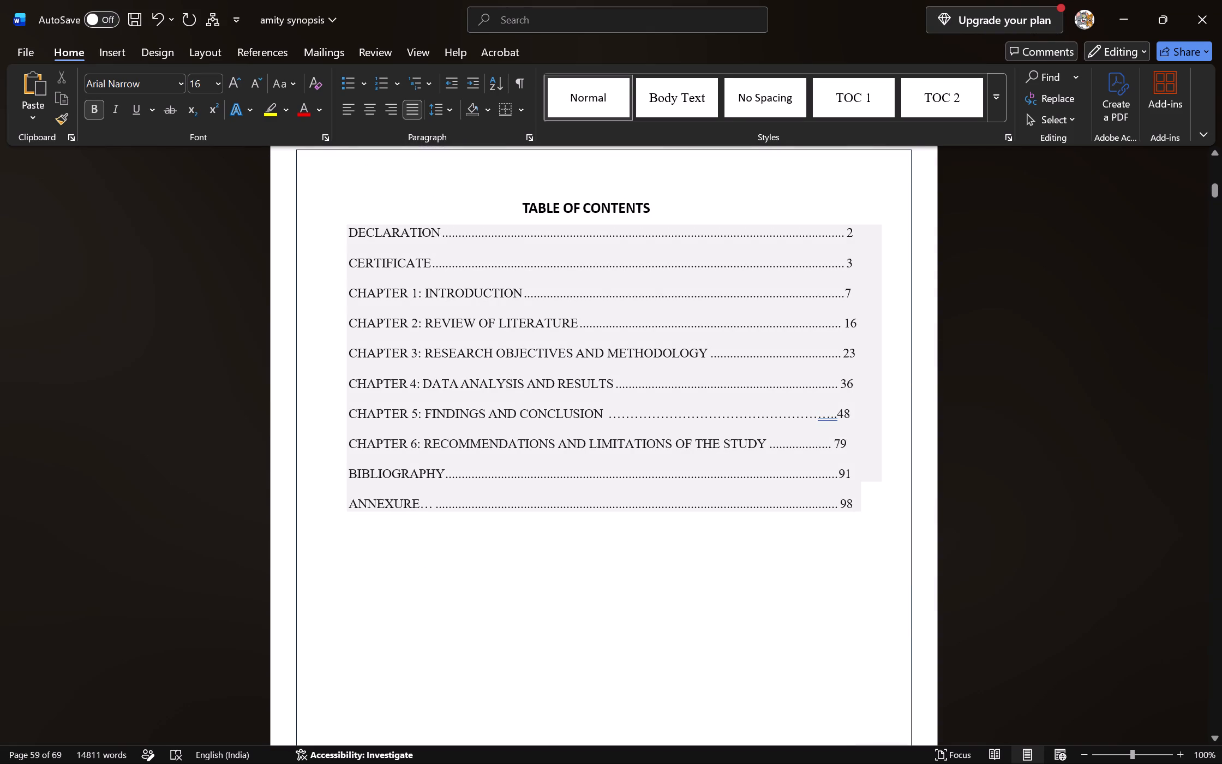
{"action": "left_click", "coordinate": [844, 447]}
{"action": "key", "text": "BackSpace"}
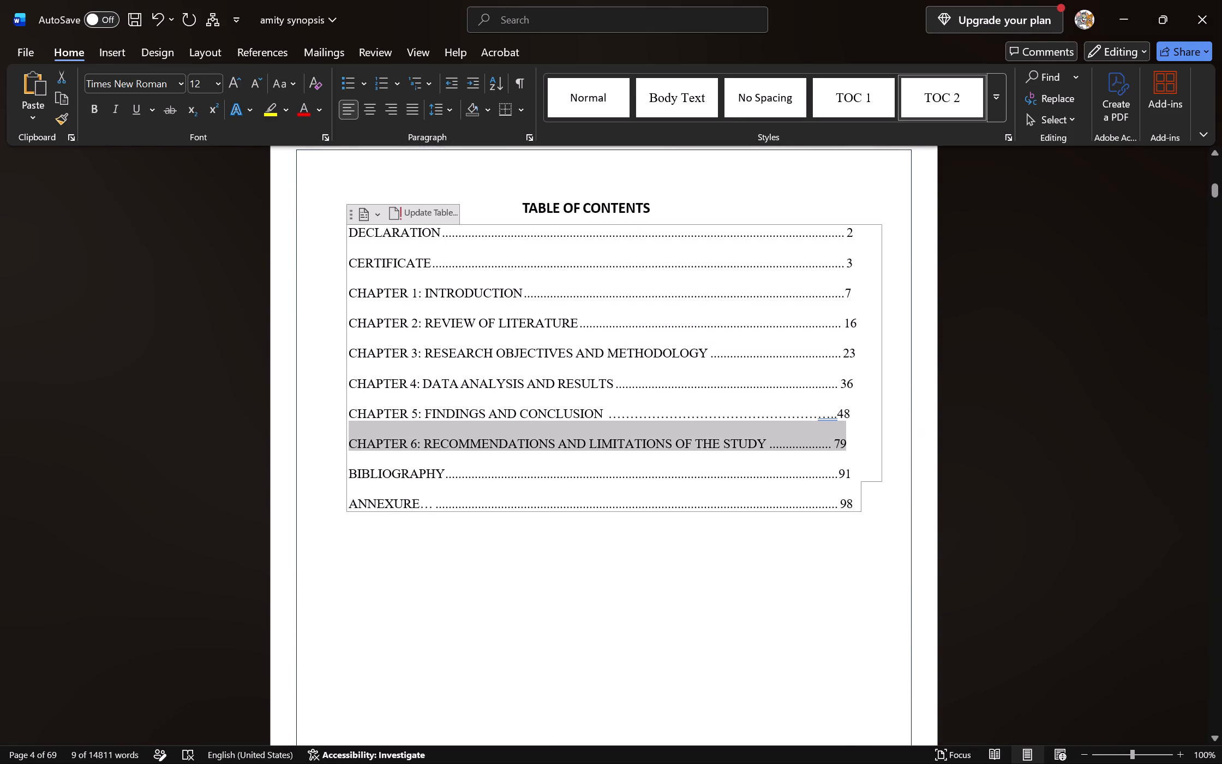
{"action": "left_click", "coordinate": [837, 449]}
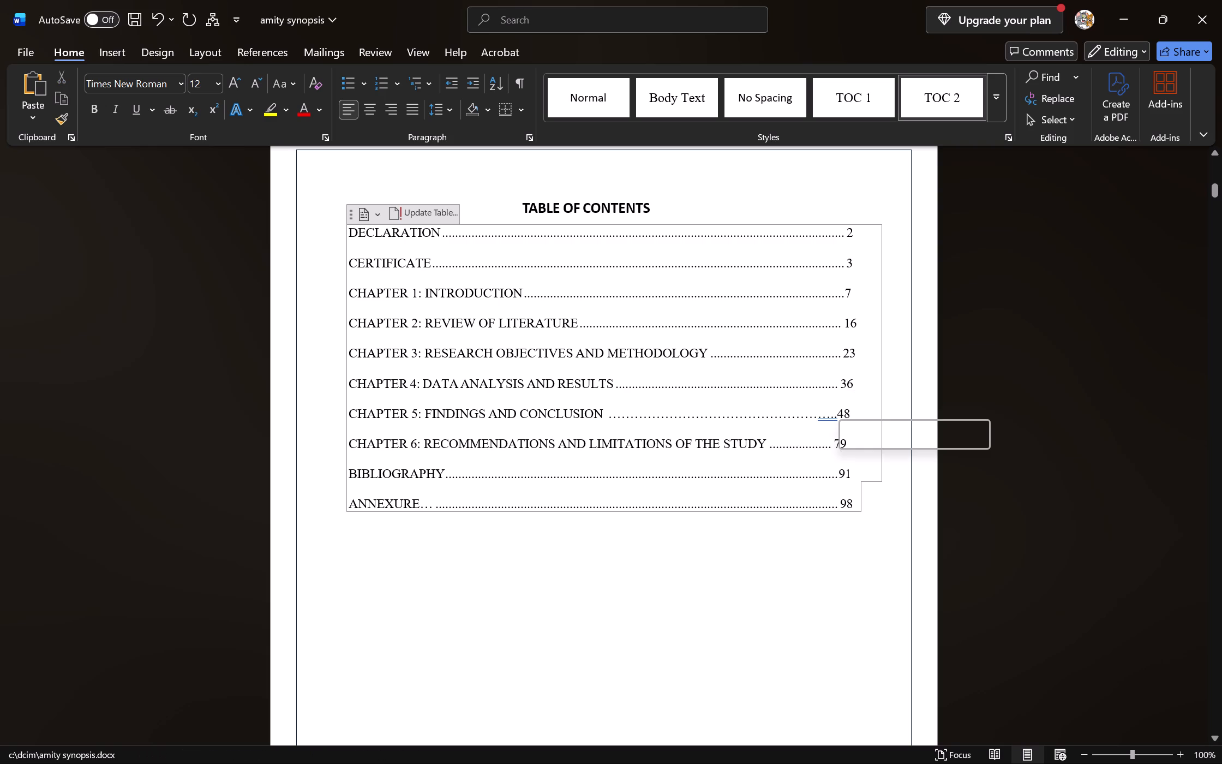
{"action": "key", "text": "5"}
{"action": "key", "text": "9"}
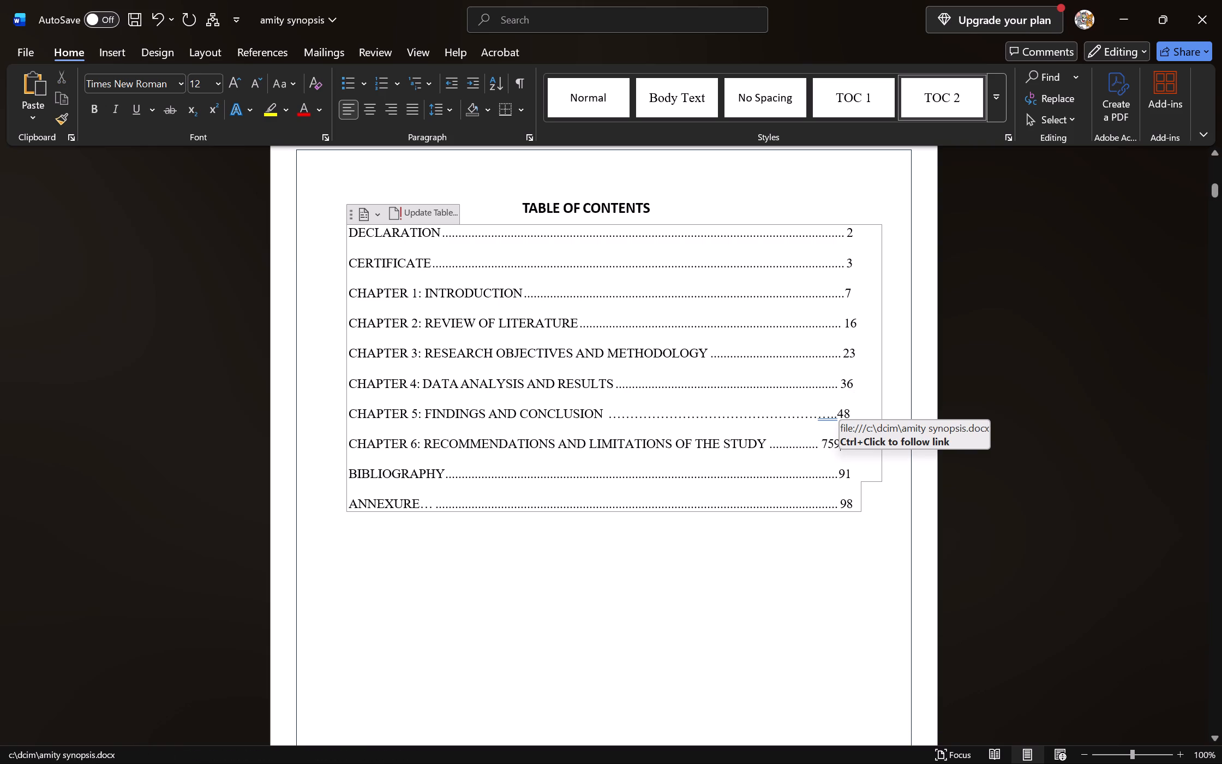
{"action": "key", "text": "Left"}
{"action": "key", "text": "Left"}
{"action": "key", "text": "BackSpace"}
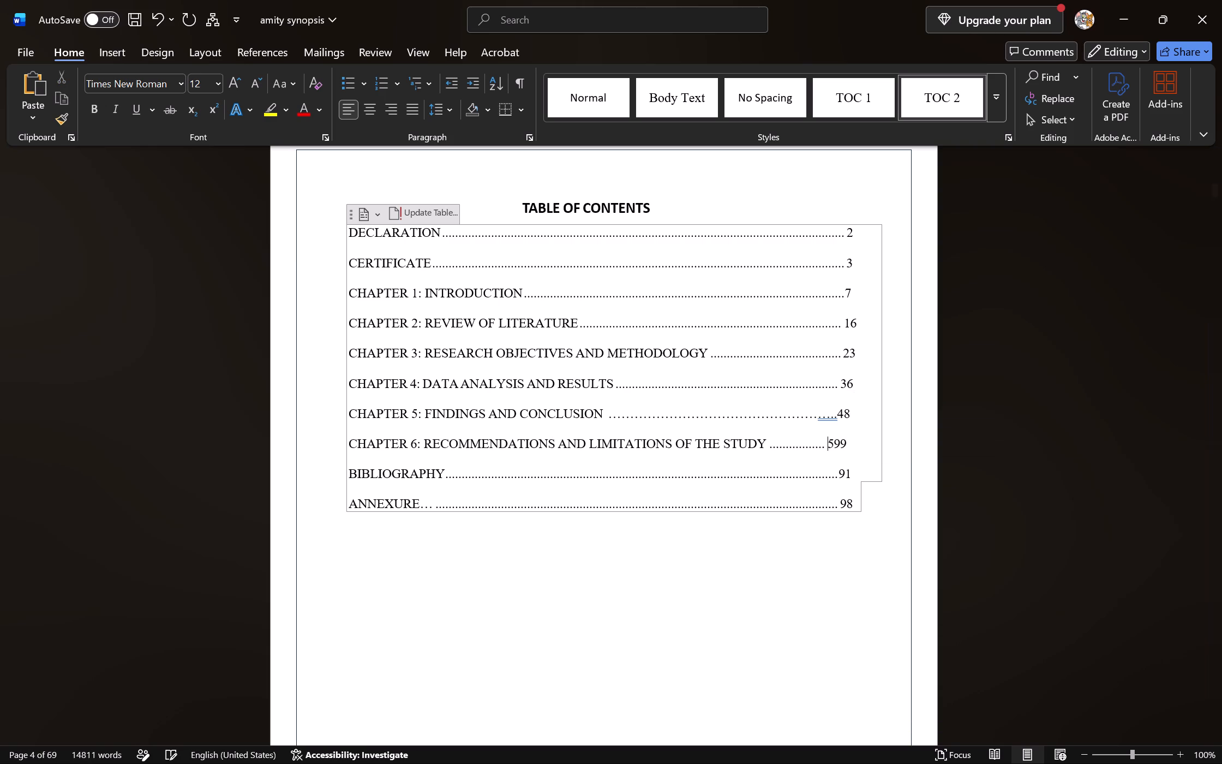
{"action": "key", "text": "Right"}
{"action": "key", "text": "Right"}
{"action": "key", "text": "BackSpace"}
Insert a line break before the REFERENCES/BIBLIOGRAPHY heading so it starts at the top of the next page.
{"action": "left_click_drag", "start_coordinate": [1214, 186], "coordinate": [1221, 493]}
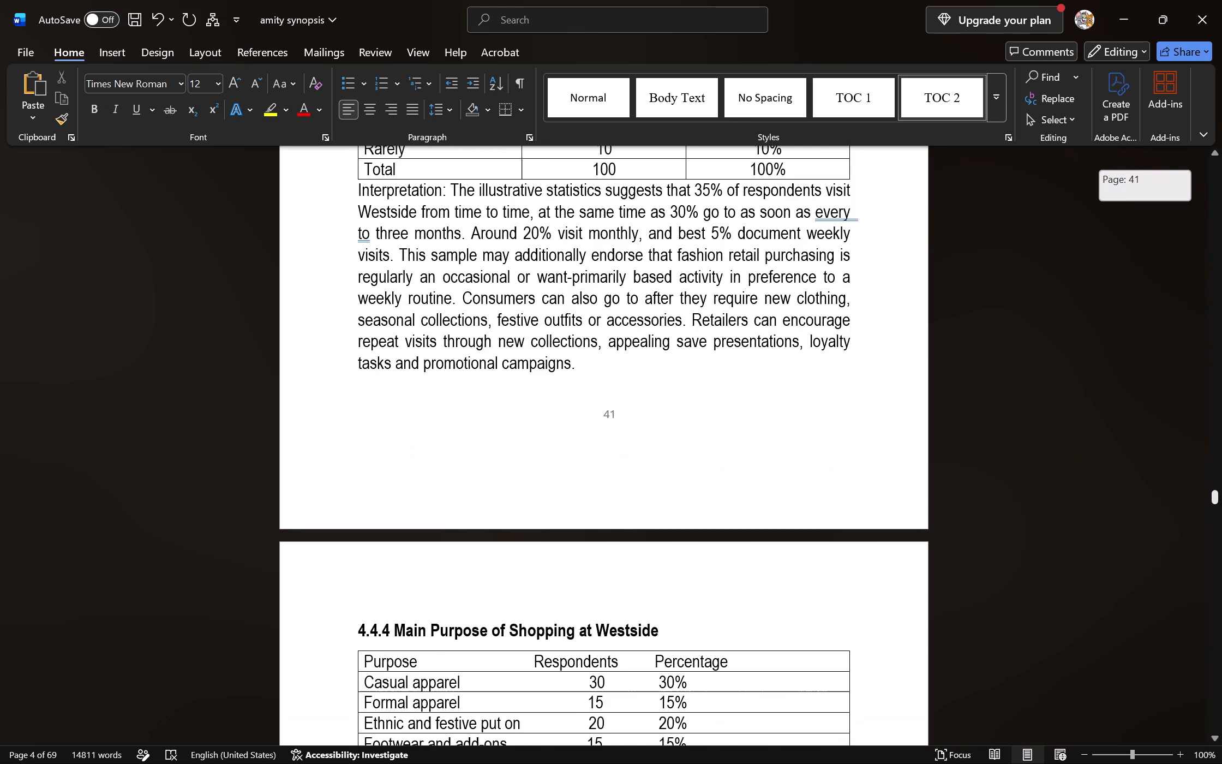
{"action": "left_click_drag", "start_coordinate": [1221, 493], "coordinate": [1221, 565]}
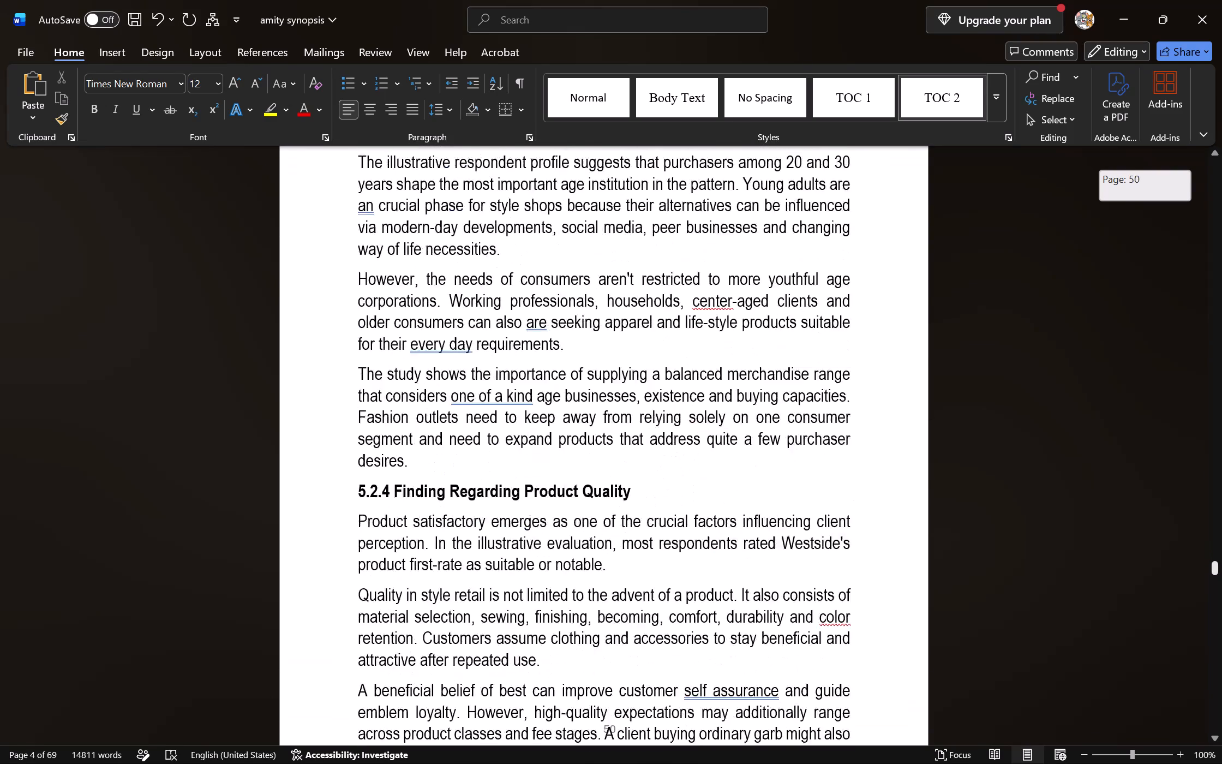
{"action": "left_click_drag", "start_coordinate": [1221, 565], "coordinate": [1221, 612]}
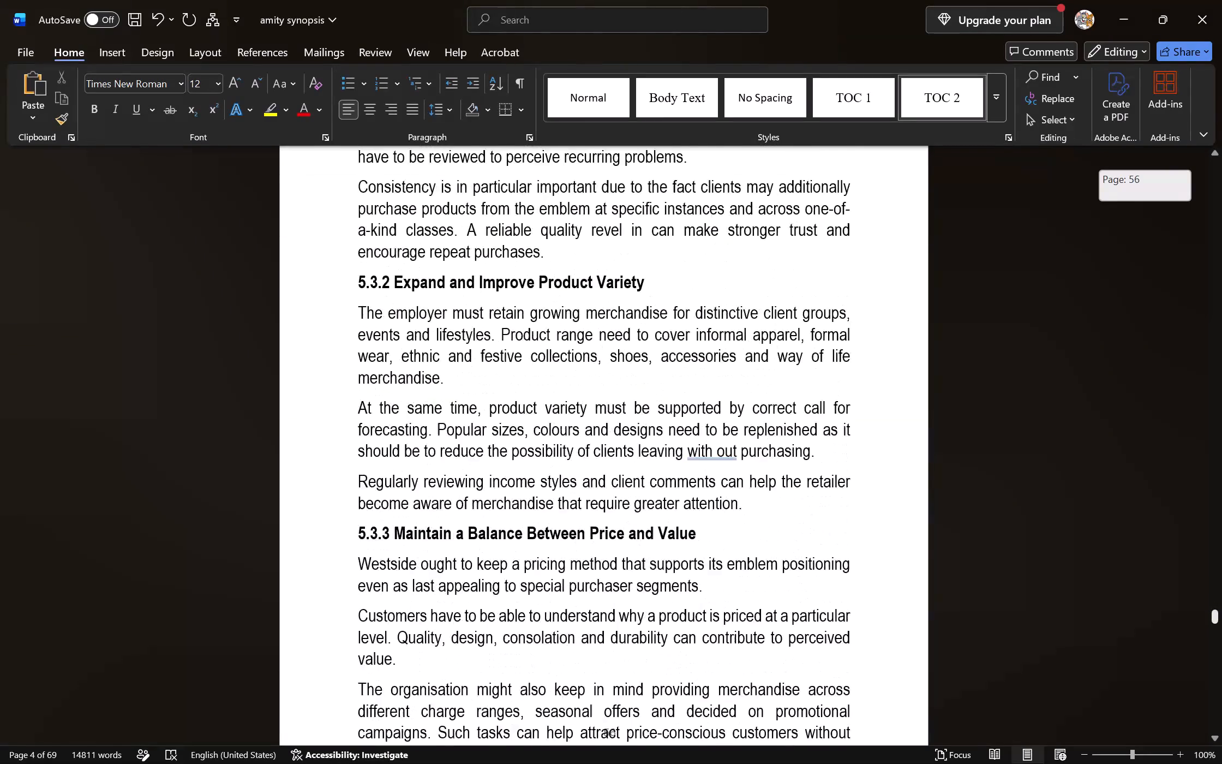
{"action": "left_click_drag", "start_coordinate": [1221, 612], "coordinate": [1221, 634]}
{"action": "left_click", "coordinate": [480, 359]}
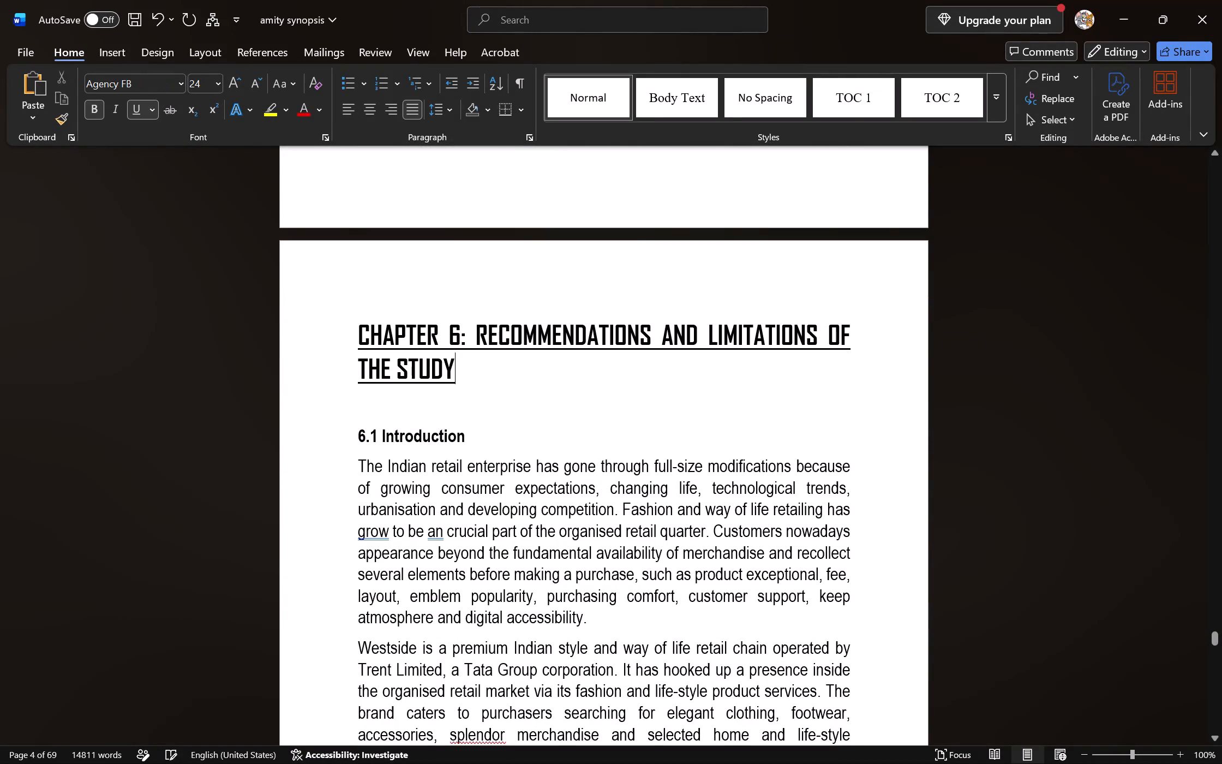
{"action": "scroll", "coordinate": [1216, 563], "scroll_direction": "down", "scroll_amount": 13}
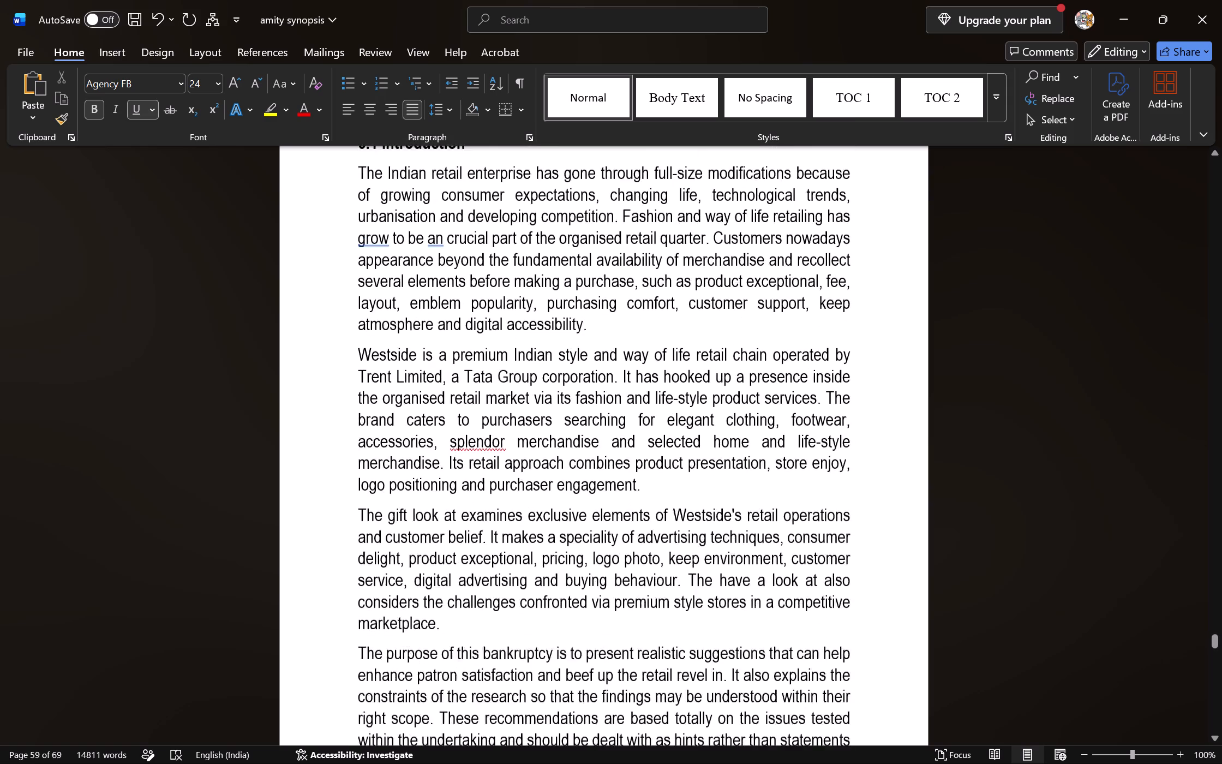
{"action": "scroll", "coordinate": [1217, 560], "scroll_direction": "down", "scroll_amount": 20}
{"action": "scroll", "coordinate": [1217, 560], "scroll_direction": "down", "scroll_amount": 20}
{"action": "scroll", "coordinate": [1217, 560], "scroll_direction": "down", "scroll_amount": 13}
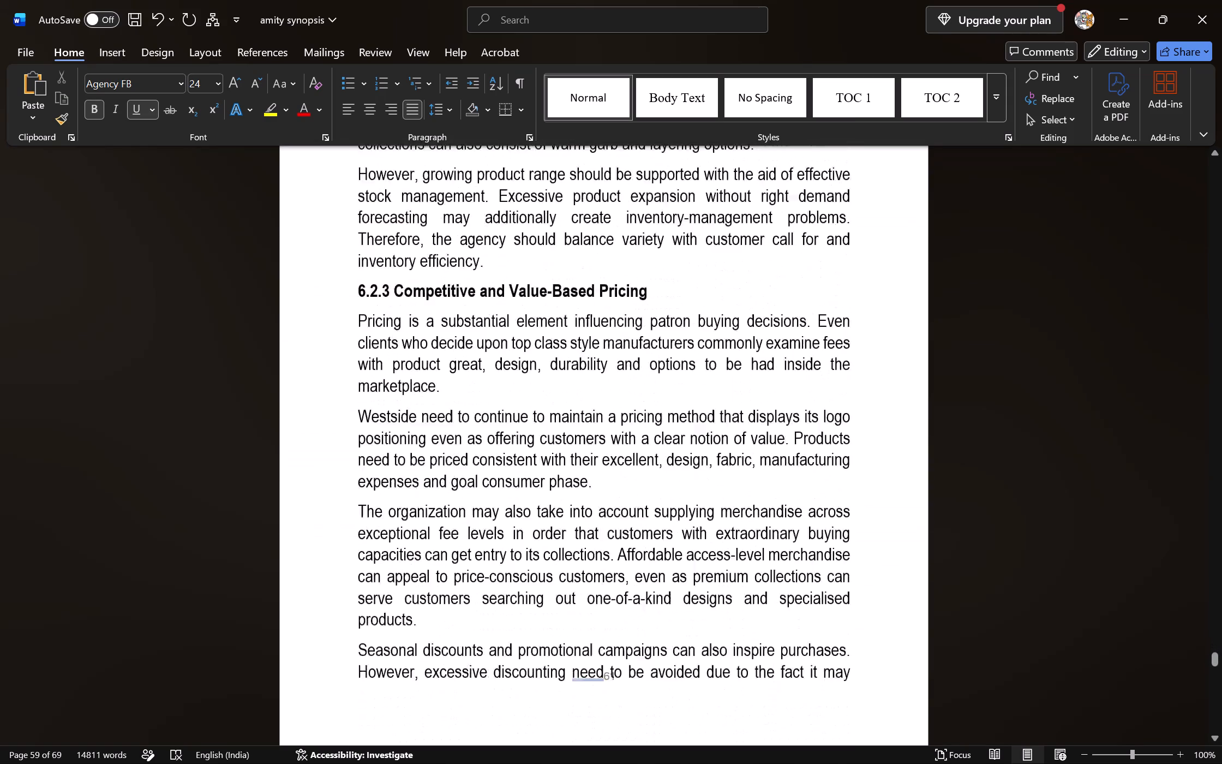
{"action": "scroll", "coordinate": [1213, 550], "scroll_direction": "down", "scroll_amount": 20}
{"action": "scroll", "coordinate": [1213, 550], "scroll_direction": "down", "scroll_amount": 20}
{"action": "scroll", "coordinate": [1213, 550], "scroll_direction": "down", "scroll_amount": 12}
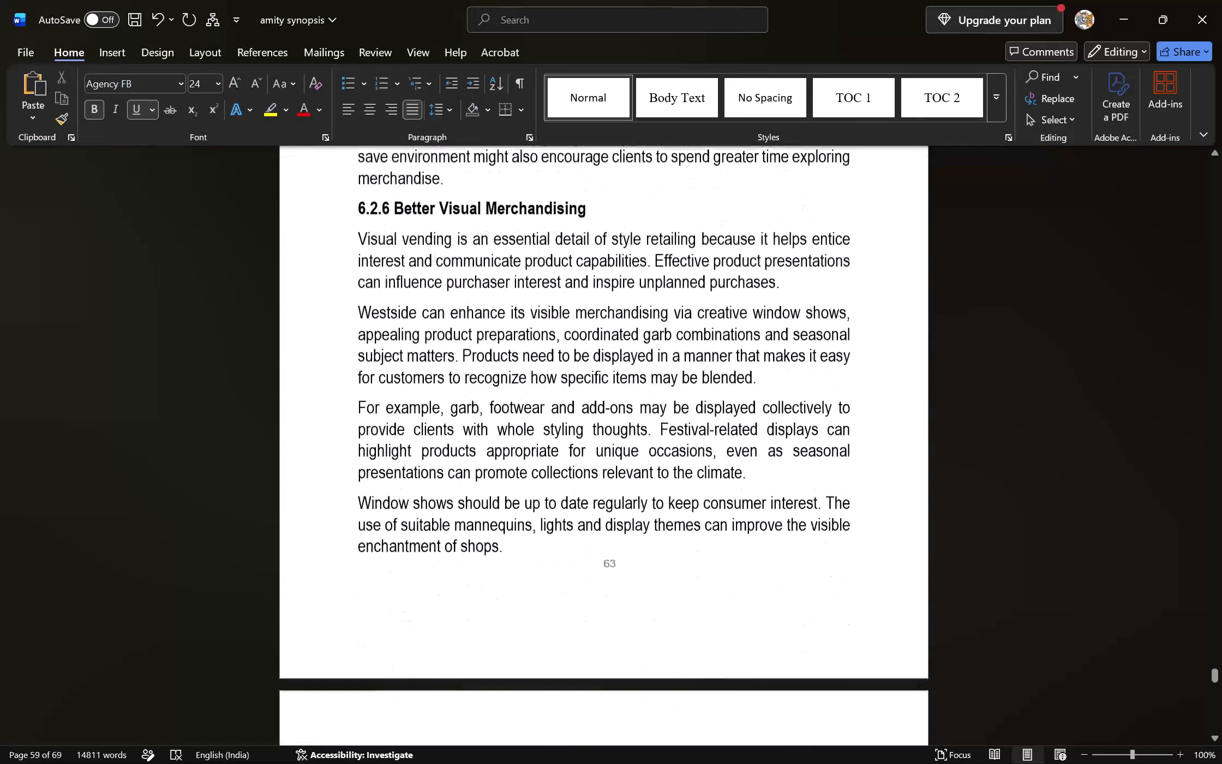
{"action": "scroll", "coordinate": [1209, 535], "scroll_direction": "down", "scroll_amount": 20}
{"action": "scroll", "coordinate": [1209, 535], "scroll_direction": "down", "scroll_amount": 20}
{"action": "scroll", "coordinate": [1209, 535], "scroll_direction": "down", "scroll_amount": 12}
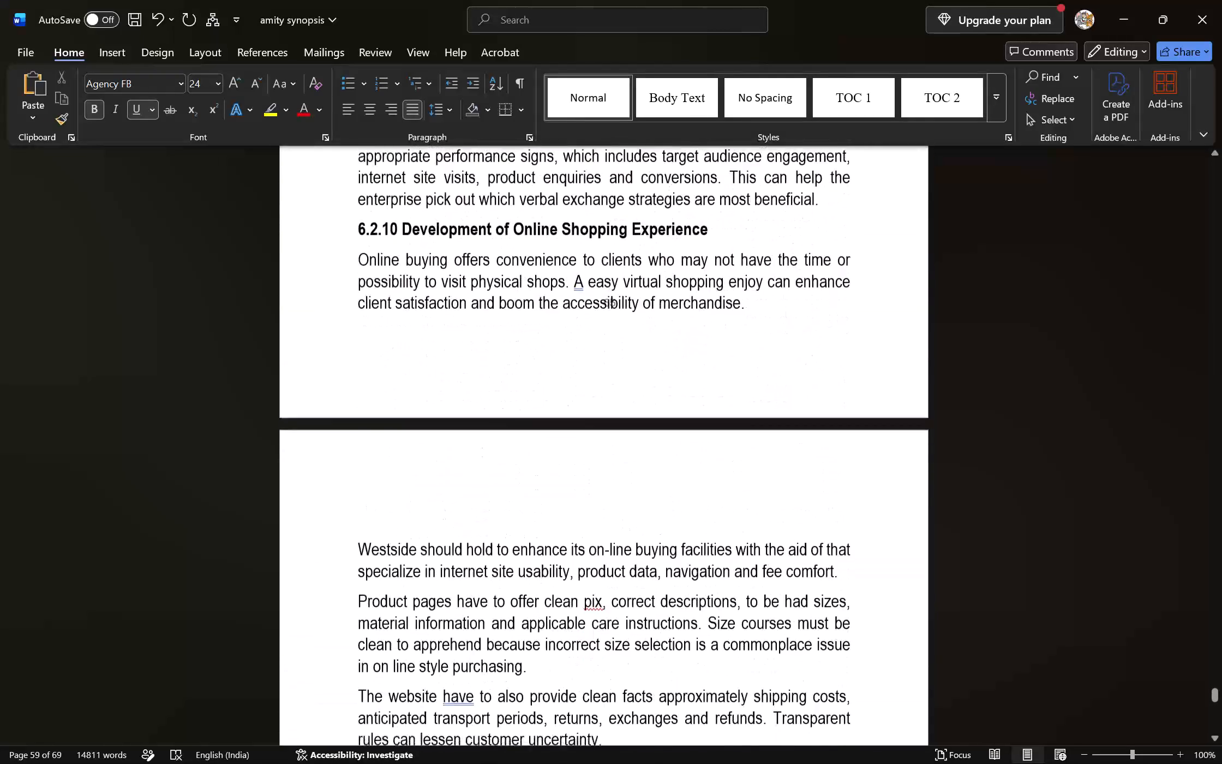
{"action": "scroll", "coordinate": [1208, 538], "scroll_direction": "down", "scroll_amount": 20}
{"action": "scroll", "coordinate": [1208, 538], "scroll_direction": "down", "scroll_amount": 19}
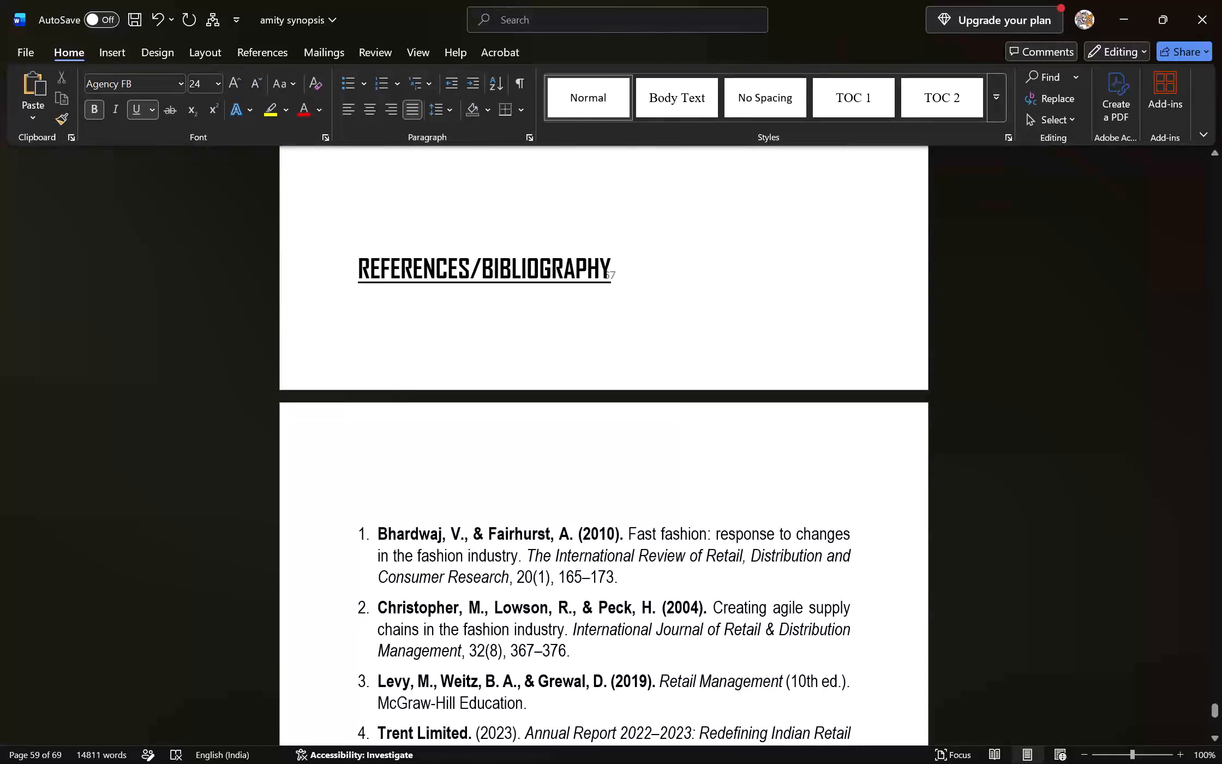
{"action": "left_click", "coordinate": [358, 264]}
{"action": "key", "text": "Return"}
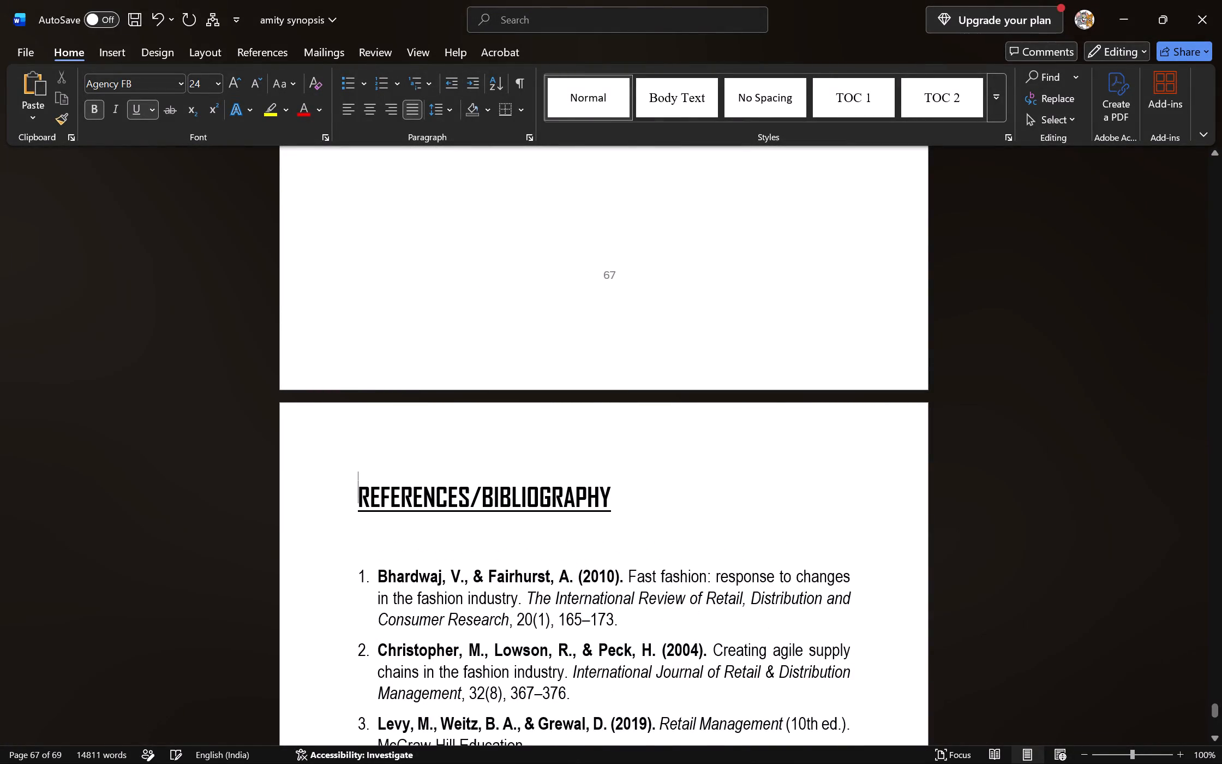
Set the page number of the BIBLIOGRAPHY entry in the Table of Contents to 68.
{"action": "scroll", "coordinate": [486, 286], "scroll_direction": "down", "scroll_amount": 20}
{"action": "scroll", "coordinate": [487, 286], "scroll_direction": "down", "scroll_amount": 3}
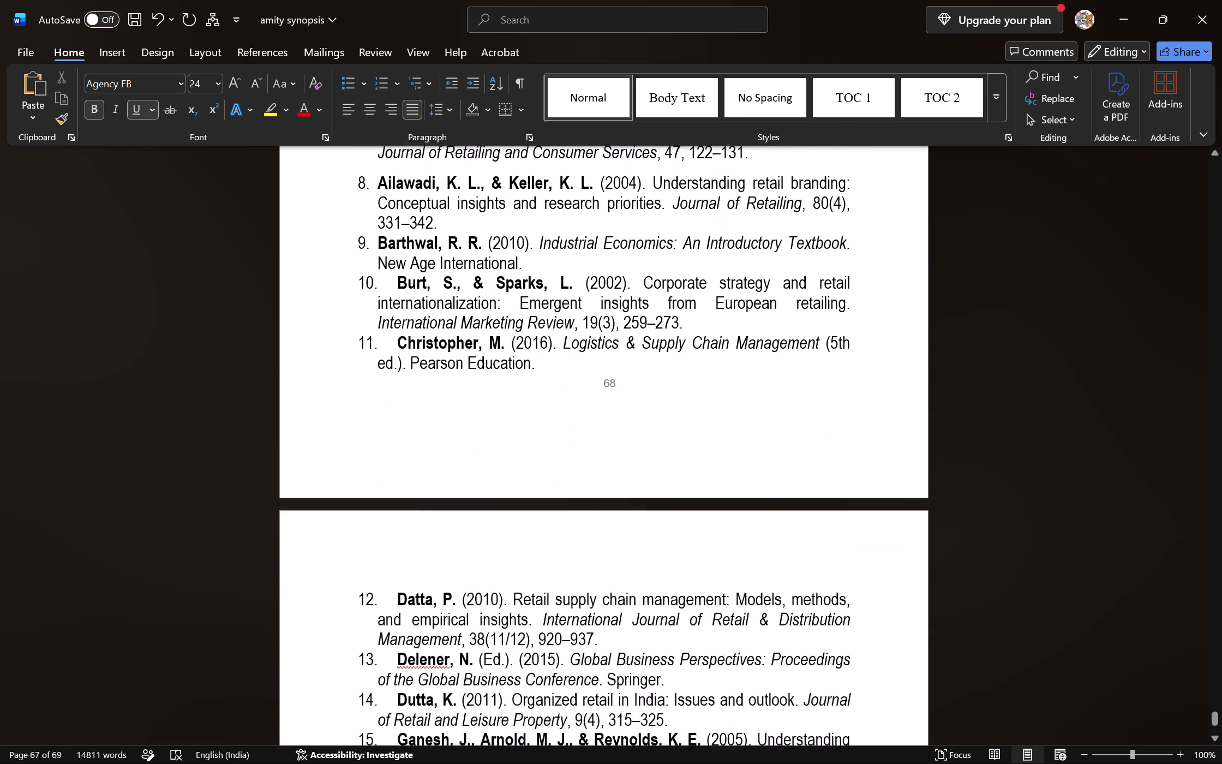
{"action": "scroll", "coordinate": [487, 286], "scroll_direction": "down", "scroll_amount": 20}
{"action": "scroll", "coordinate": [487, 286], "scroll_direction": "down", "scroll_amount": 13}
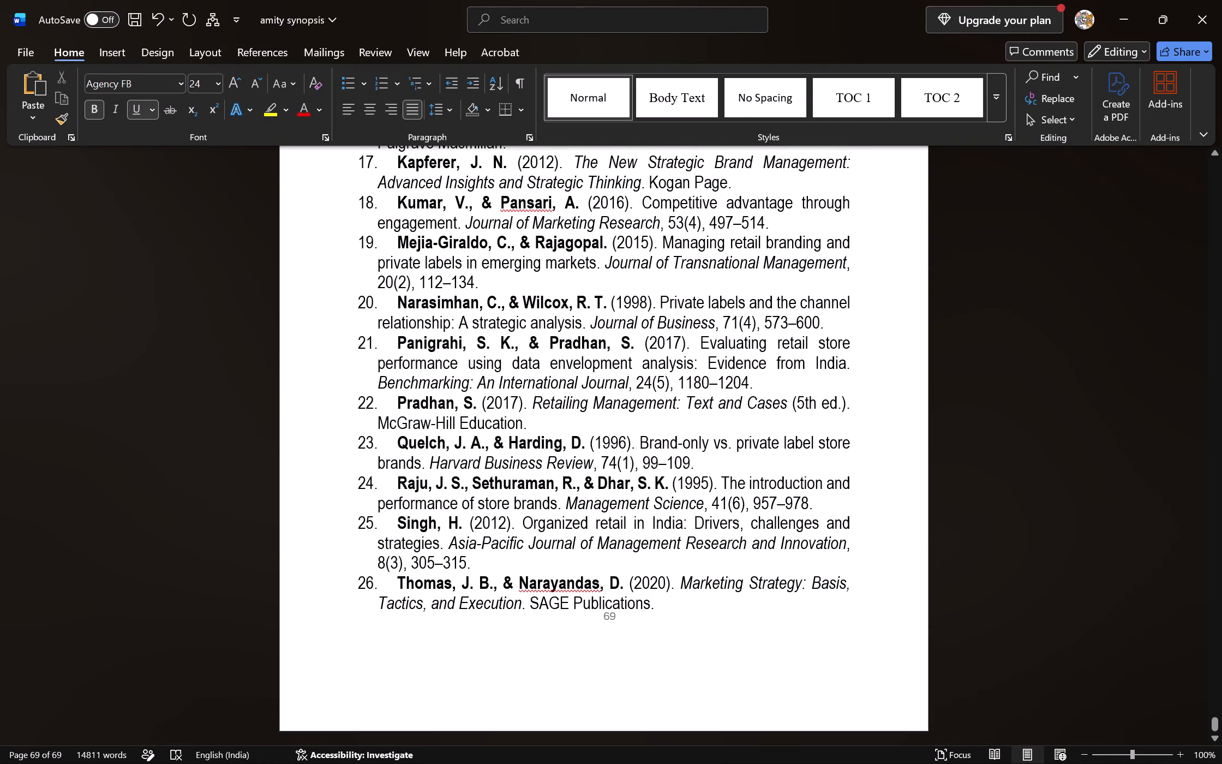
{"action": "left_click_drag", "start_coordinate": [1215, 720], "coordinate": [1216, 247]}
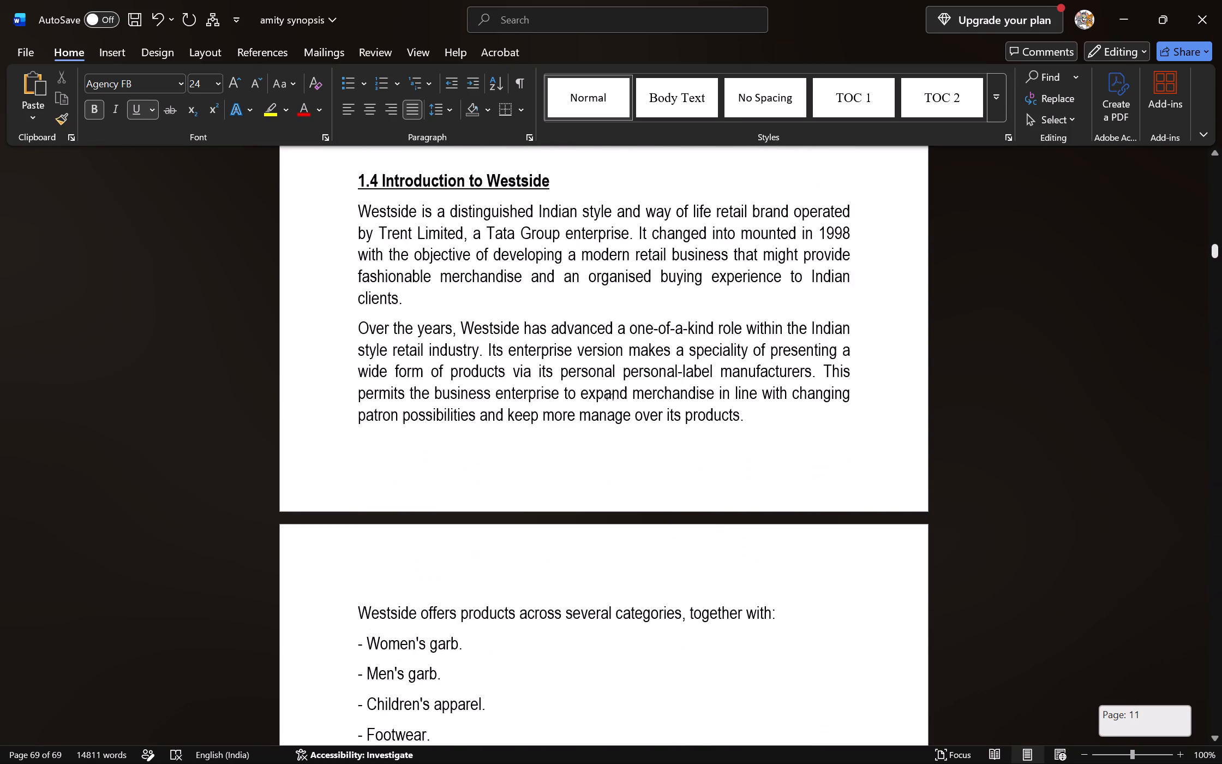
{"action": "left_click_drag", "start_coordinate": [1216, 247], "coordinate": [1215, 184]}
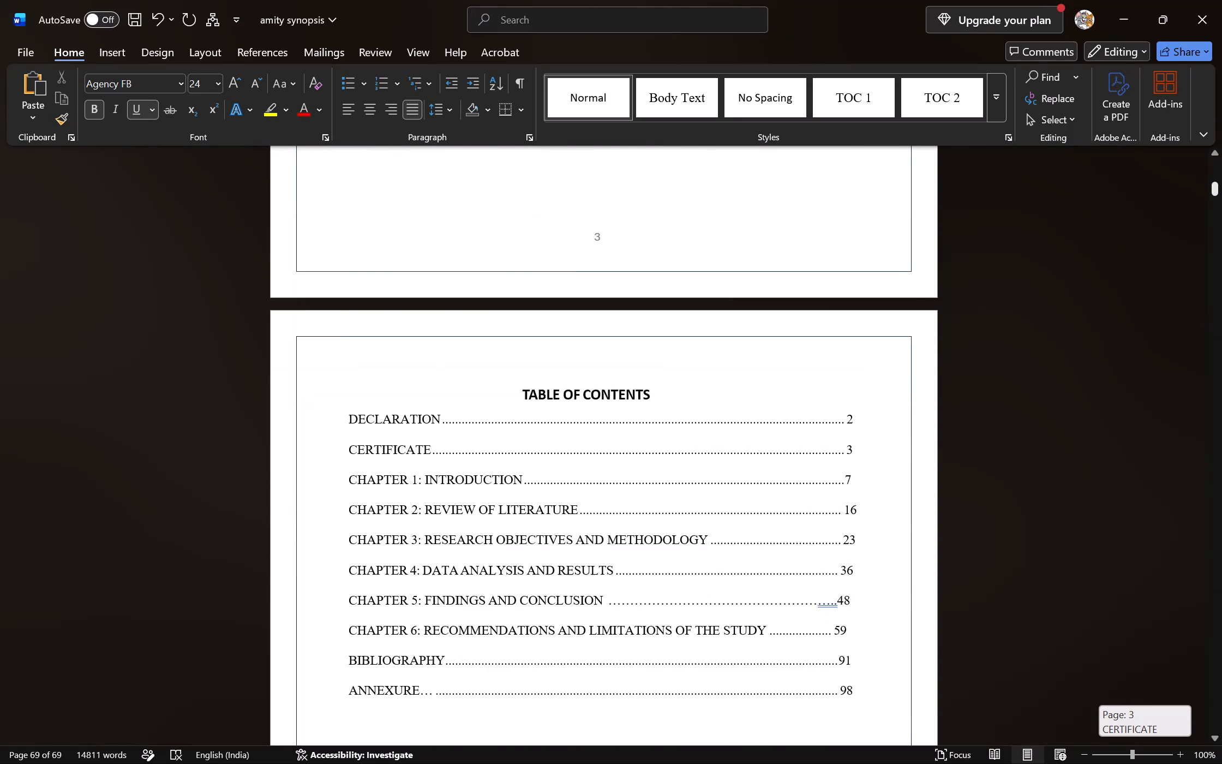
{"action": "left_click_drag", "start_coordinate": [1215, 184], "coordinate": [1217, 186]}
{"action": "left_click", "coordinate": [845, 536]}
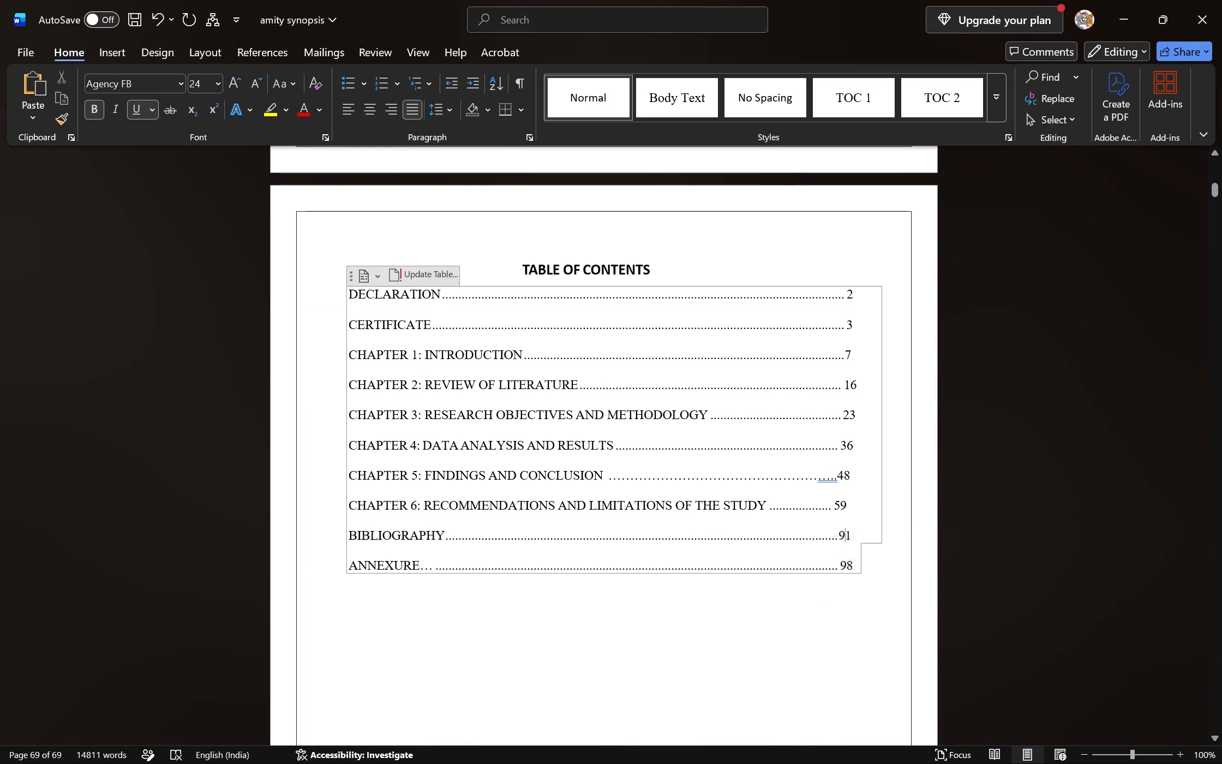
{"action": "key", "text": "Right"}
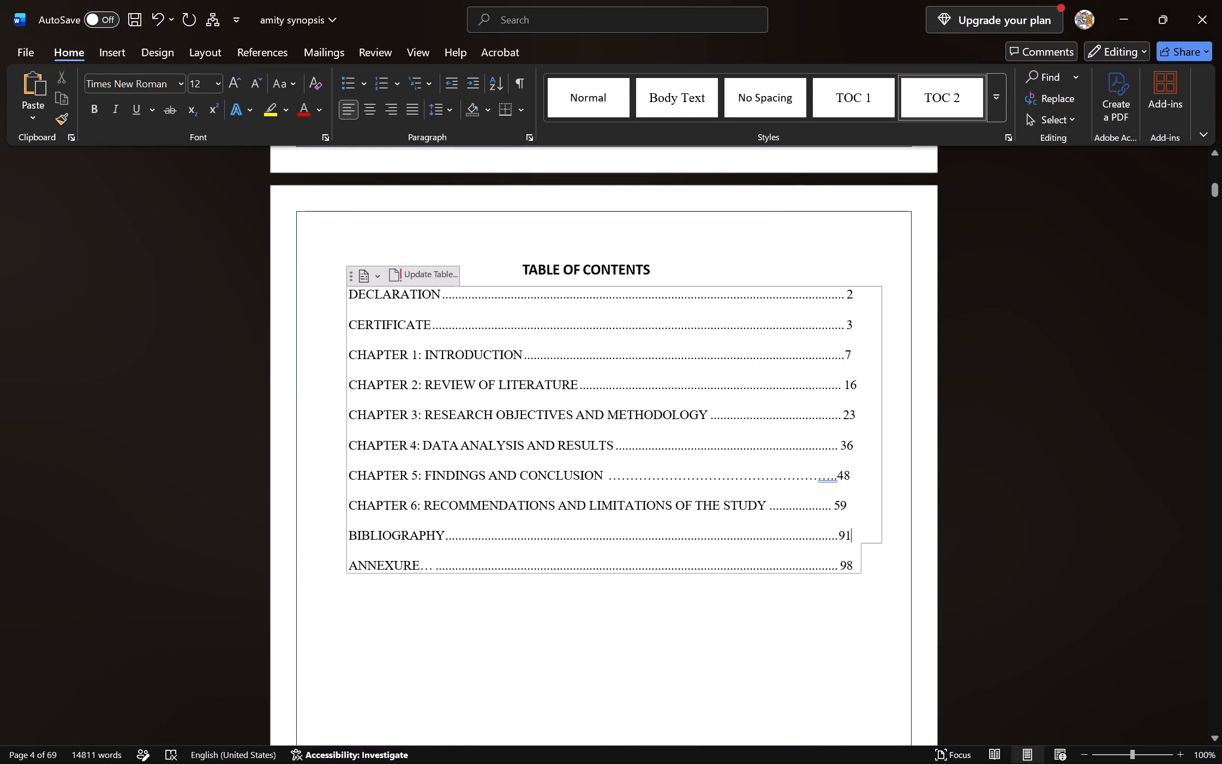
{"action": "key", "text": "BackSpace"}
{"action": "key", "text": "Right"}
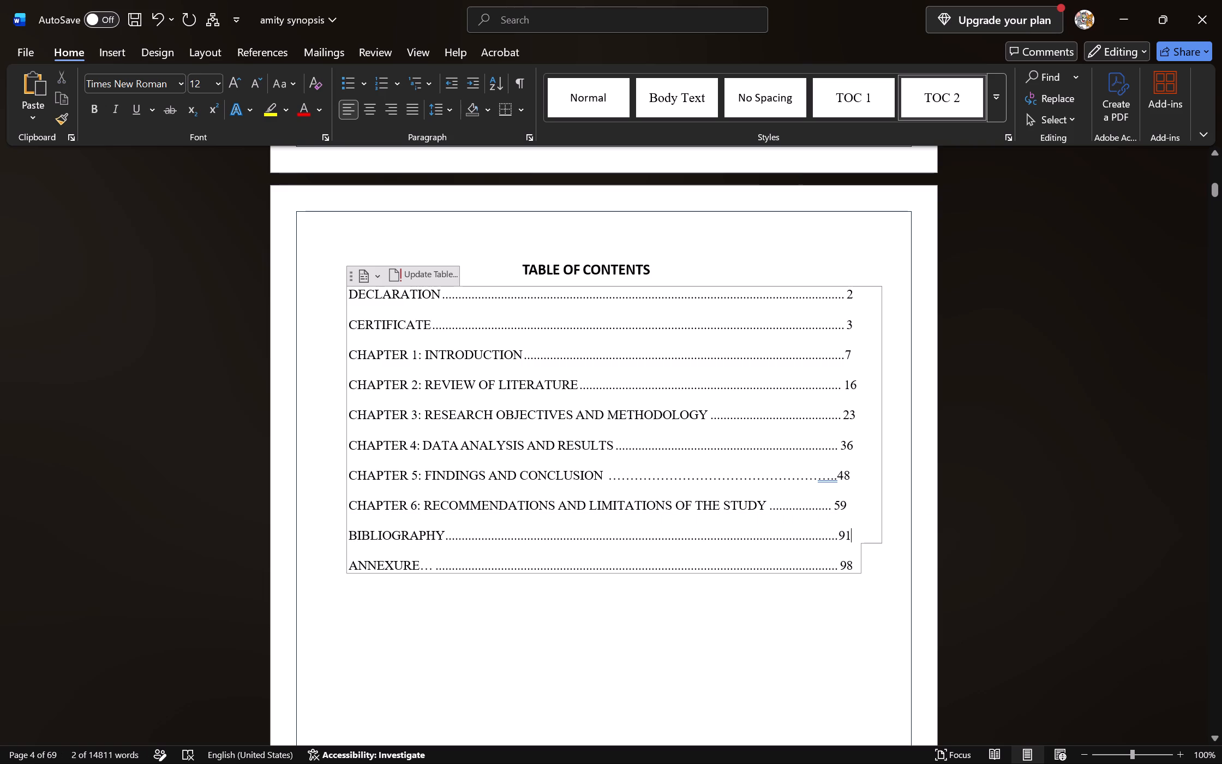
{"action": "key", "text": "Left"}
{"action": "key", "text": "BackSpace"}
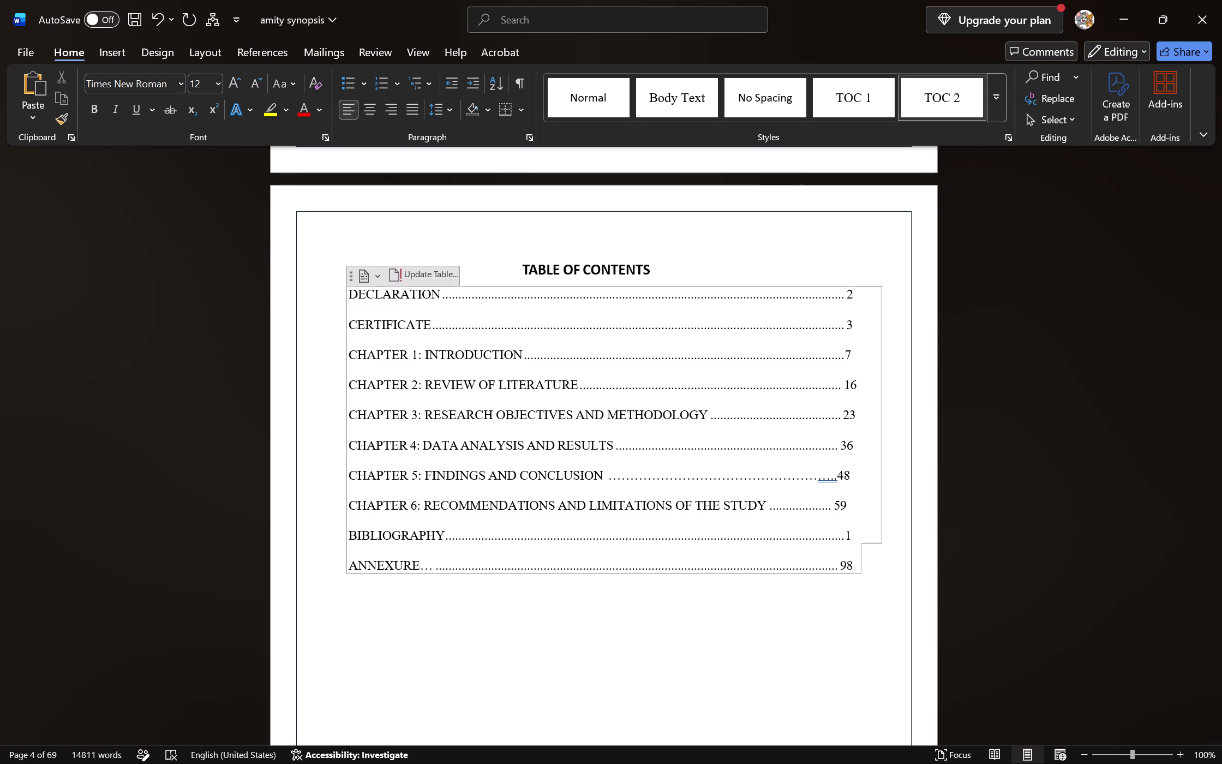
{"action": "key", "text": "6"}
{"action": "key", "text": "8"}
{"action": "key", "text": "shift+Right"}
{"action": "key", "text": "BackSpace"}
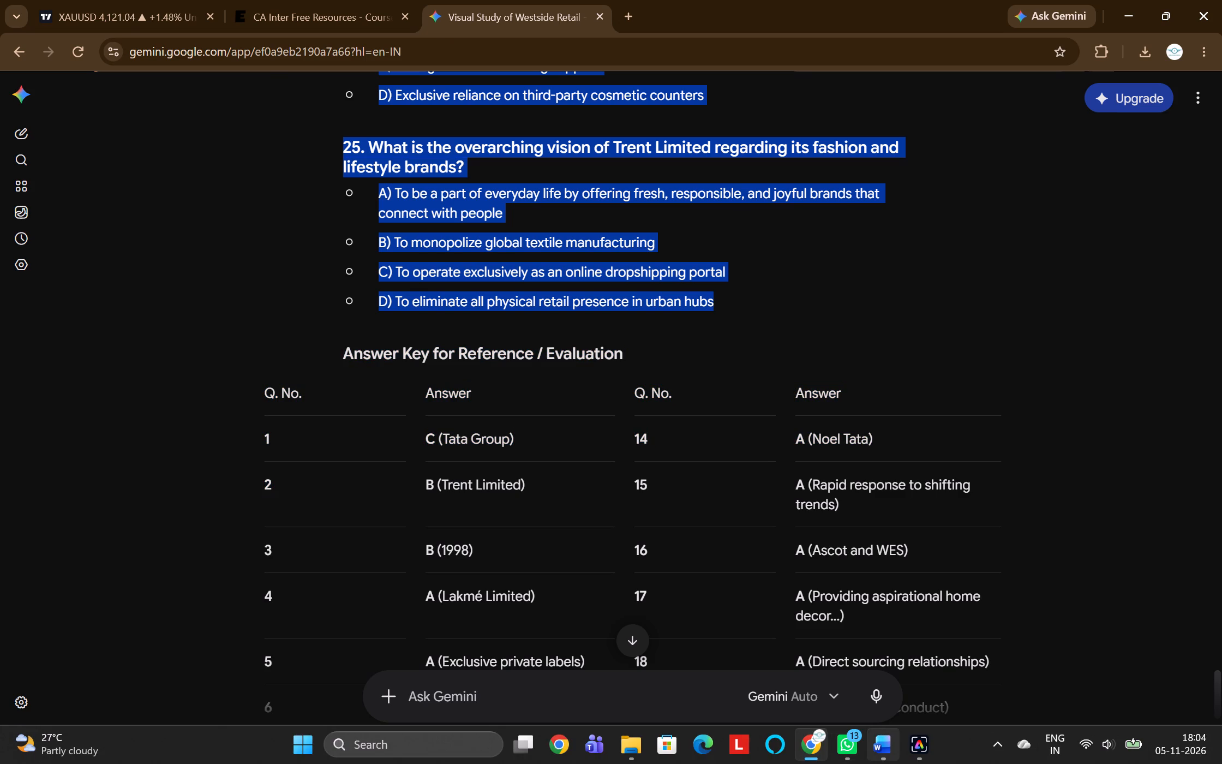
Switch to the synopsis in Word and set the ANNEXURE page number in the Table of Contents to 70.
{"action": "left_click", "coordinate": [874, 753]}
{"action": "scroll", "coordinate": [823, 662], "scroll_direction": "down", "scroll_amount": 2}
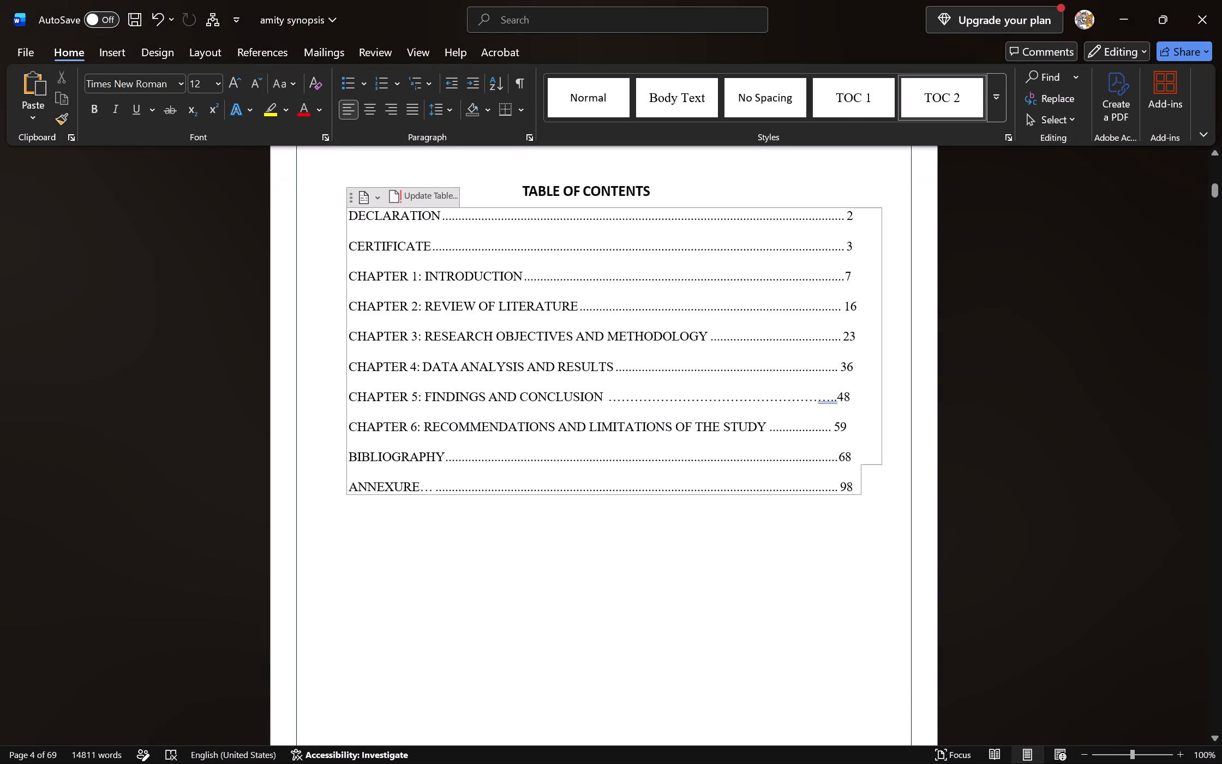
{"action": "left_click", "coordinate": [848, 490]}
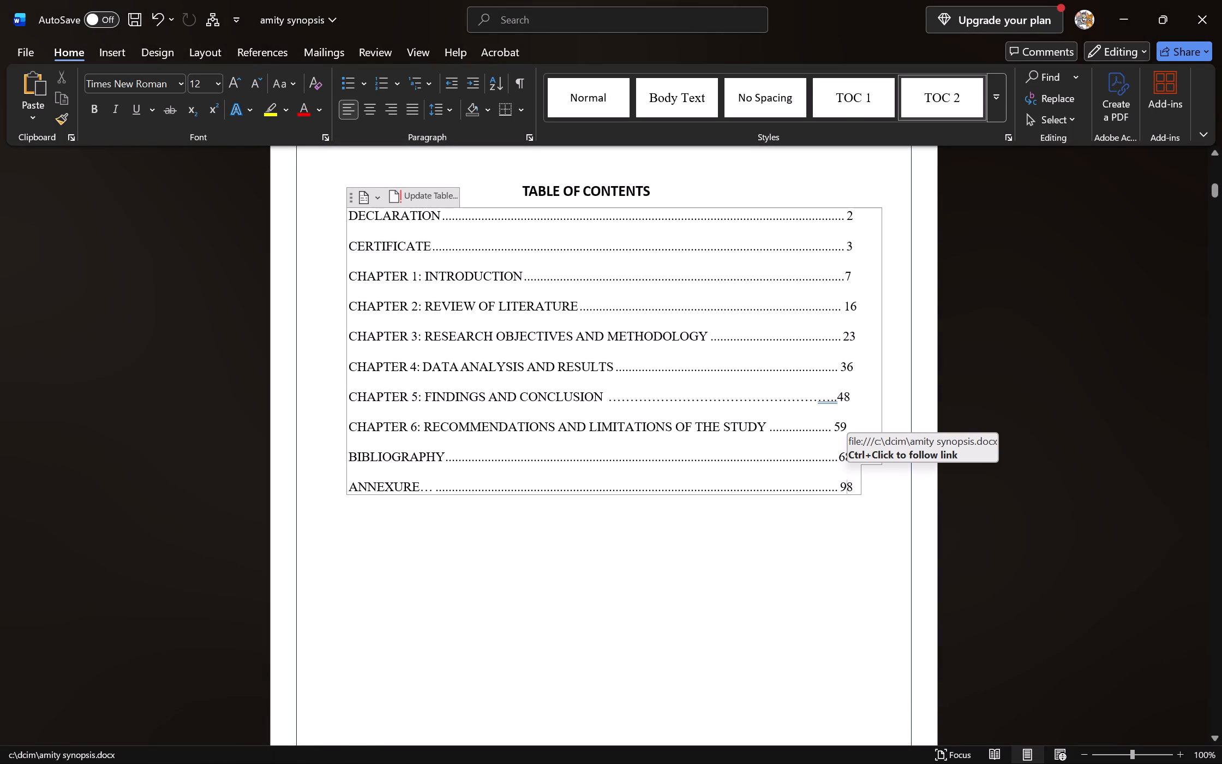
{"action": "key", "text": "Left"}
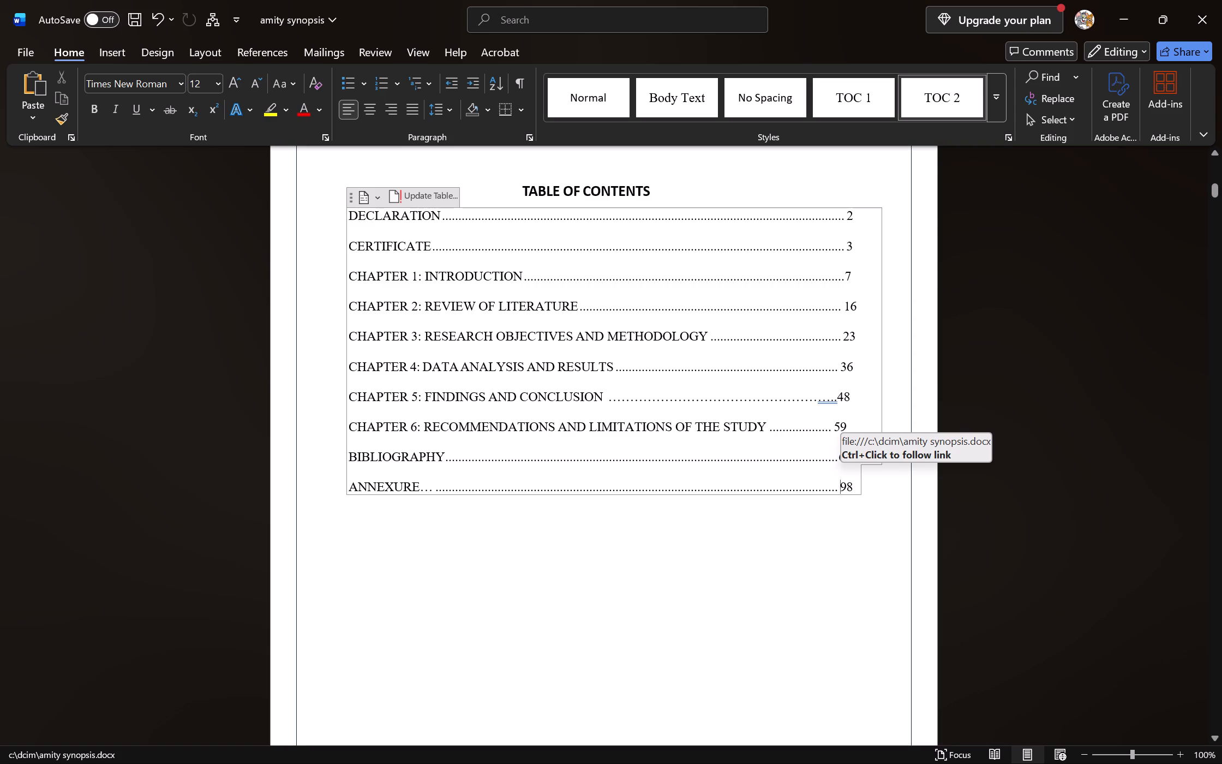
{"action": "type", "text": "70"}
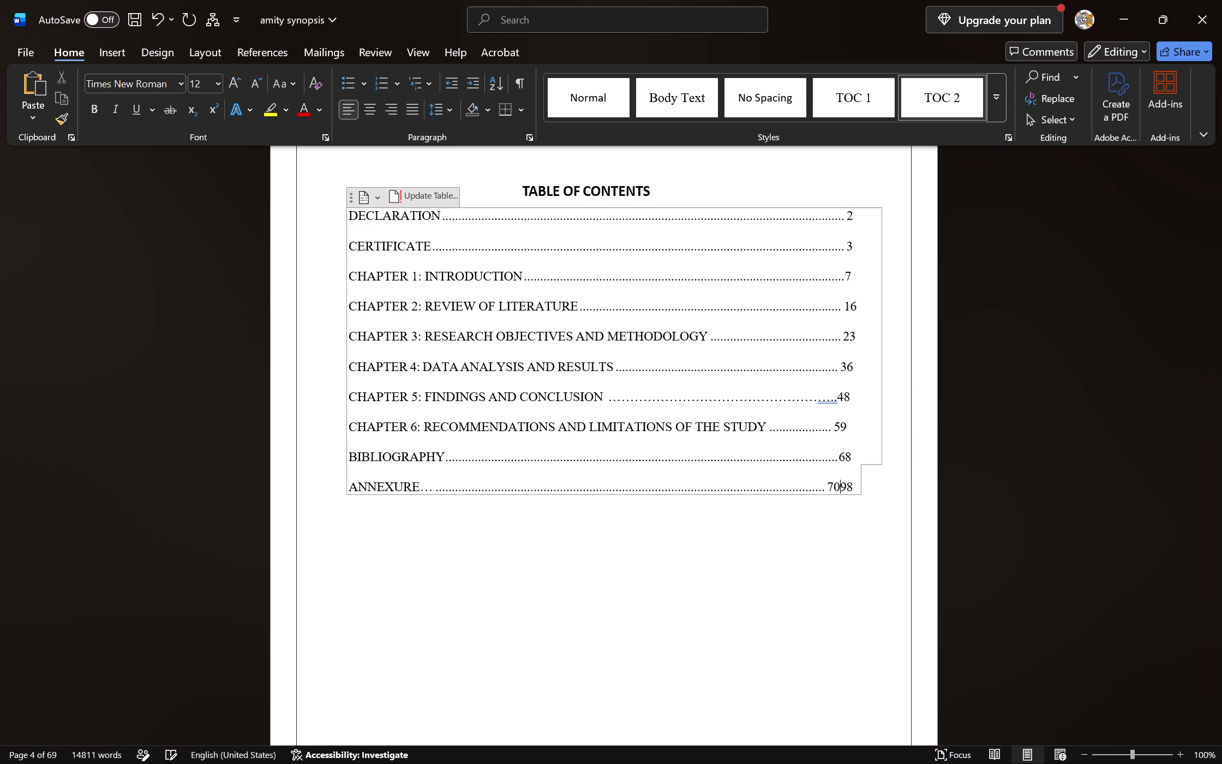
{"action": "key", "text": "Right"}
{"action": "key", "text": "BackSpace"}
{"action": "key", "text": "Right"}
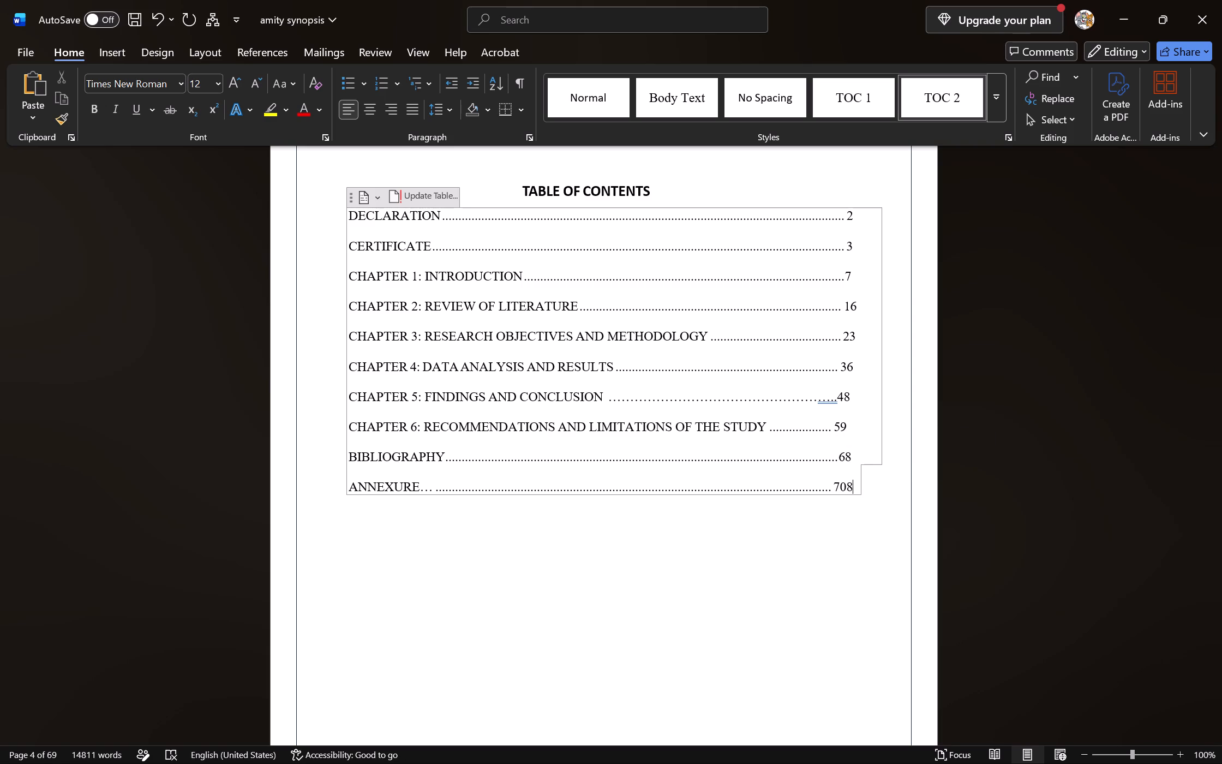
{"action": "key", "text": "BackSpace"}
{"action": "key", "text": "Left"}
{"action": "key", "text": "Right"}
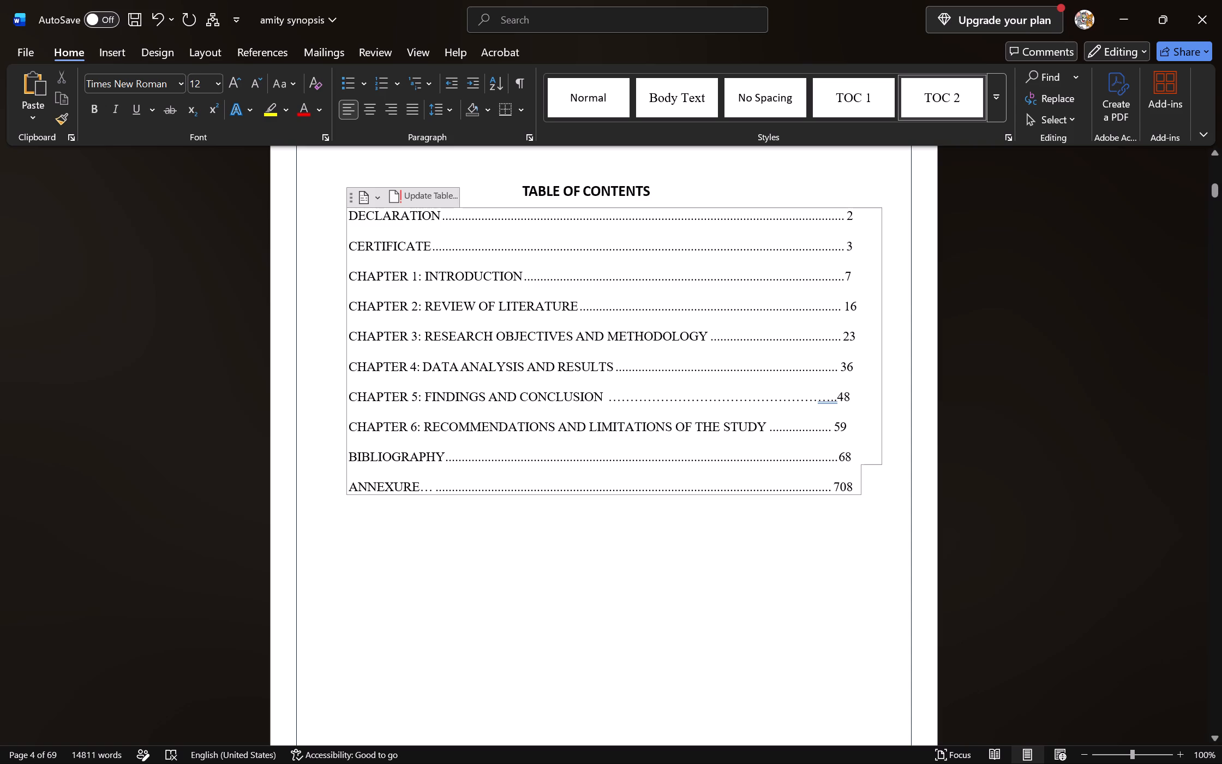
{"action": "left_click", "coordinate": [848, 488]}
{"action": "key", "text": "shift+Right"}
{"action": "key", "text": "BackSpace"}
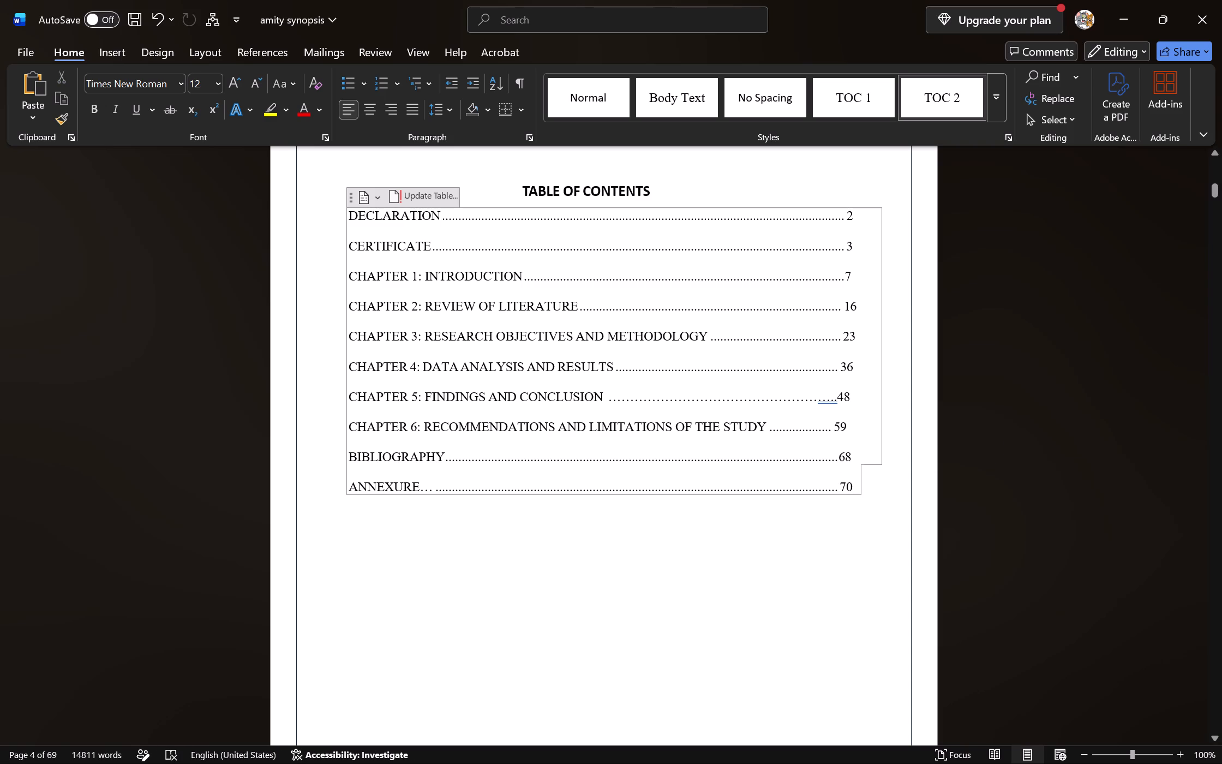
Start an unnumbered paragraph on a new page after the last bibliography reference, turn off bold and paste the copied 25-question questionnaire.
{"action": "left_click_drag", "start_coordinate": [1213, 190], "coordinate": [1221, 749]}
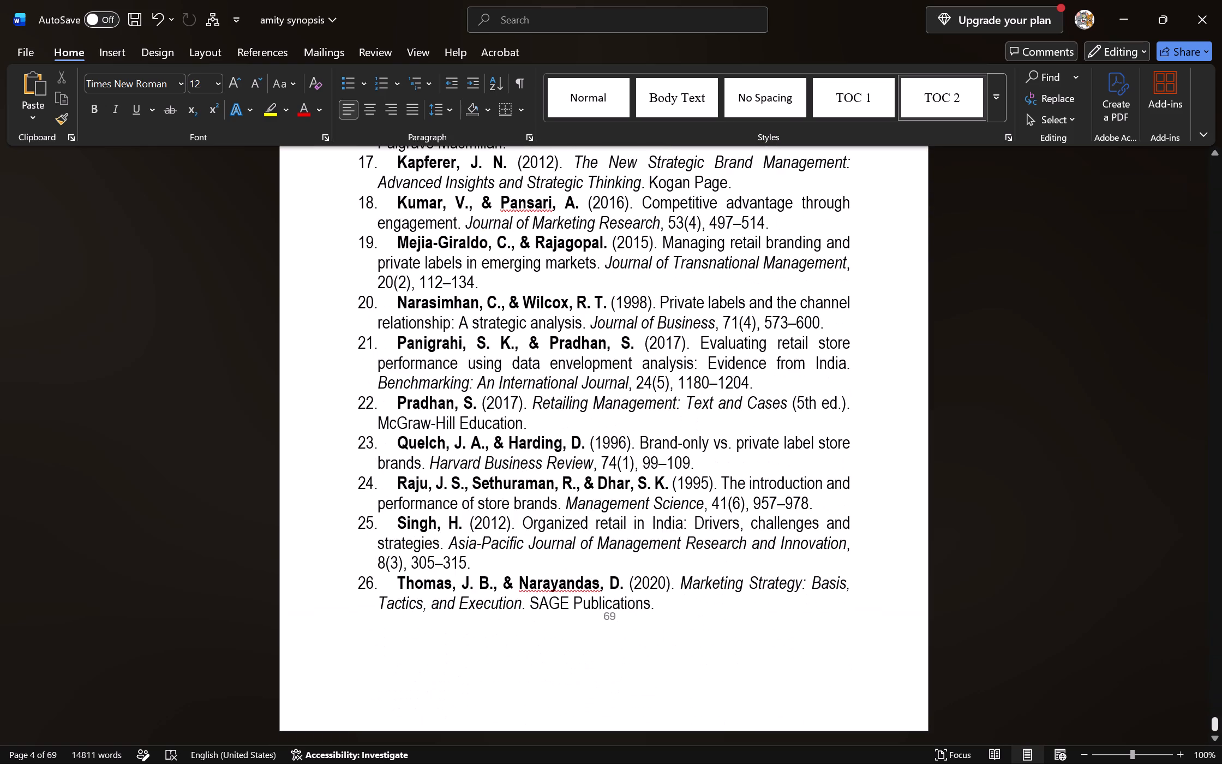
{"action": "left_click", "coordinate": [721, 627]}
{"action": "key", "text": "Return"}
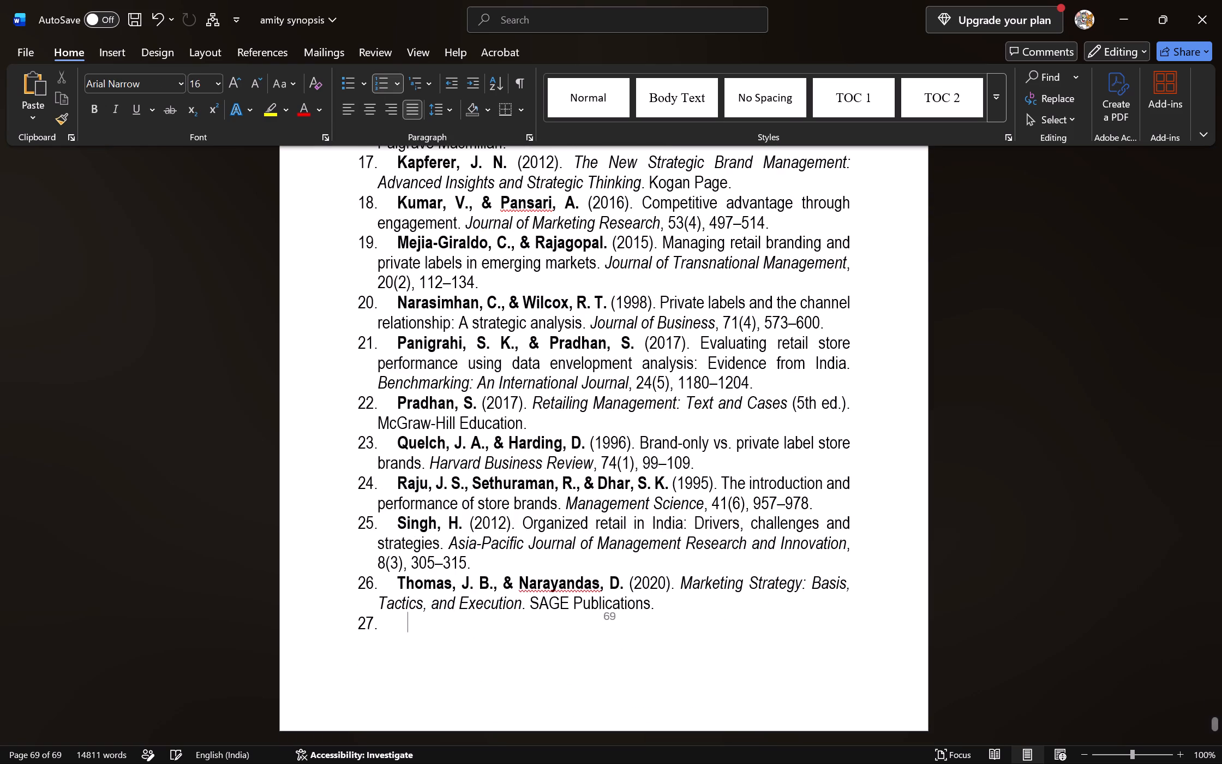
{"action": "key", "text": "BackSpace"}
{"action": "key", "text": "Return"}
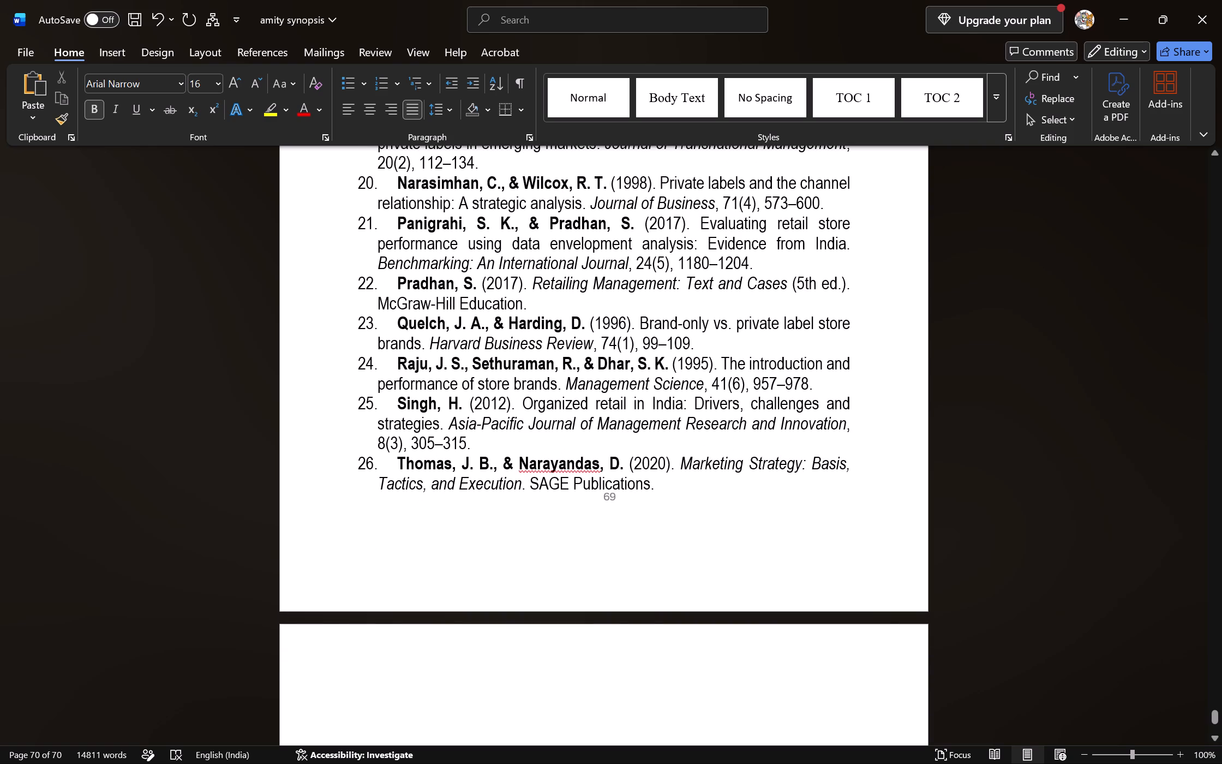
{"action": "left_click", "coordinate": [97, 112]}
{"action": "key", "text": "ctrl+v"}
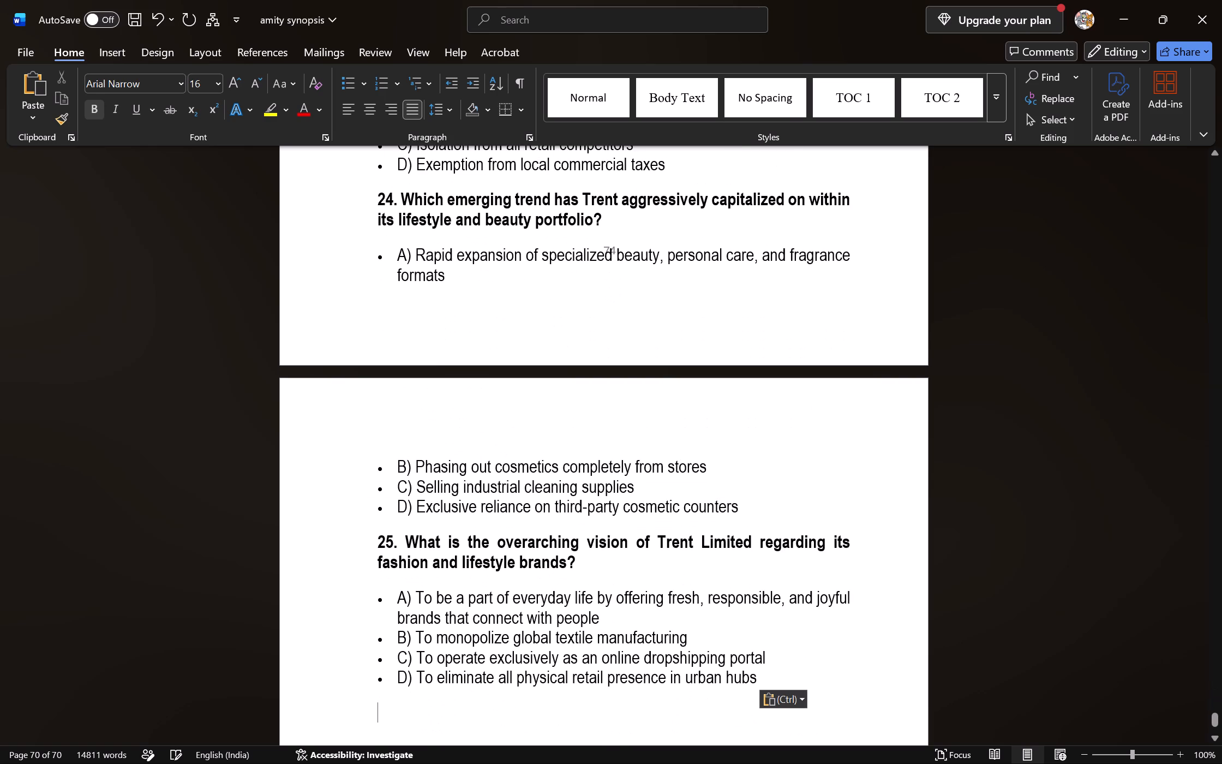
Delete the title line "A Study on Westside (Trent Limited - Tata Group)" at the start of the pasted questionnaire.
{"action": "scroll", "coordinate": [819, 492], "scroll_direction": "up", "scroll_amount": 16}
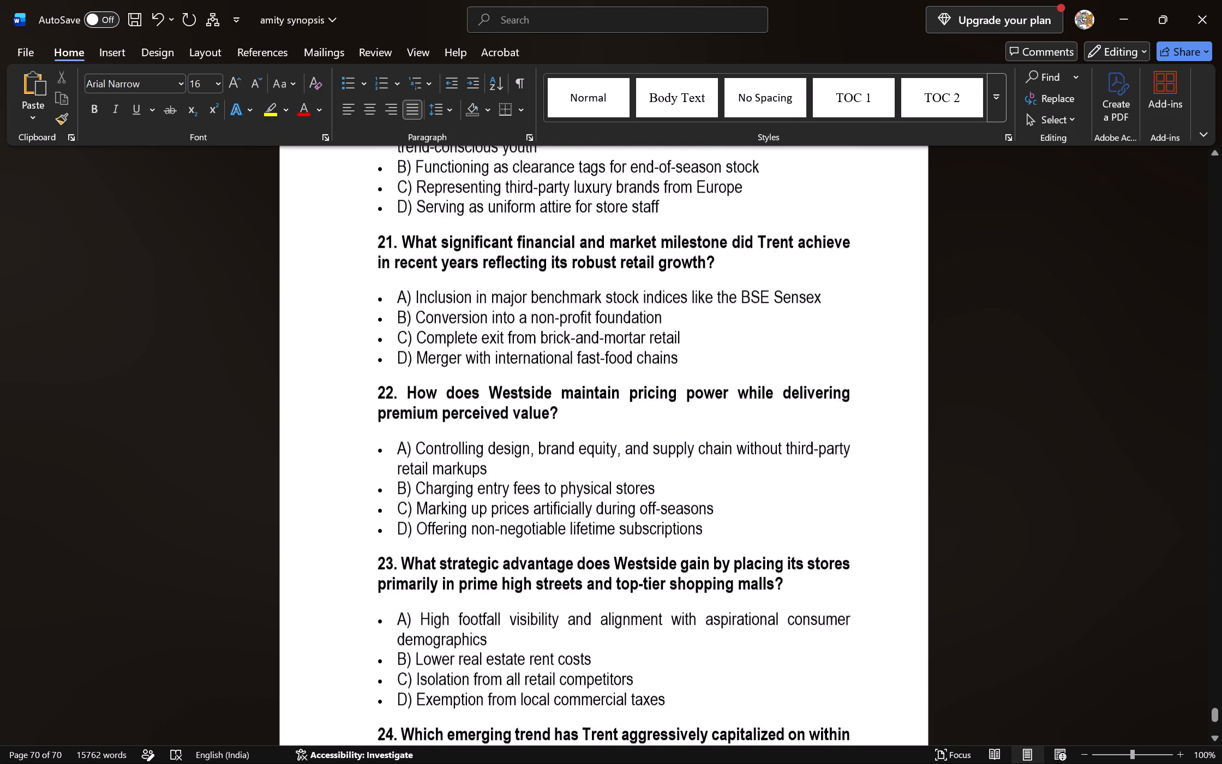
{"action": "scroll", "coordinate": [819, 489], "scroll_direction": "up", "scroll_amount": 20}
{"action": "scroll", "coordinate": [819, 489], "scroll_direction": "up", "scroll_amount": 20}
{"action": "scroll", "coordinate": [819, 489], "scroll_direction": "up", "scroll_amount": 16}
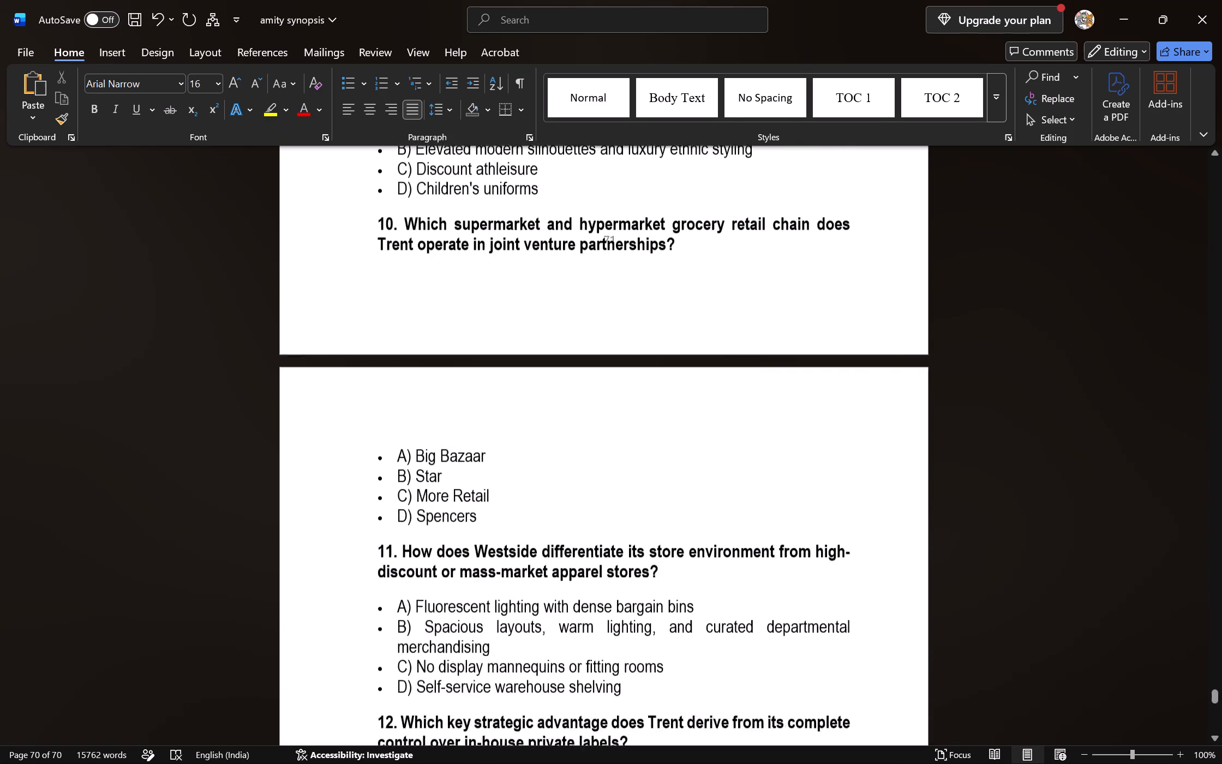
{"action": "scroll", "coordinate": [819, 489], "scroll_direction": "up", "scroll_amount": 20}
{"action": "scroll", "coordinate": [819, 489], "scroll_direction": "up", "scroll_amount": 10}
{"action": "scroll", "coordinate": [818, 488], "scroll_direction": "up", "scroll_amount": 13}
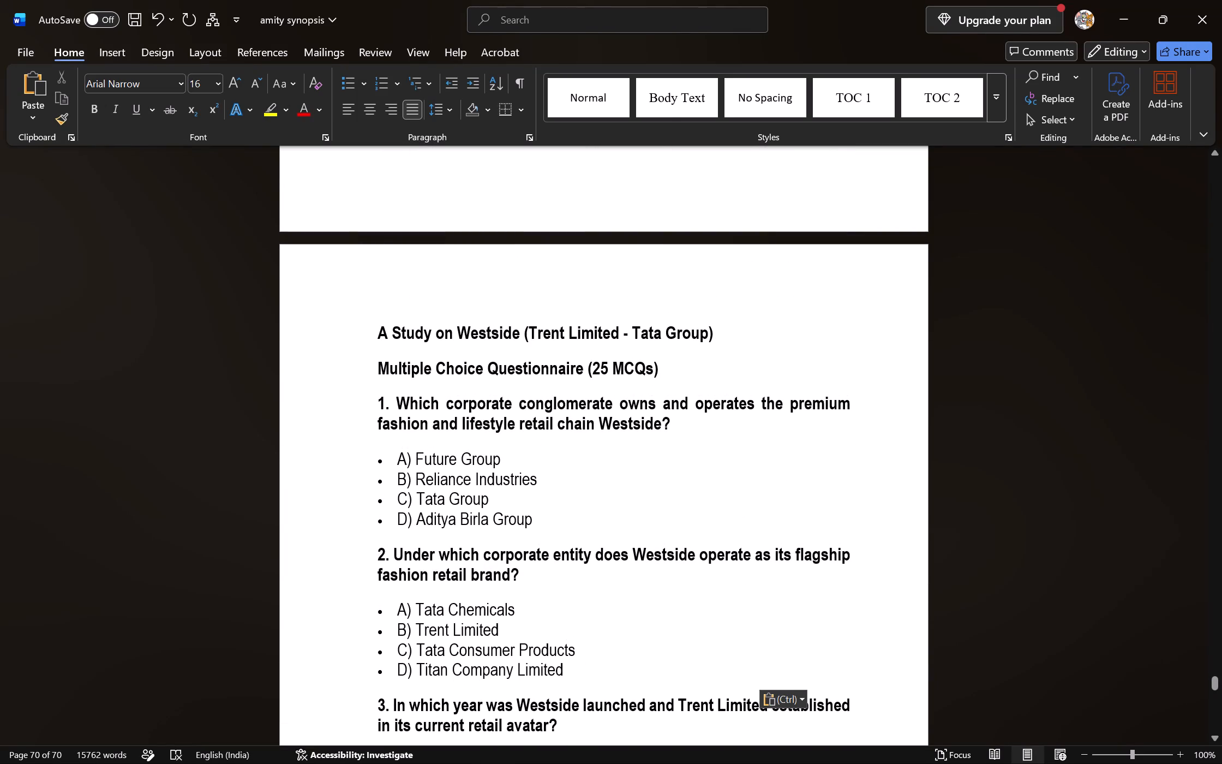
{"action": "left_click_drag", "start_coordinate": [378, 335], "coordinate": [806, 333]}
{"action": "key", "text": "BackSpace"}
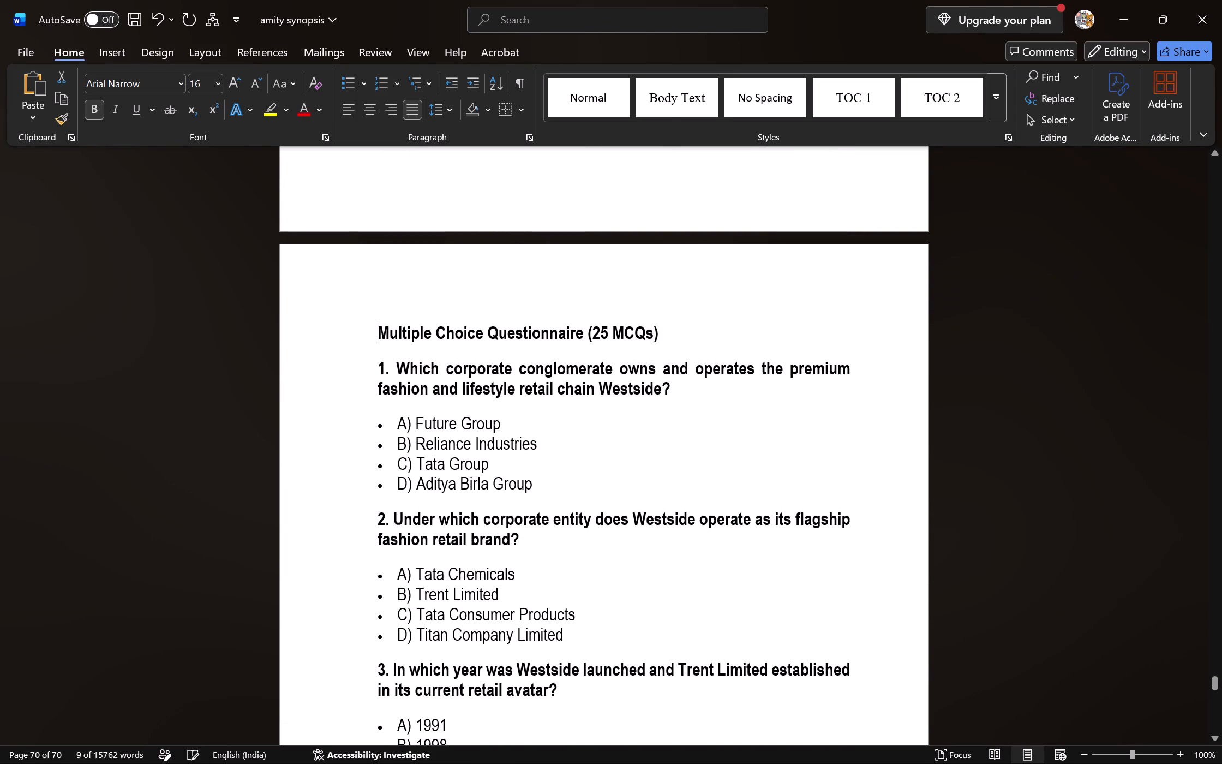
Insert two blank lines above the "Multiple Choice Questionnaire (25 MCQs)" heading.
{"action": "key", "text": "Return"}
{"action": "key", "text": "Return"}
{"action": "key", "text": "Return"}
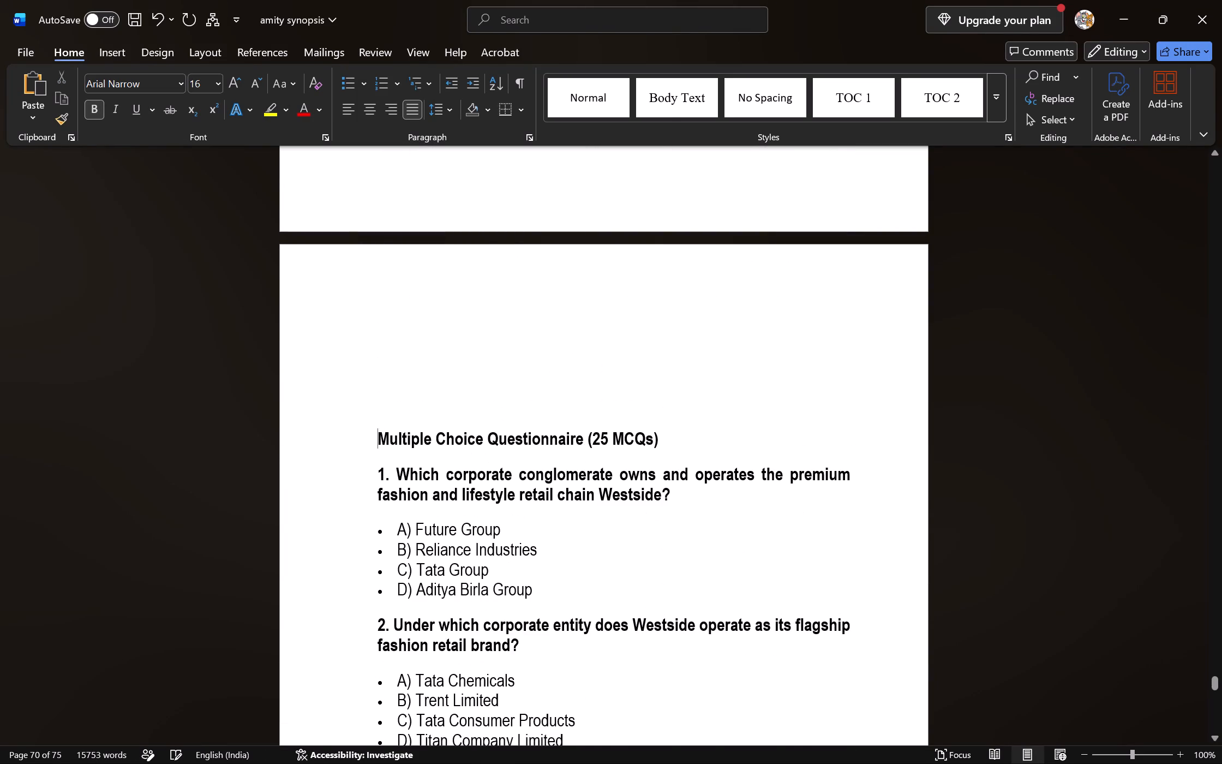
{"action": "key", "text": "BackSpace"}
Shorten the heading "Multiple Choice Questionnaire (25 MCQs)" to "Questionnaire".
{"action": "left_click_drag", "start_coordinate": [489, 402], "coordinate": [573, 414]}
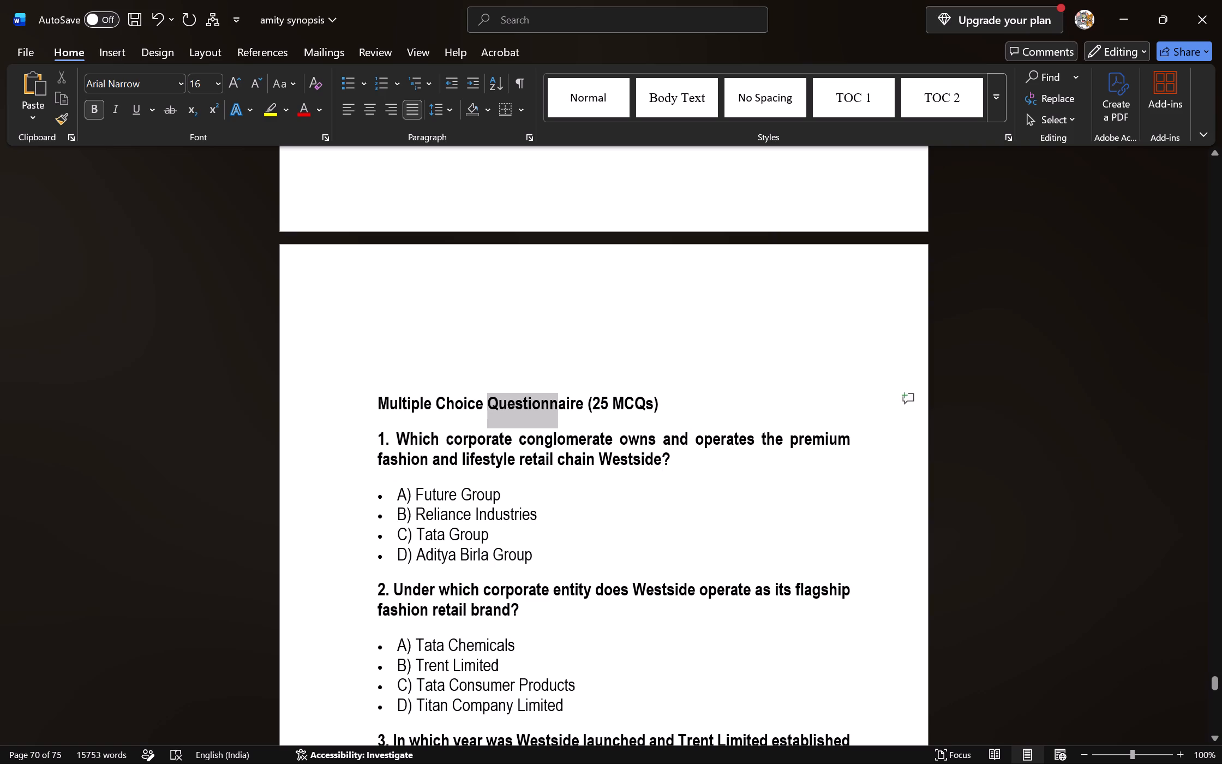
{"action": "left_click_drag", "start_coordinate": [573, 414], "coordinate": [580, 414]}
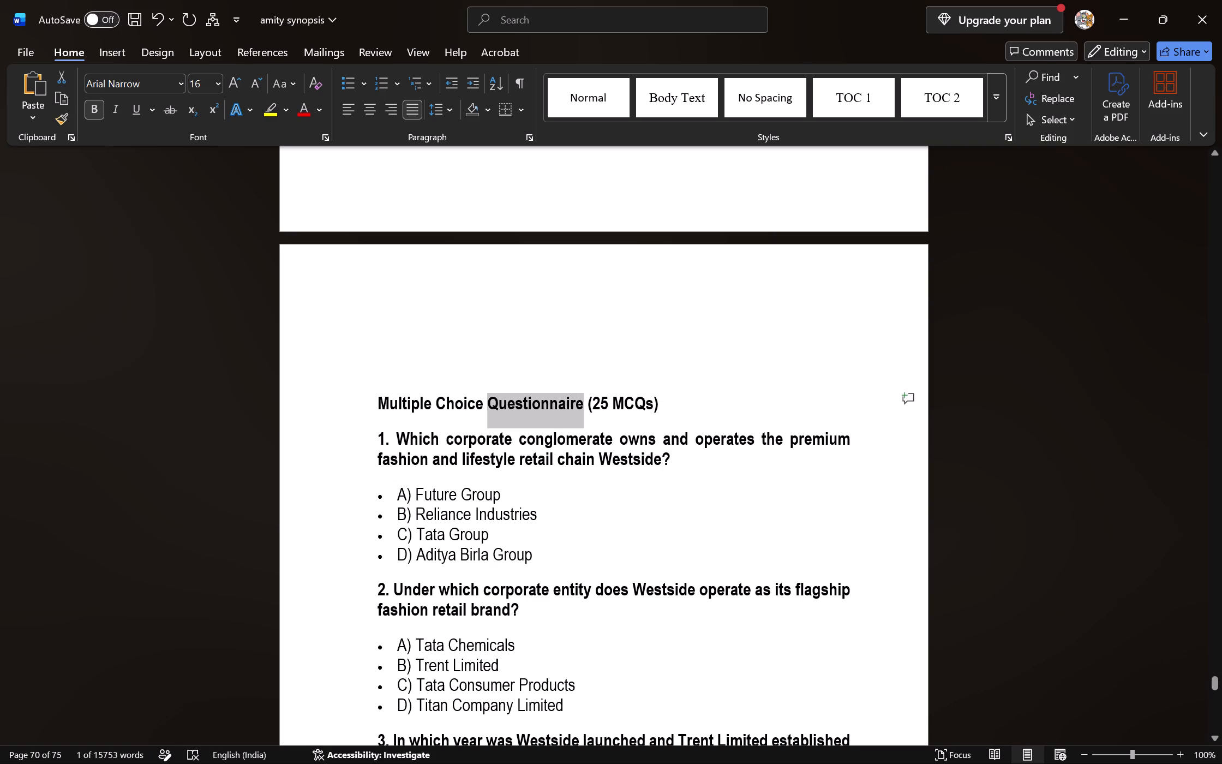
{"action": "left_click_drag", "start_coordinate": [370, 402], "coordinate": [479, 412]}
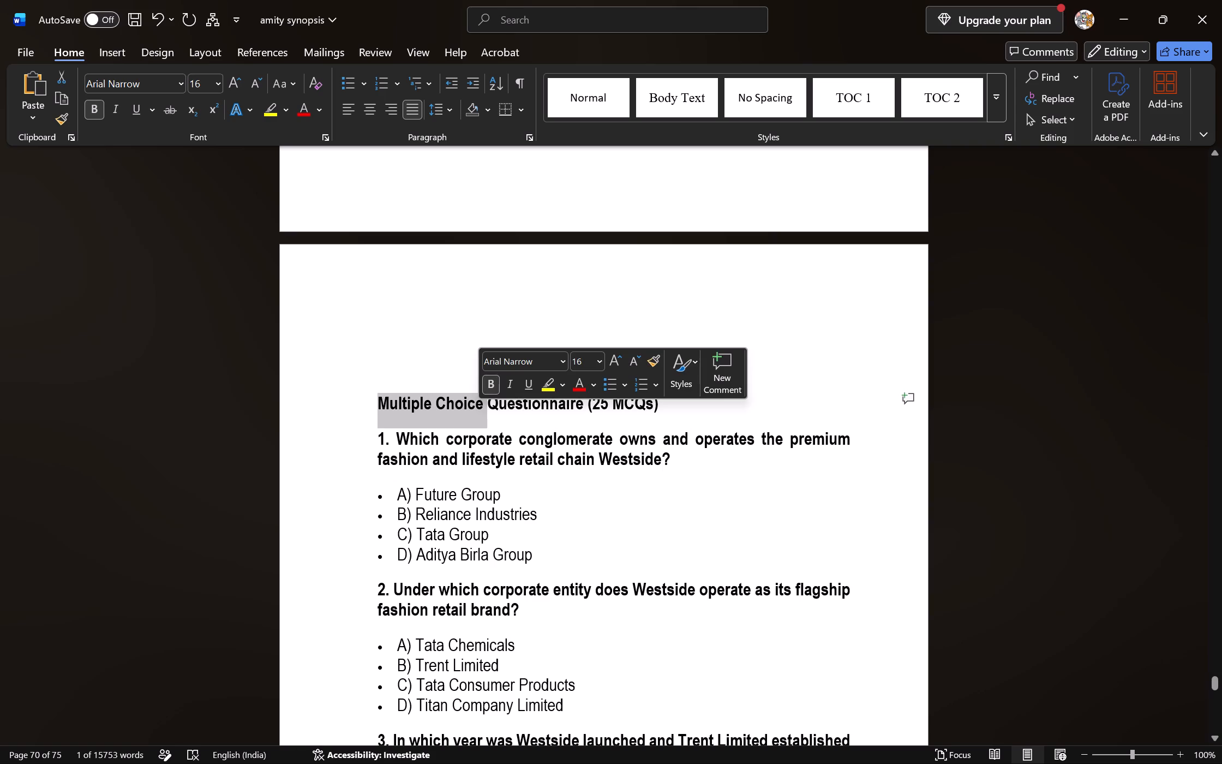
{"action": "key", "text": "BackSpace"}
{"action": "left_click_drag", "start_coordinate": [477, 402], "coordinate": [549, 407]}
{"action": "key", "text": "BackSpace"}
{"action": "key", "text": "BackSpace"}
Format the Questionnaire heading as bold underlined capitals in Agency FB, size 24.
{"action": "left_click_drag", "start_coordinate": [364, 401], "coordinate": [475, 405]}
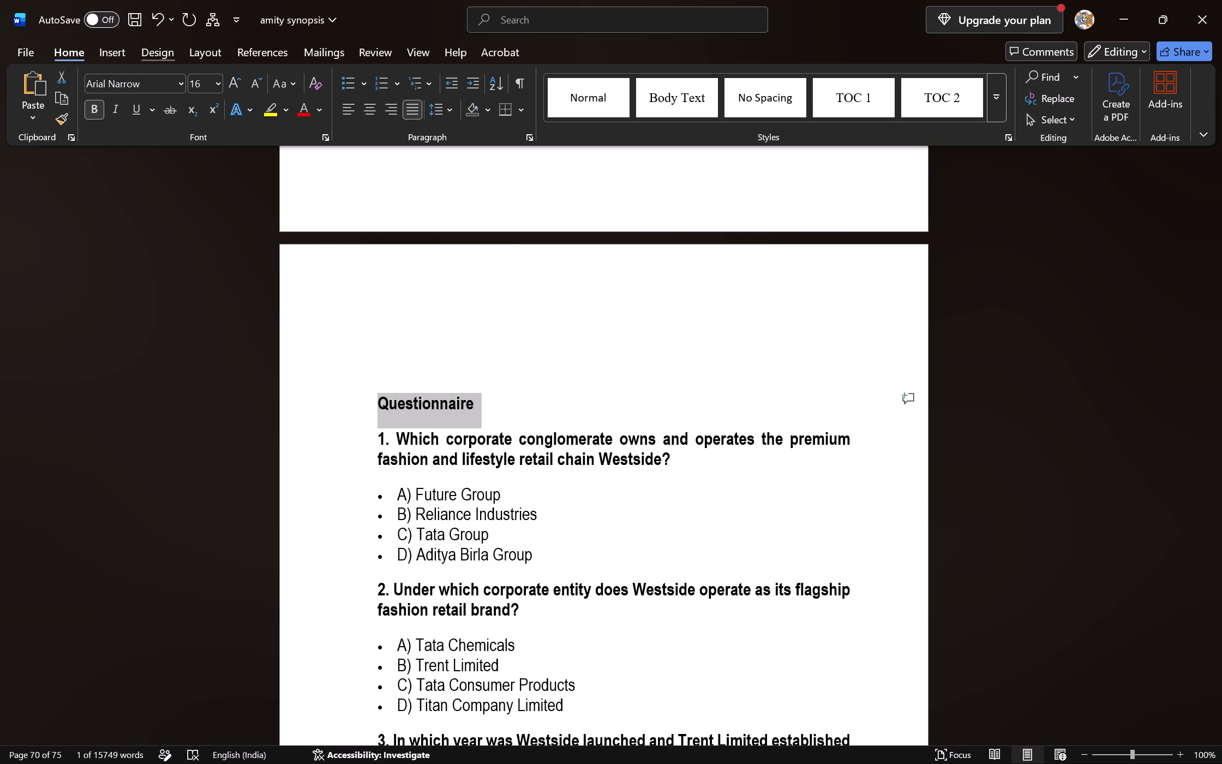
{"action": "double_click", "coordinate": [211, 23]}
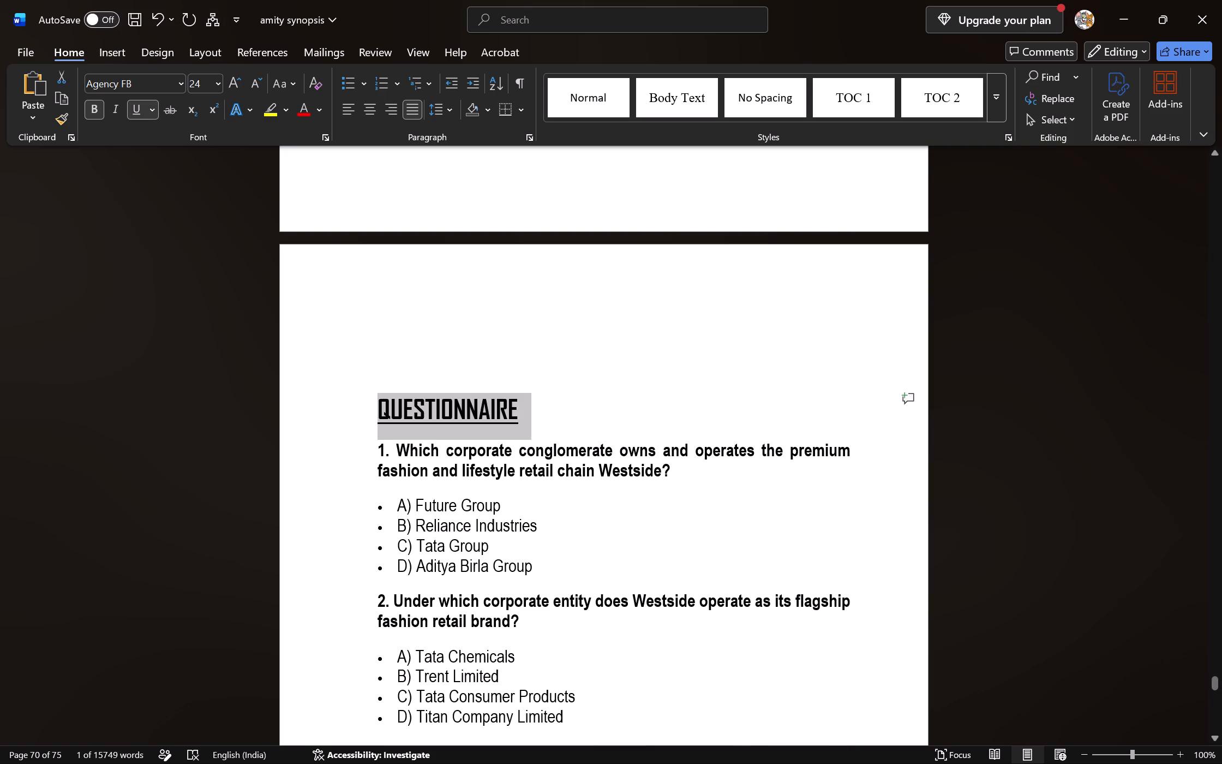
Remove the QUESTIONNAIRE heading's left indent and the blank lines above it.
{"action": "left_click", "coordinate": [374, 408]}
{"action": "key", "text": "BackSpace"}
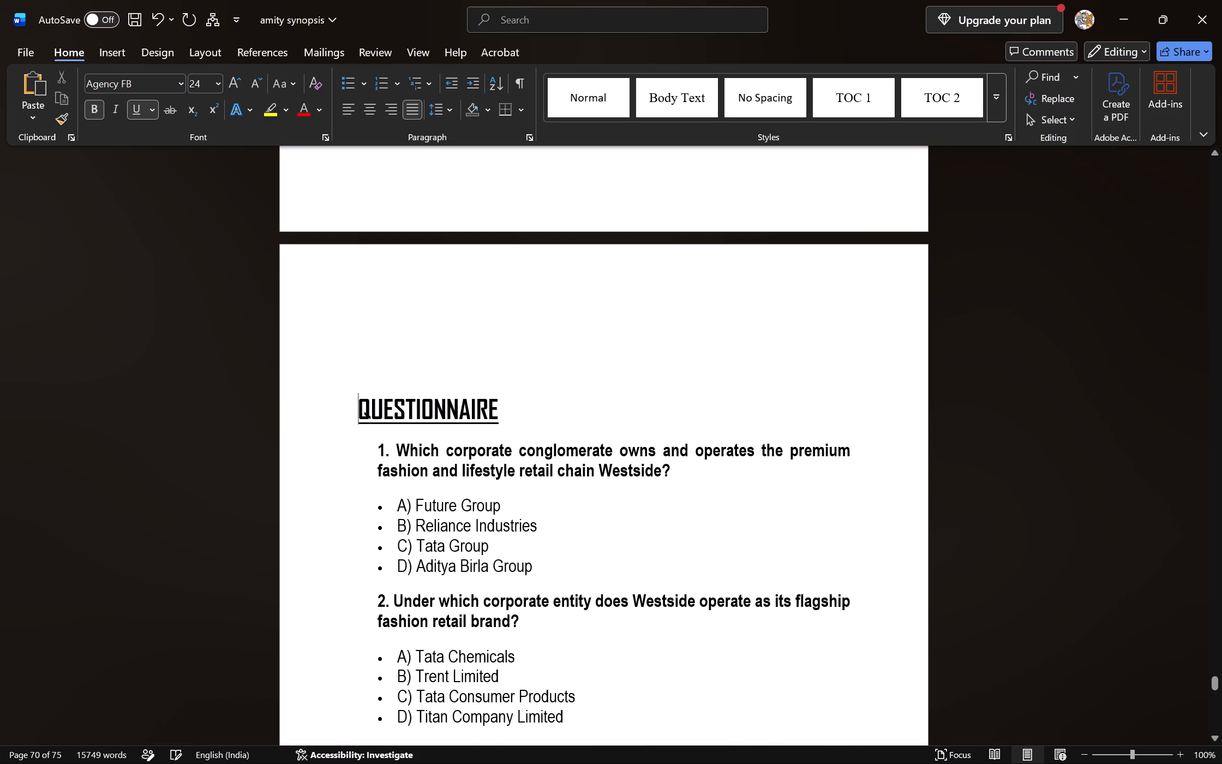
{"action": "key", "text": "BackSpace"}
{"action": "key", "text": "BackSpace"}
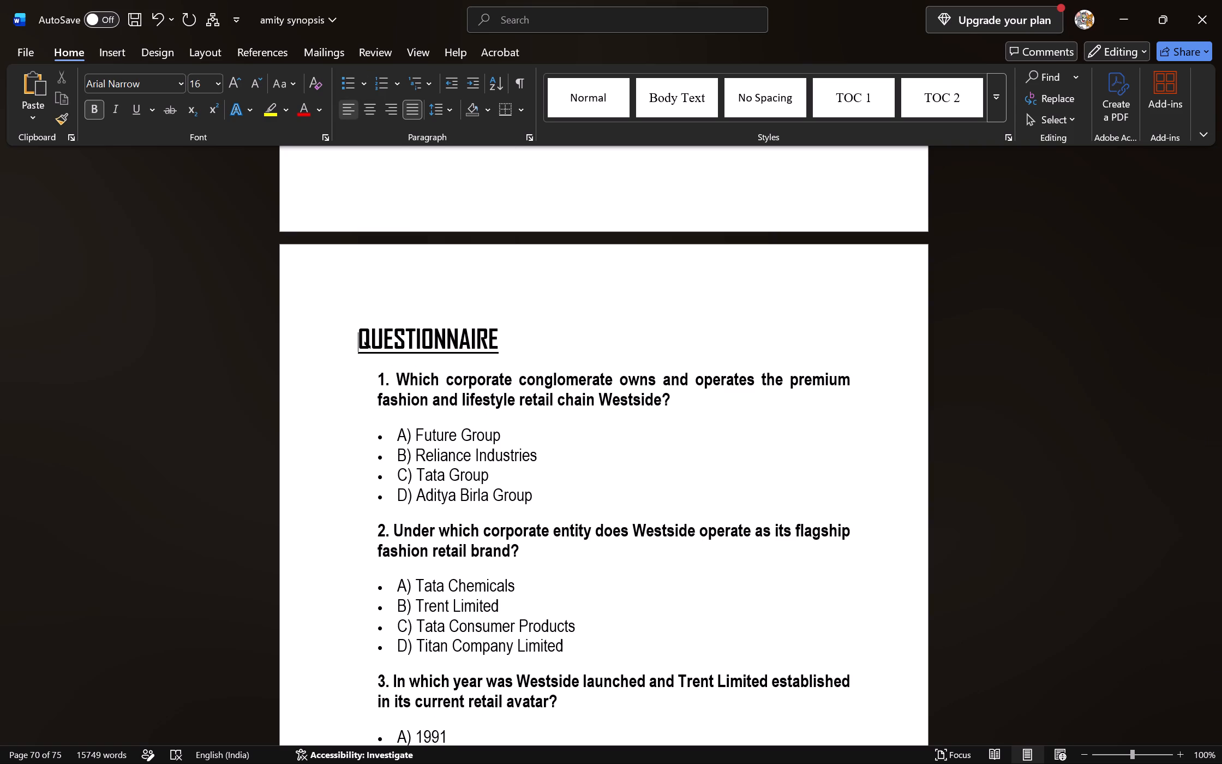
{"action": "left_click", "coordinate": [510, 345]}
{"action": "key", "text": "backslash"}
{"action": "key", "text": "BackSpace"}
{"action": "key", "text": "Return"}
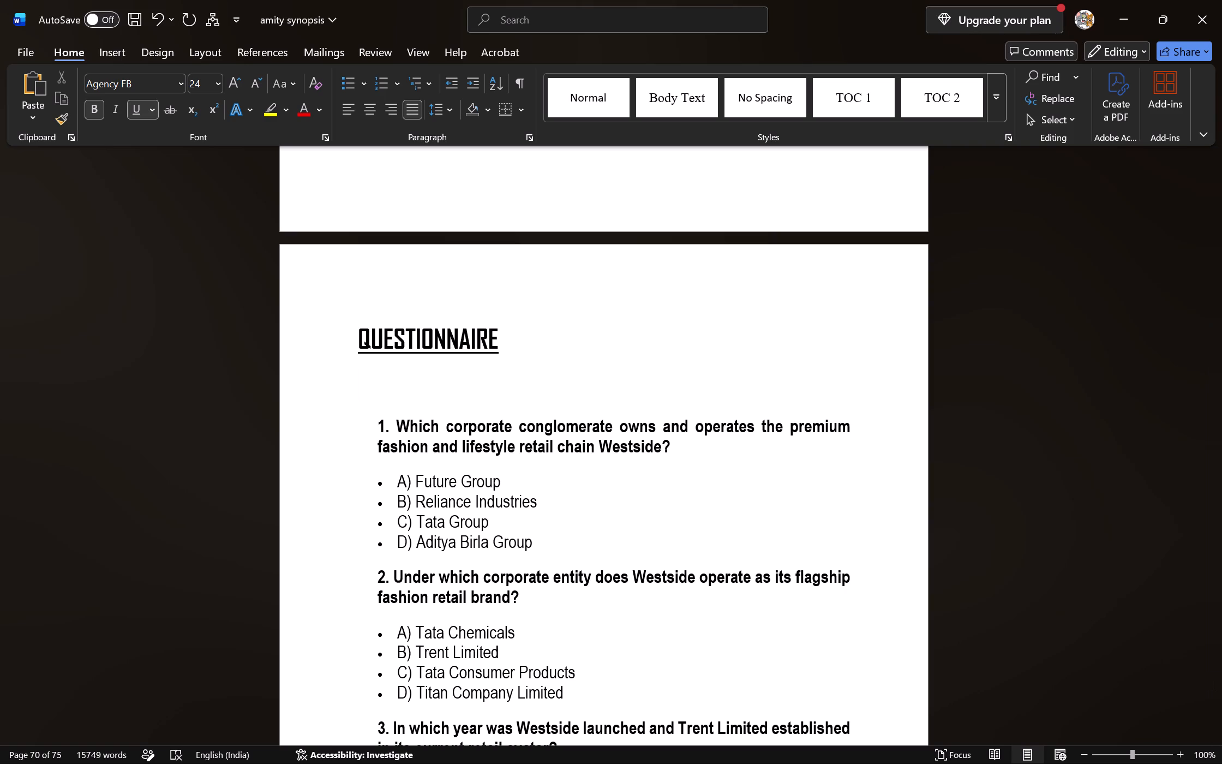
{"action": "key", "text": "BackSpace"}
Reduce the QUESTIONNAIRE heading's font size to 16.
{"action": "left_click_drag", "start_coordinate": [360, 342], "coordinate": [506, 340]}
{"action": "triple_click", "coordinate": [260, 81]}
{"action": "left_click", "coordinate": [259, 81]}
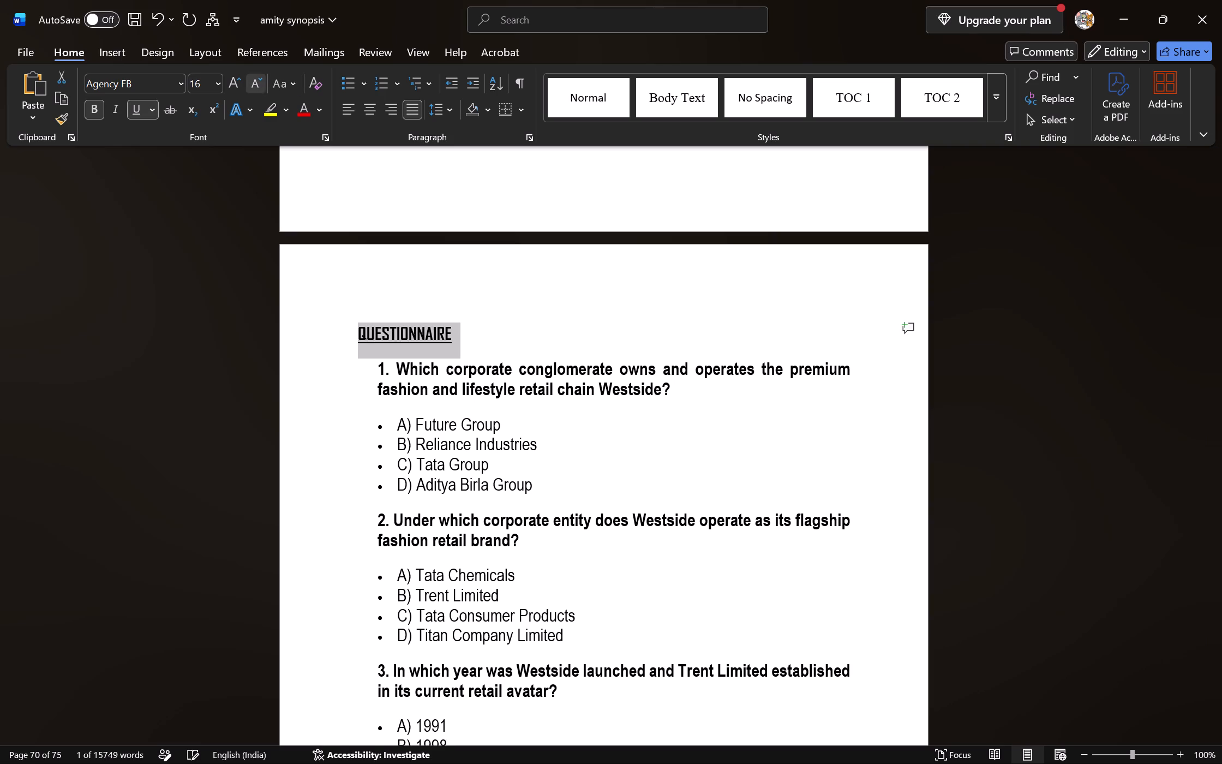
Insert two lines above the QUESTIONNAIRE heading and enter ANNEXURE on the first one.
{"action": "left_click", "coordinate": [355, 333]}
{"action": "key", "text": "Return"}
{"action": "key", "text": "Return"}
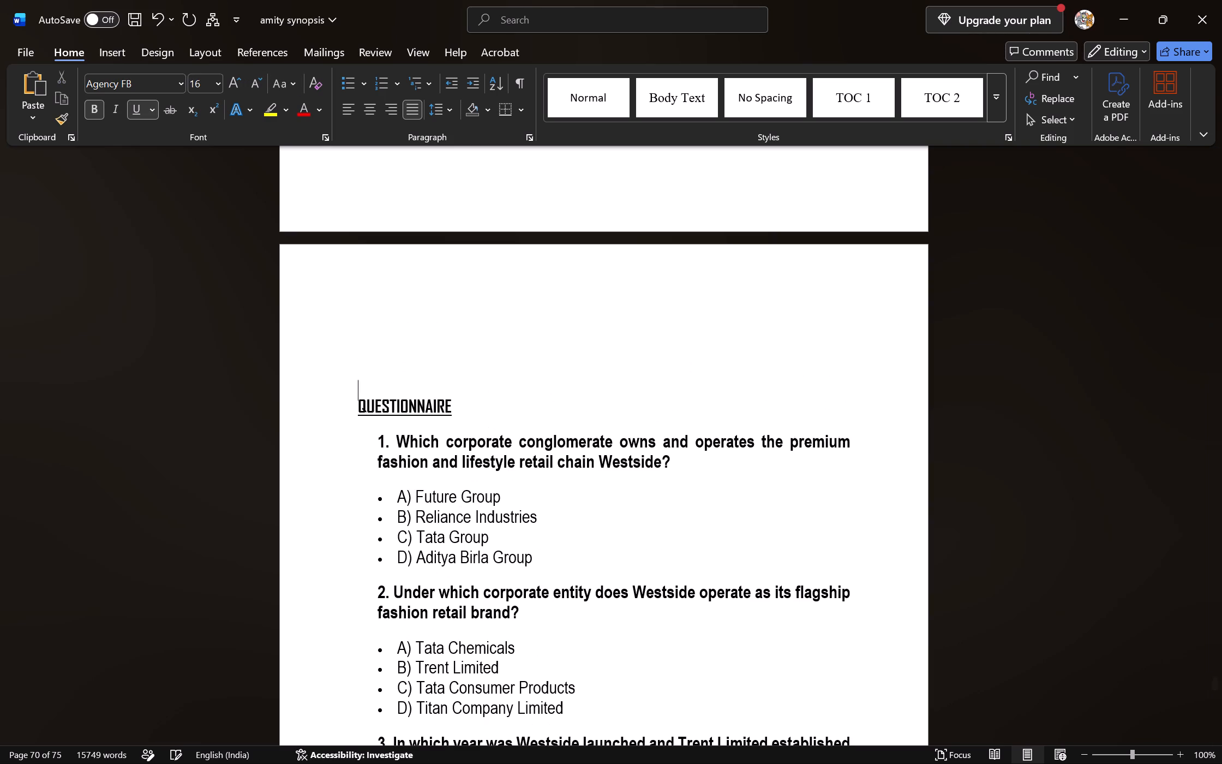
{"action": "left_click", "coordinate": [393, 307]}
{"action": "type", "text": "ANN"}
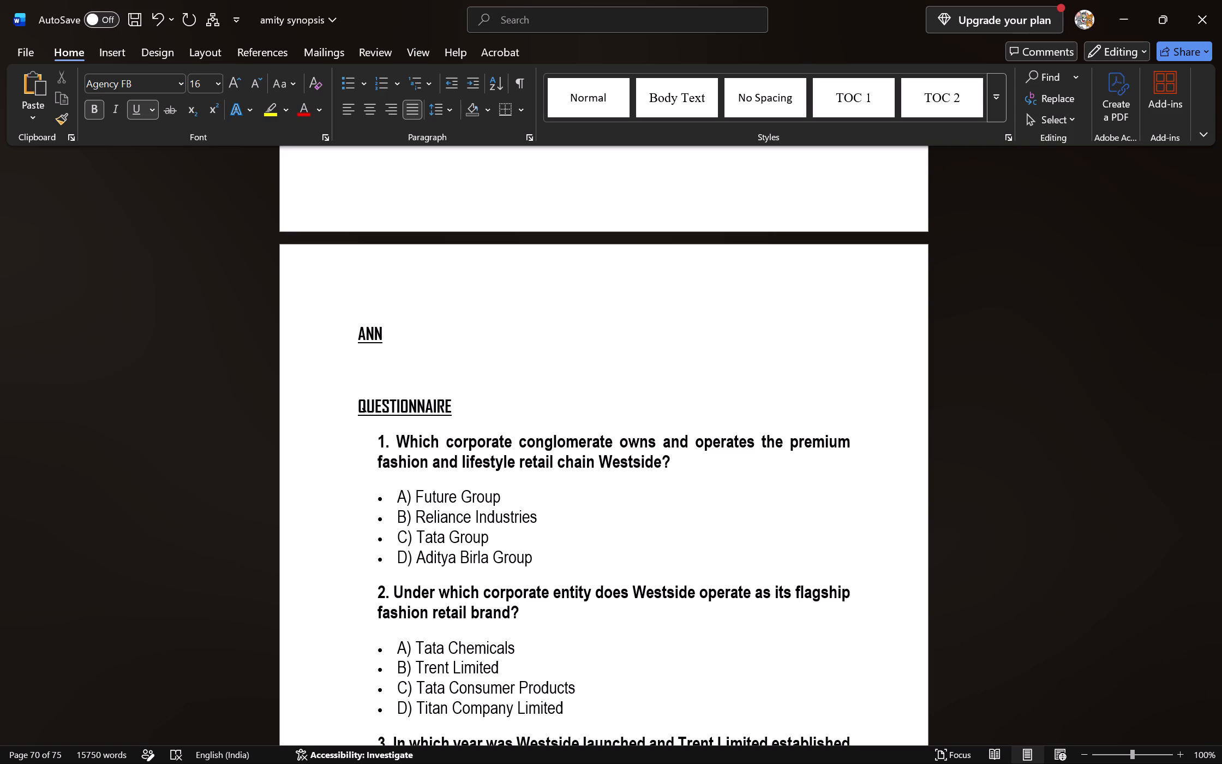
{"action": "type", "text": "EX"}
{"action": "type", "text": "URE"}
Set the ANNEXURE heading in Times New Roman and centre it.
{"action": "left_click_drag", "start_coordinate": [352, 338], "coordinate": [442, 330]}
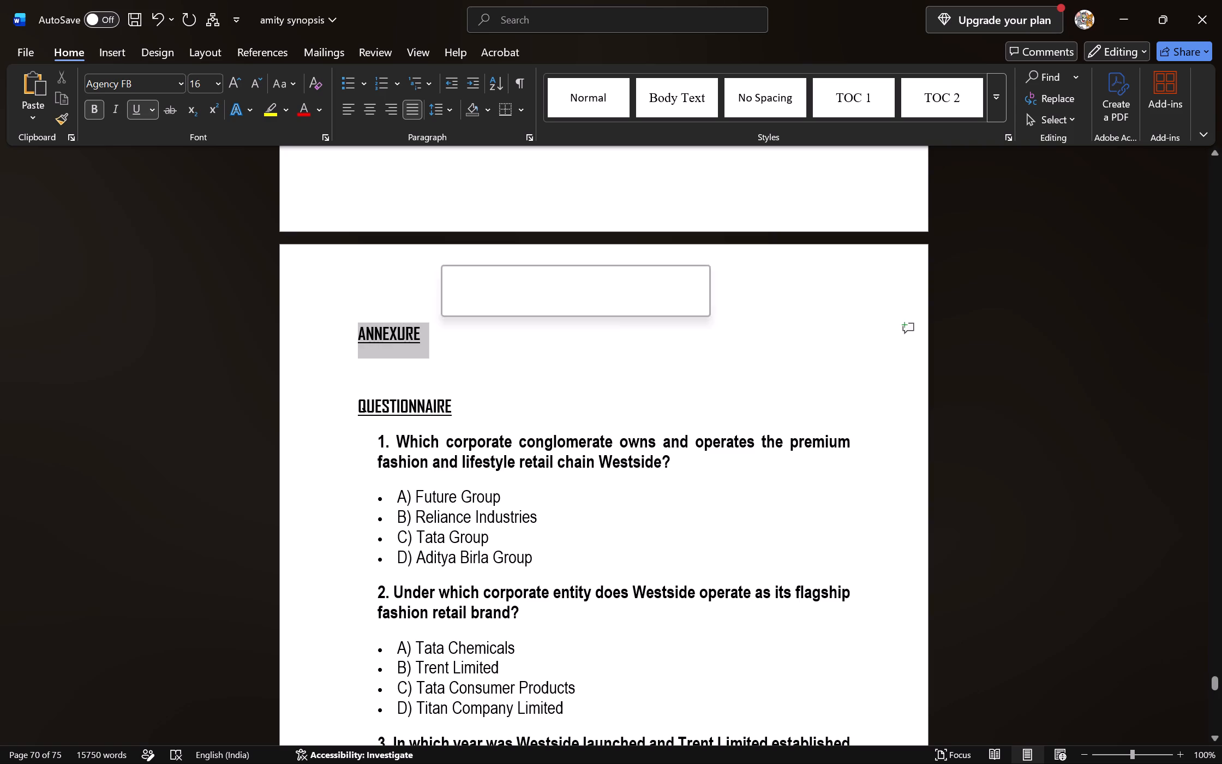
{"action": "left_click", "coordinate": [183, 84]}
{"action": "left_click", "coordinate": [182, 195]}
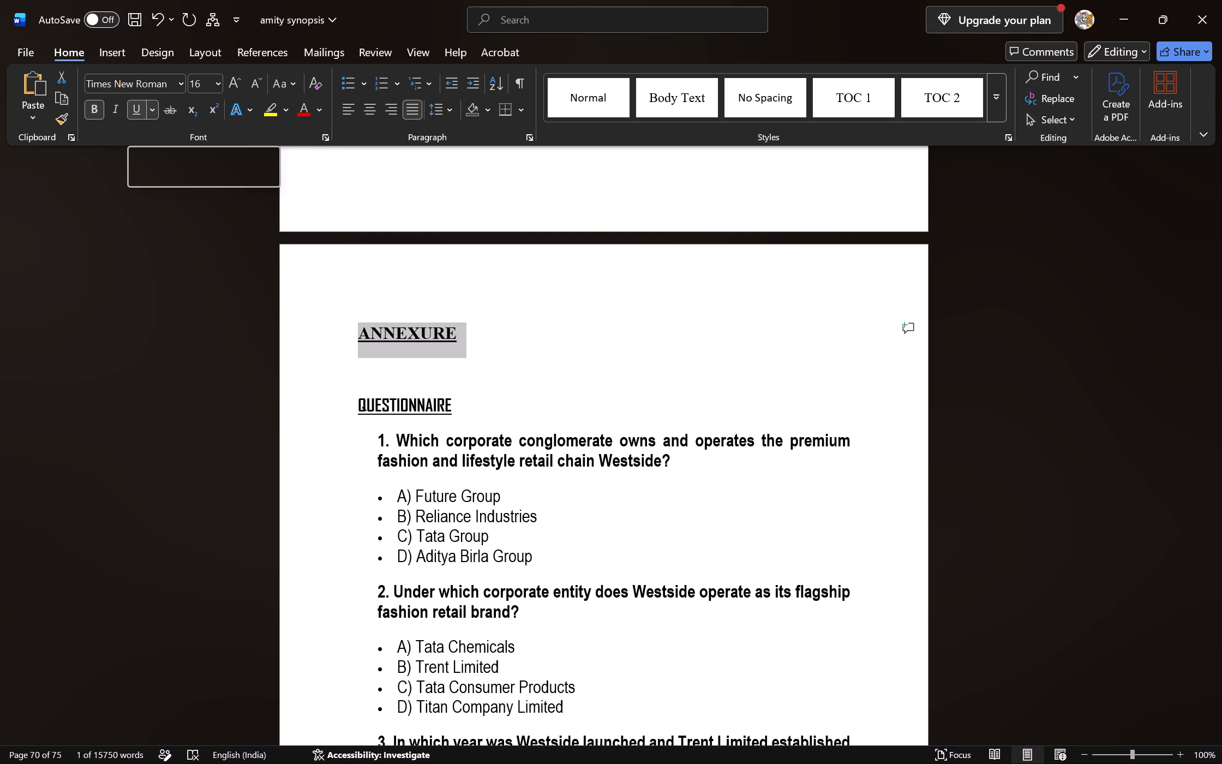
{"action": "left_click", "coordinate": [372, 113]}
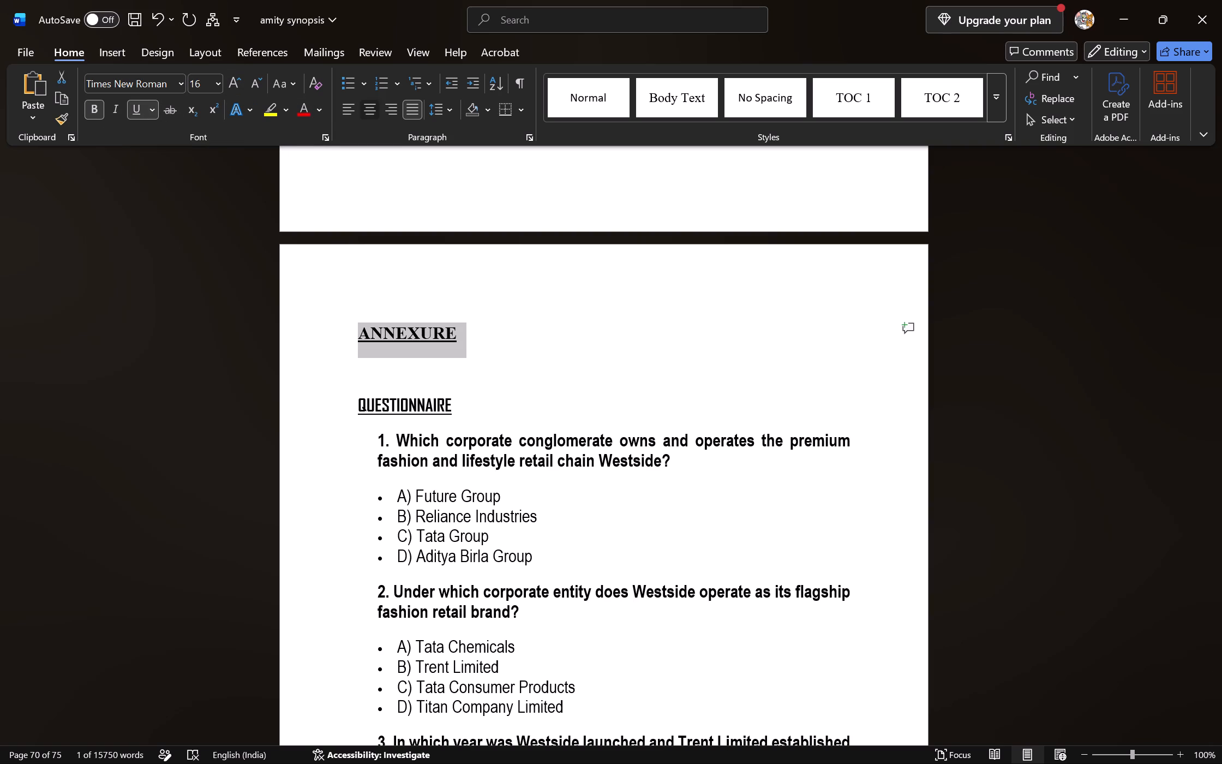
Enter the subheading ANNEXURE-1 on the blank line between ANNEXURE and QUESTIONNAIRE.
{"action": "left_click", "coordinate": [398, 358]}
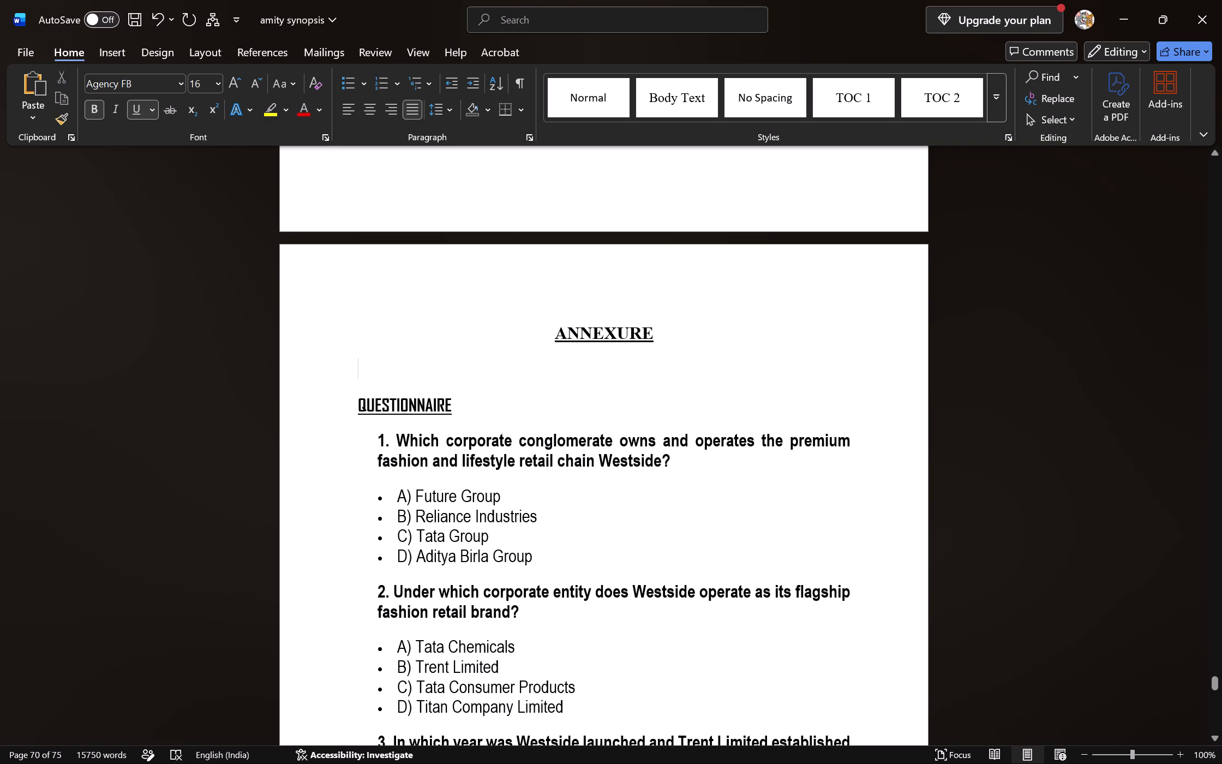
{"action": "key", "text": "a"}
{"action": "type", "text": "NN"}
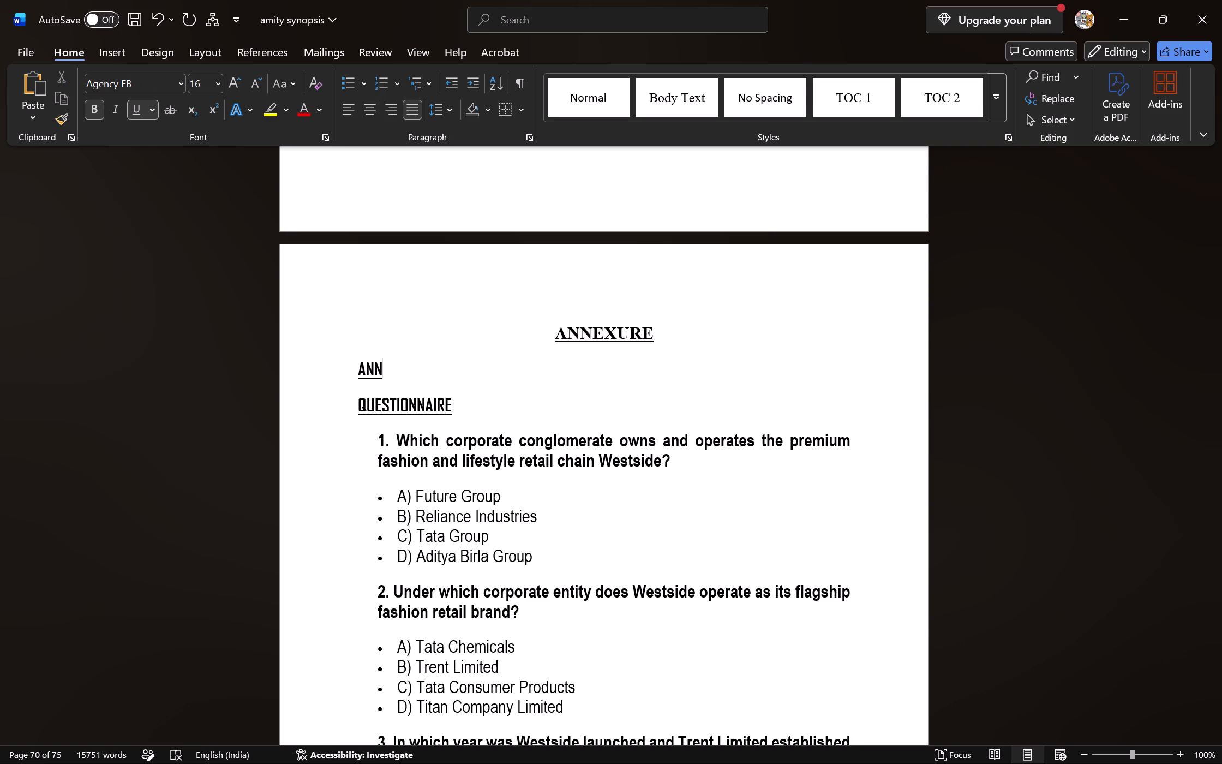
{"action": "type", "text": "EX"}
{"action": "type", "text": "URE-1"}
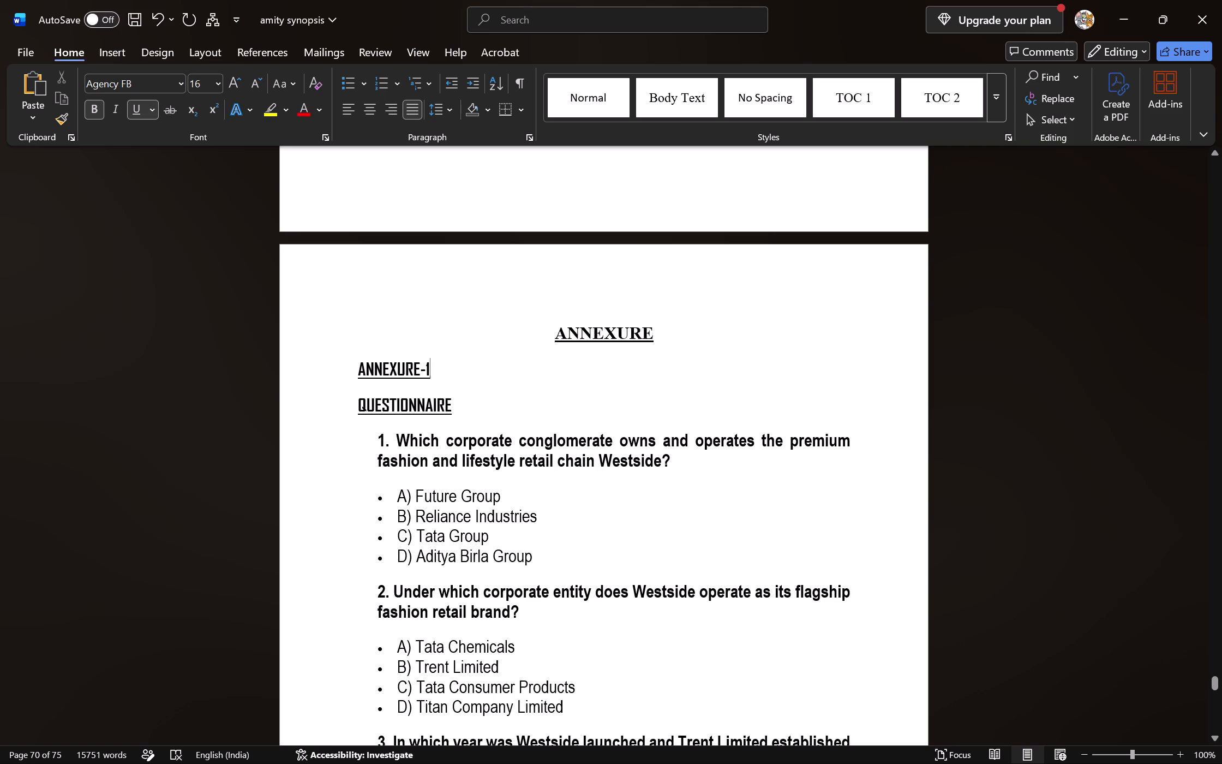
Remove the underline from the ANNEXURE-1 and QUESTIONNAIRE subheadings.
{"action": "left_click_drag", "start_coordinate": [352, 369], "coordinate": [463, 407]}
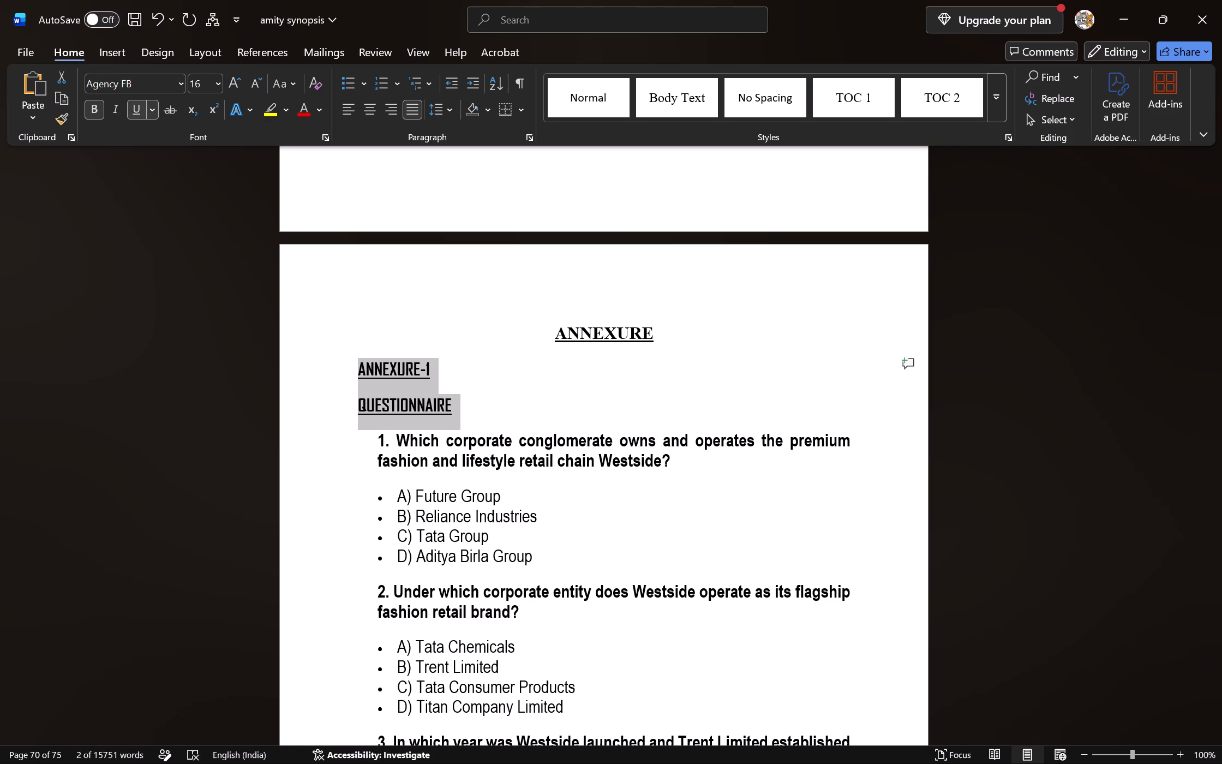
{"action": "left_click", "coordinate": [134, 112]}
Insert a blank line below the ANNEXURE heading.
{"action": "left_click", "coordinate": [463, 342]}
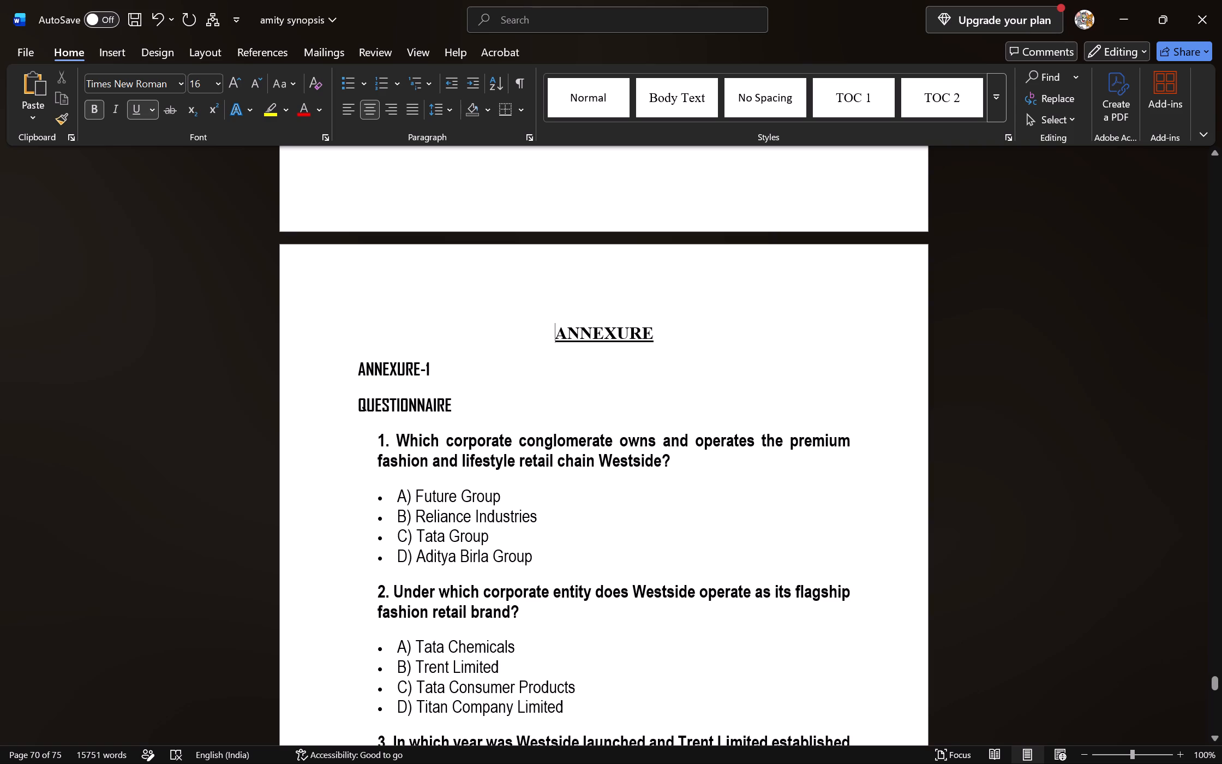
{"action": "left_click", "coordinate": [672, 334]}
{"action": "key", "text": "Return"}
Insert a line before question 24 so that it starts on the next page together with its answer options.
{"action": "scroll", "coordinate": [675, 302], "scroll_direction": "down", "scroll_amount": 7}
{"action": "scroll", "coordinate": [675, 302], "scroll_direction": "down", "scroll_amount": 14}
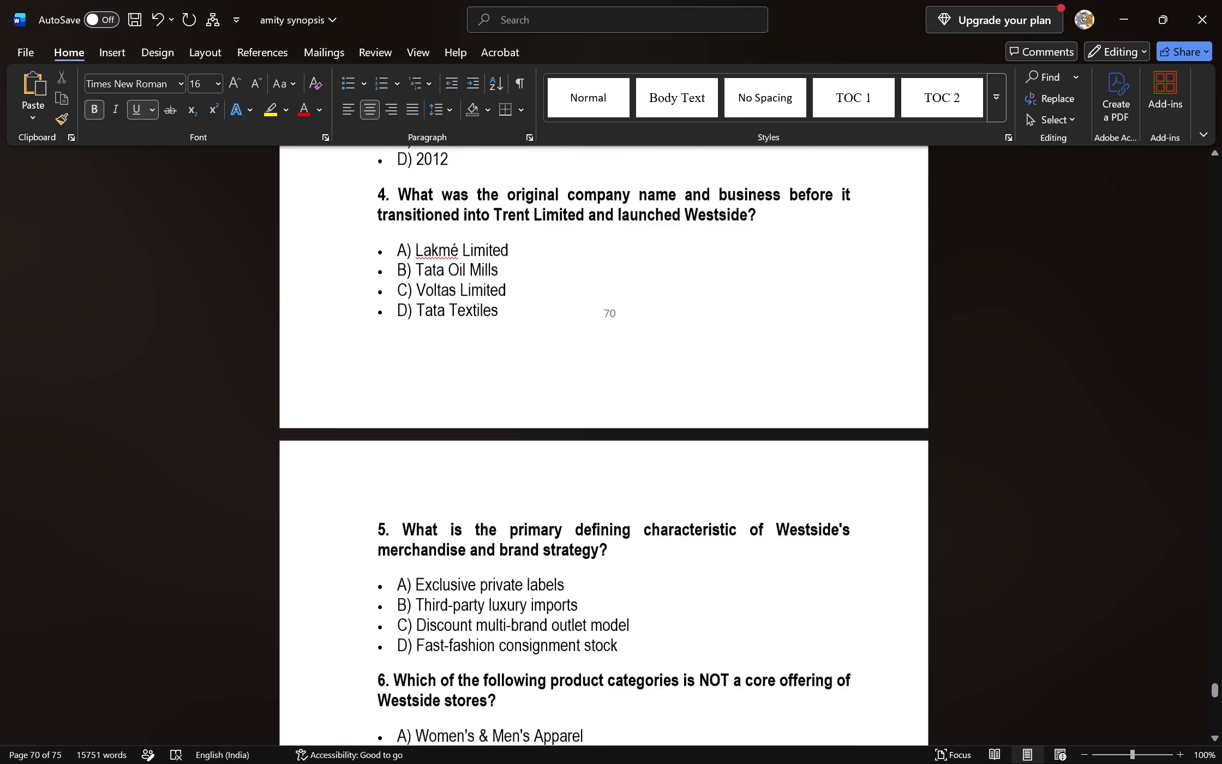
{"action": "scroll", "coordinate": [675, 301], "scroll_direction": "down", "scroll_amount": 20}
{"action": "scroll", "coordinate": [675, 301], "scroll_direction": "down", "scroll_amount": 20}
{"action": "scroll", "coordinate": [675, 301], "scroll_direction": "down", "scroll_amount": 17}
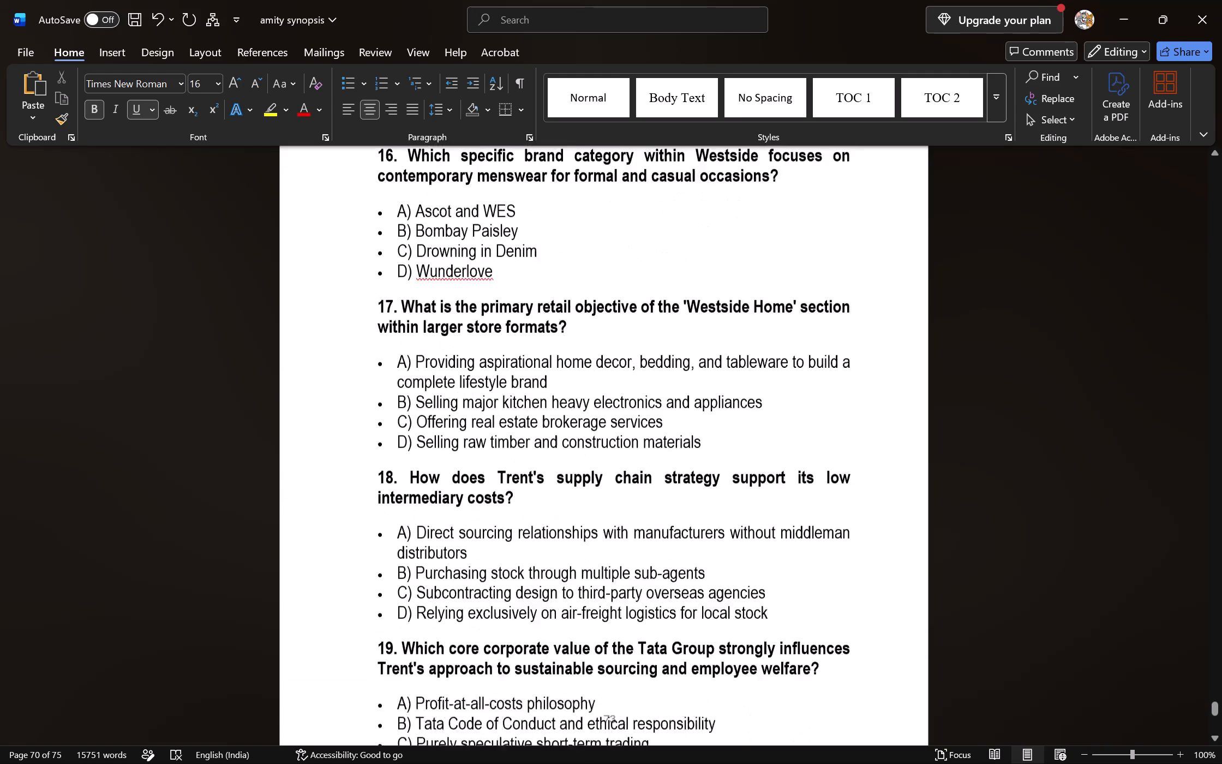
{"action": "scroll", "coordinate": [672, 295], "scroll_direction": "down", "scroll_amount": 20}
{"action": "scroll", "coordinate": [672, 295], "scroll_direction": "down", "scroll_amount": 20}
{"action": "scroll", "coordinate": [672, 295], "scroll_direction": "down", "scroll_amount": 4}
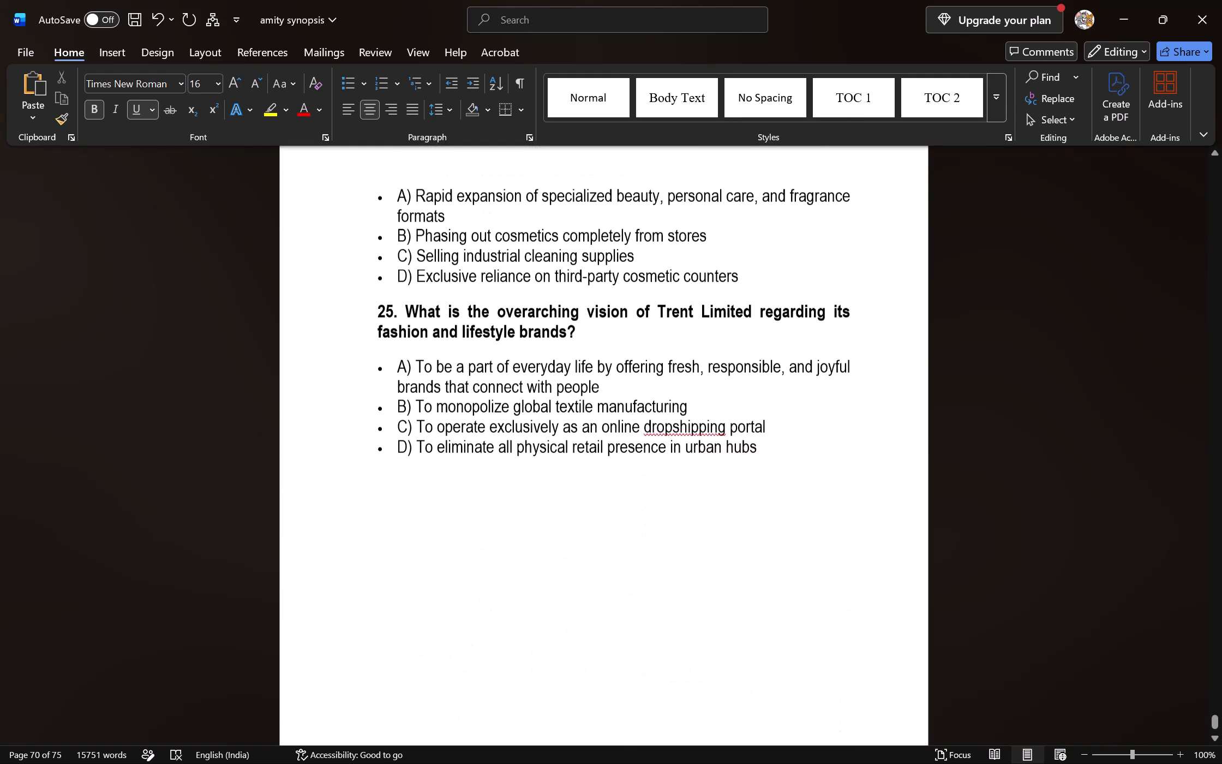
{"action": "scroll", "coordinate": [671, 293], "scroll_direction": "up", "scroll_amount": 14}
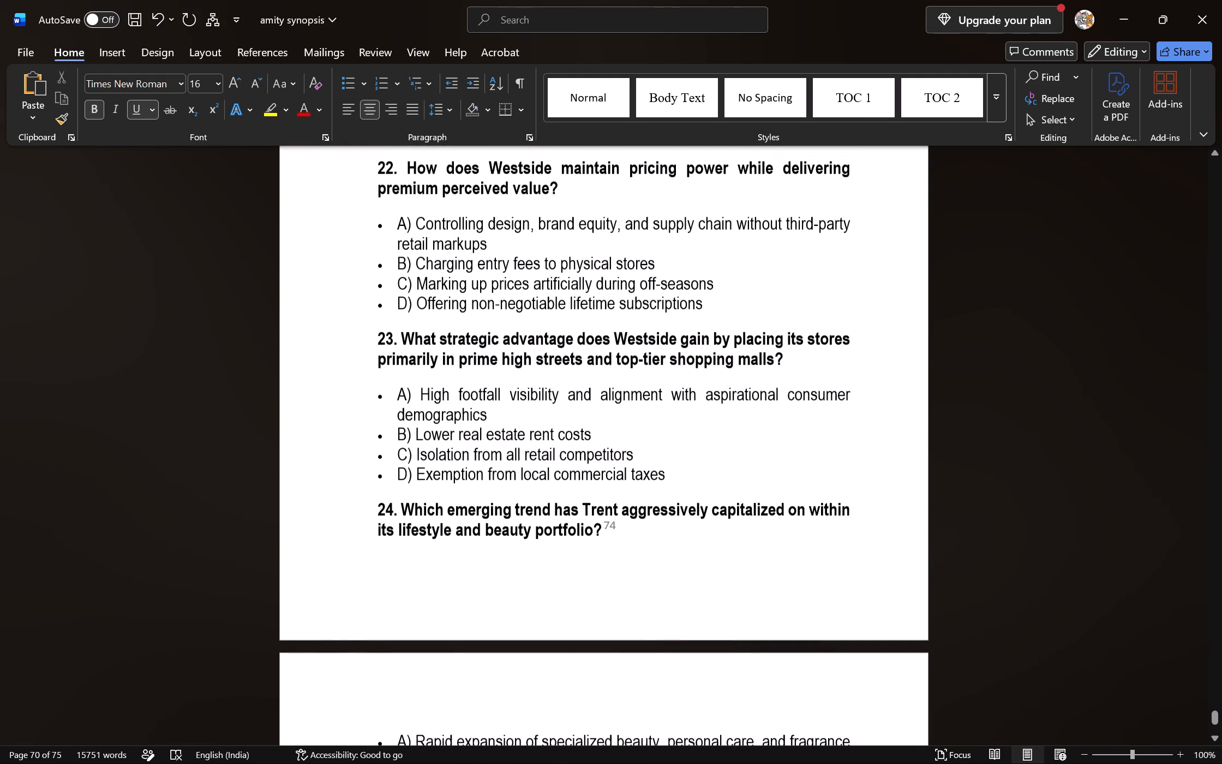
{"action": "left_click", "coordinate": [376, 502]}
{"action": "key", "text": "Return"}
{"action": "scroll", "coordinate": [382, 483], "scroll_direction": "down", "scroll_amount": 8}
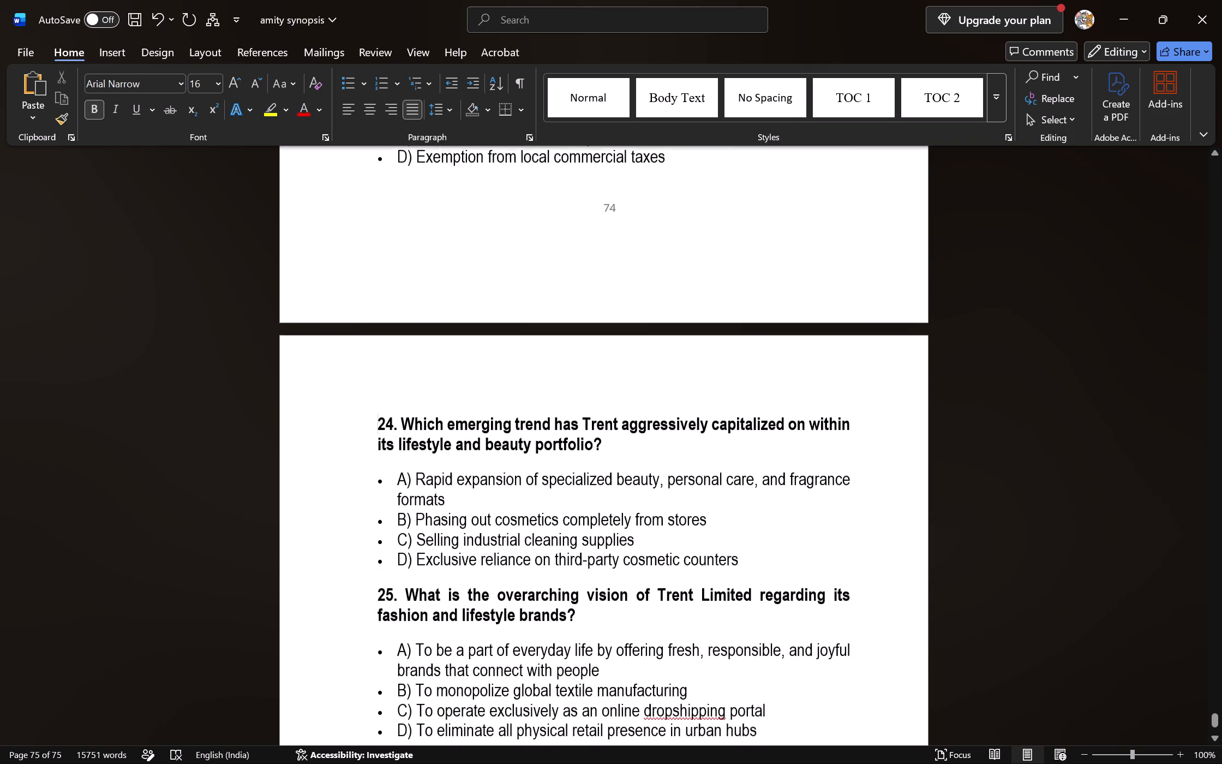
Review the questionnaire pages of the annexure and the chapter page numbers listed on the contents page.
{"action": "scroll", "coordinate": [380, 483], "scroll_direction": "down", "scroll_amount": 7}
{"action": "scroll", "coordinate": [377, 482], "scroll_direction": "up", "scroll_amount": 17}
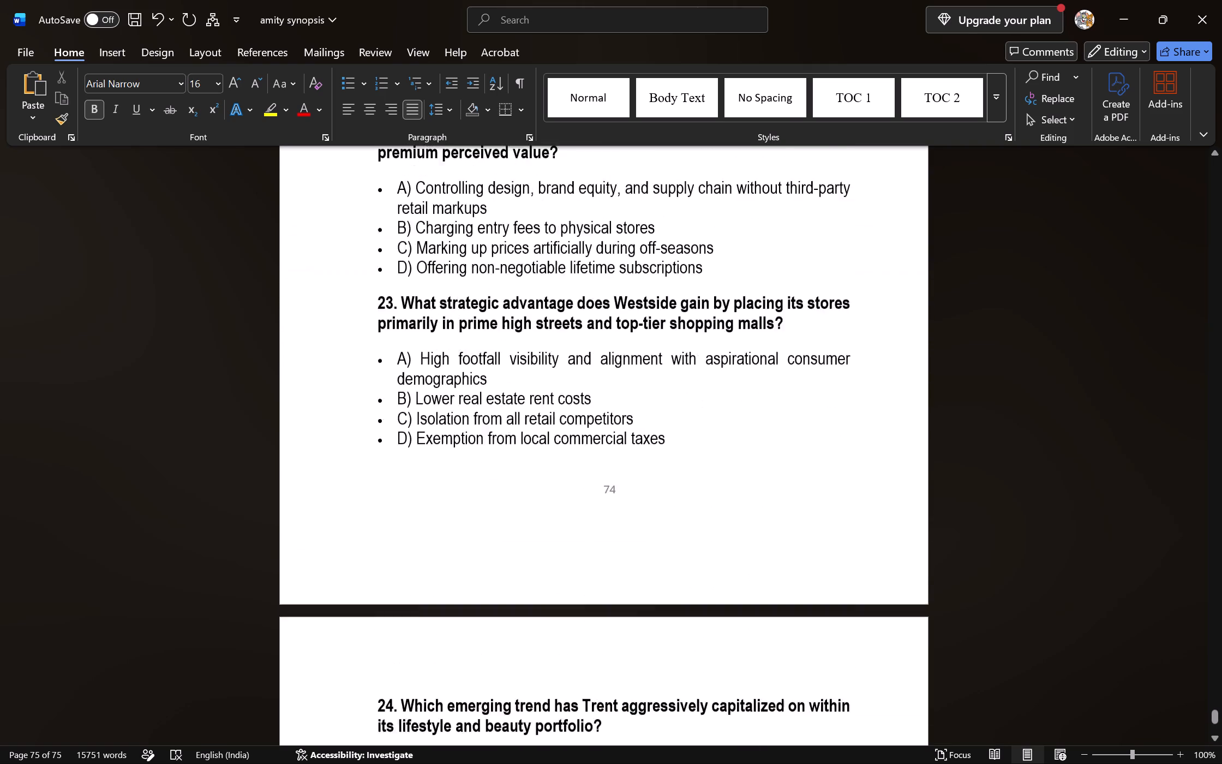
{"action": "scroll", "coordinate": [377, 482], "scroll_direction": "up", "scroll_amount": 20}
{"action": "scroll", "coordinate": [377, 482], "scroll_direction": "up", "scroll_amount": 20}
{"action": "scroll", "coordinate": [377, 482], "scroll_direction": "up", "scroll_amount": 2}
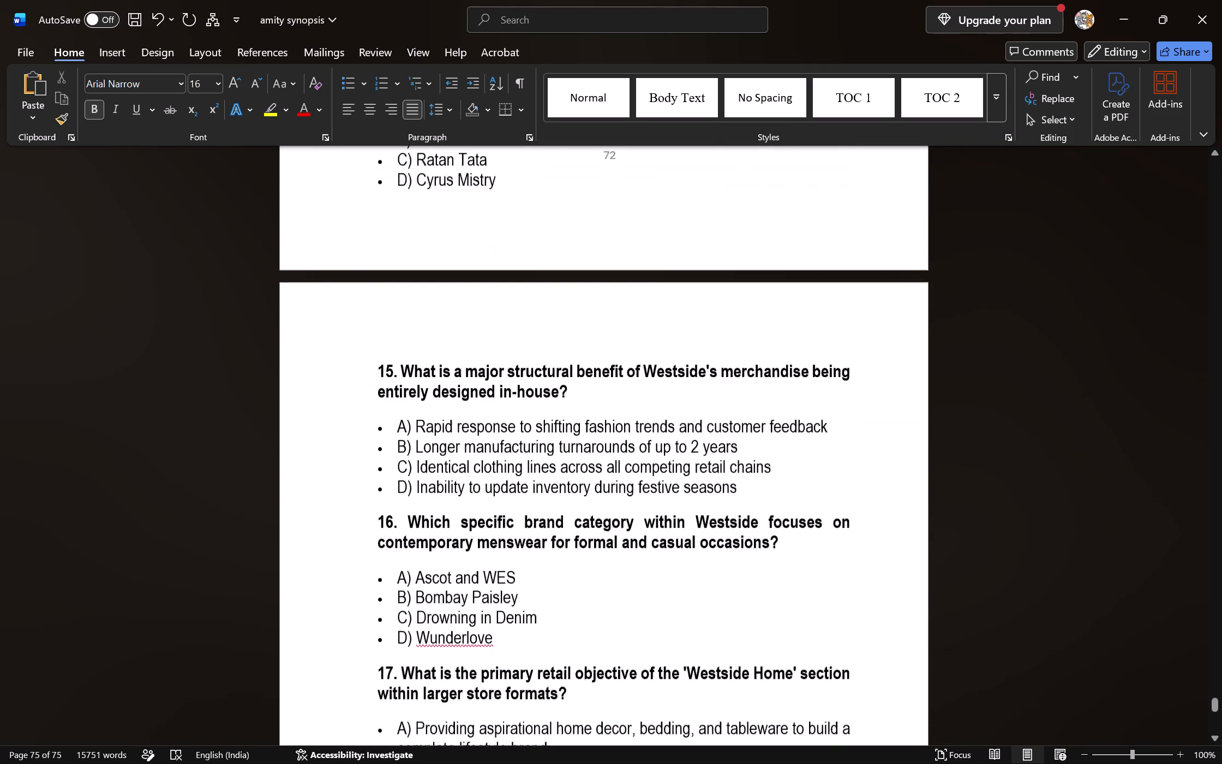
{"action": "scroll", "coordinate": [375, 481], "scroll_direction": "up", "scroll_amount": 20}
{"action": "scroll", "coordinate": [375, 481], "scroll_direction": "up", "scroll_amount": 20}
{"action": "scroll", "coordinate": [375, 481], "scroll_direction": "up", "scroll_amount": 1}
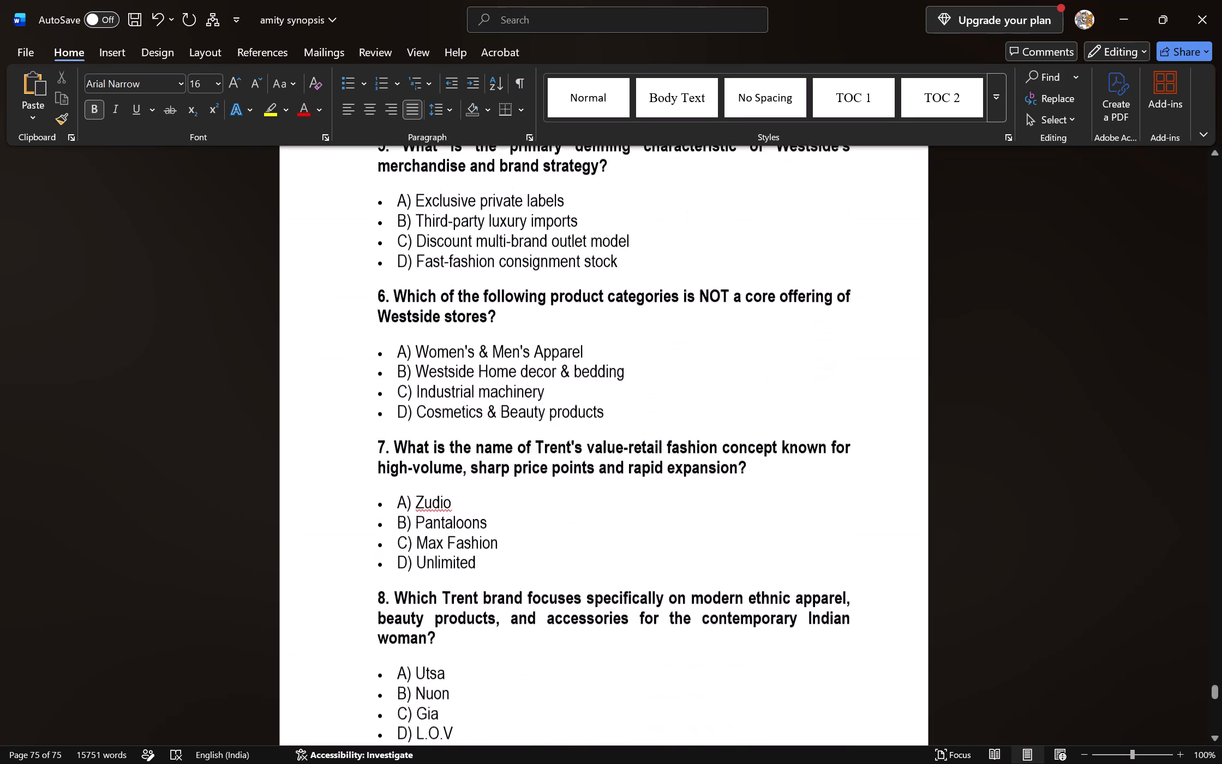
{"action": "scroll", "coordinate": [374, 475], "scroll_direction": "up", "scroll_amount": 20}
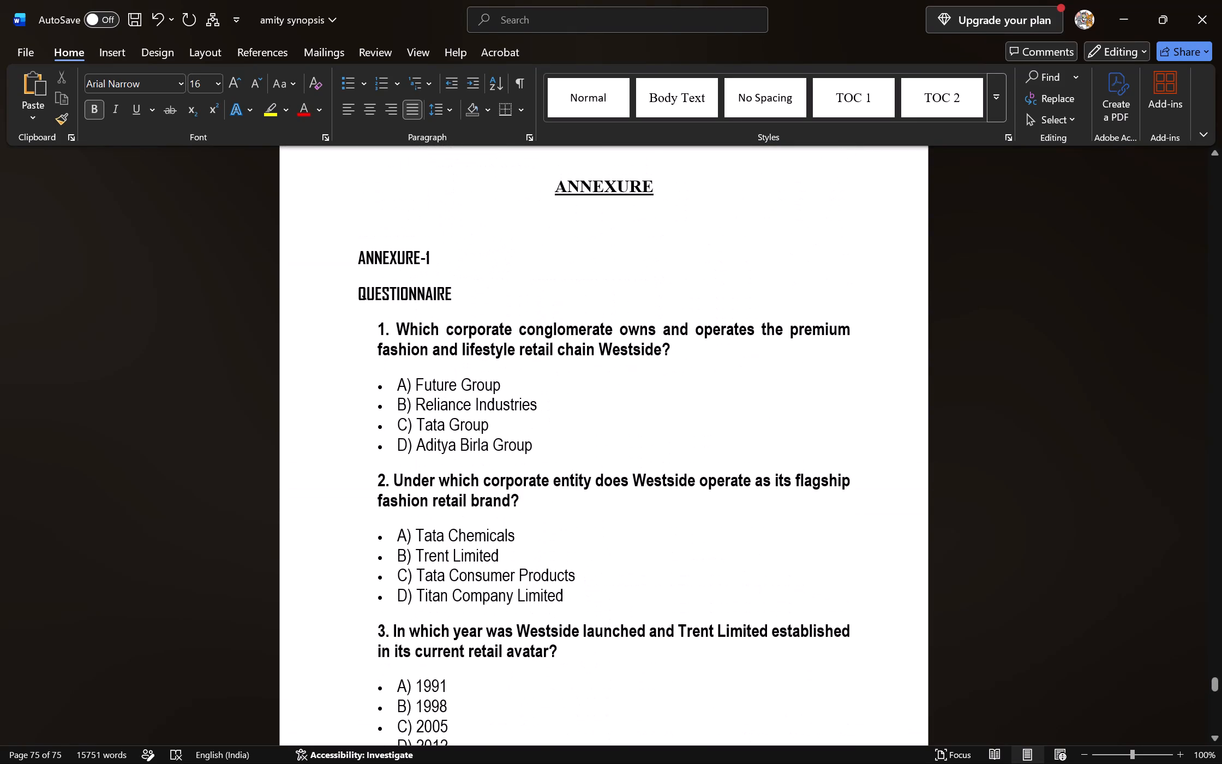
{"action": "scroll", "coordinate": [567, 476], "scroll_direction": "down", "scroll_amount": 8}
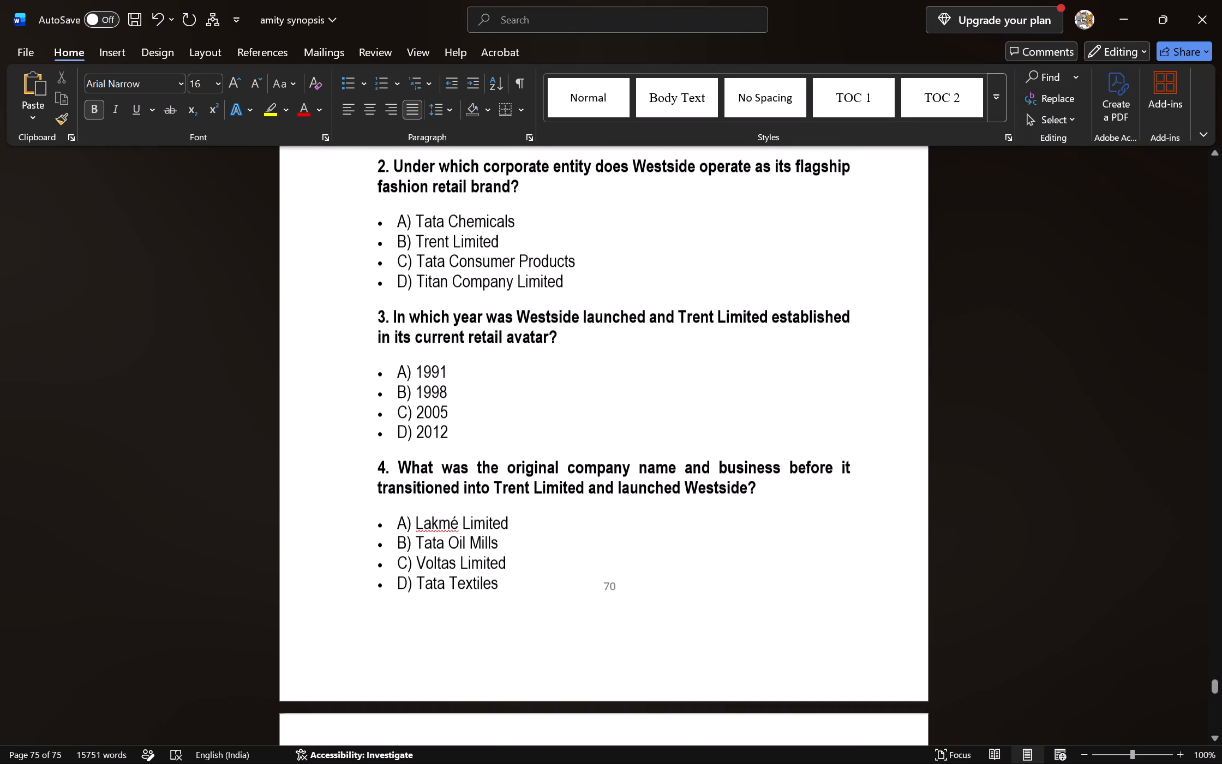
{"action": "left_click_drag", "start_coordinate": [1218, 684], "coordinate": [1221, 176]}
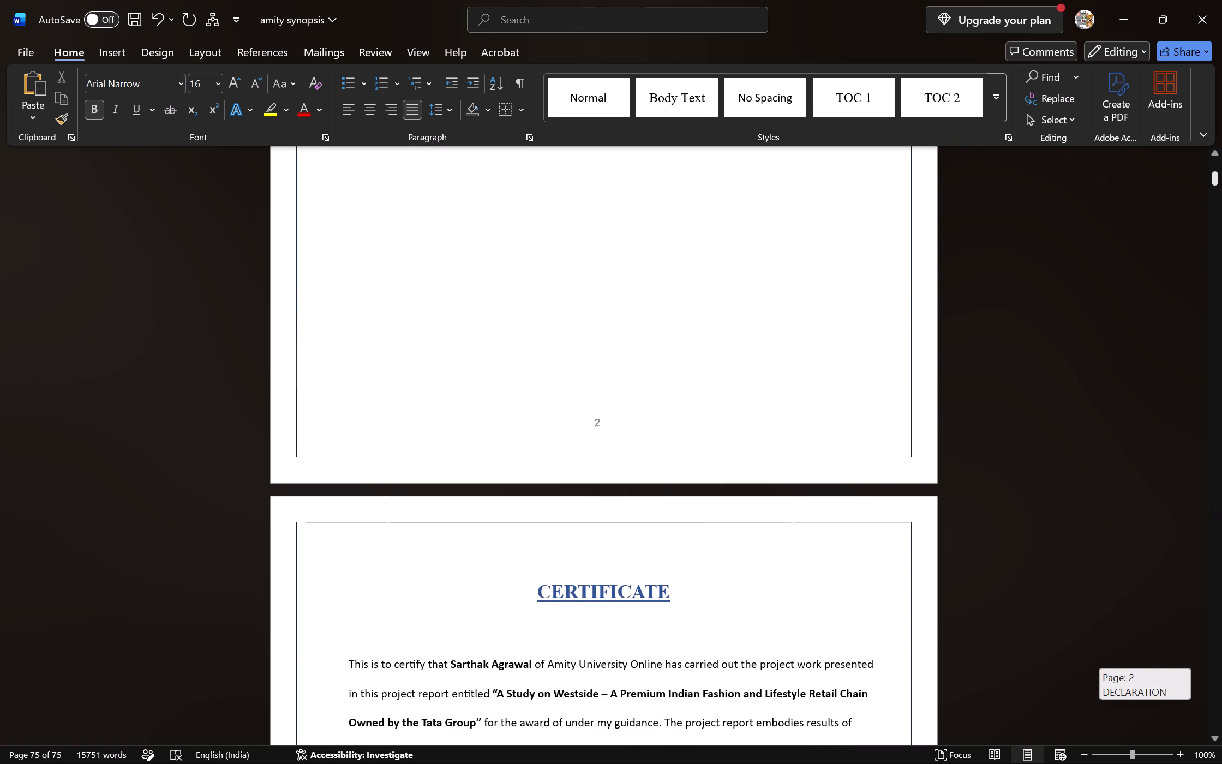
{"action": "left_click_drag", "start_coordinate": [1221, 176], "coordinate": [1221, 180]}
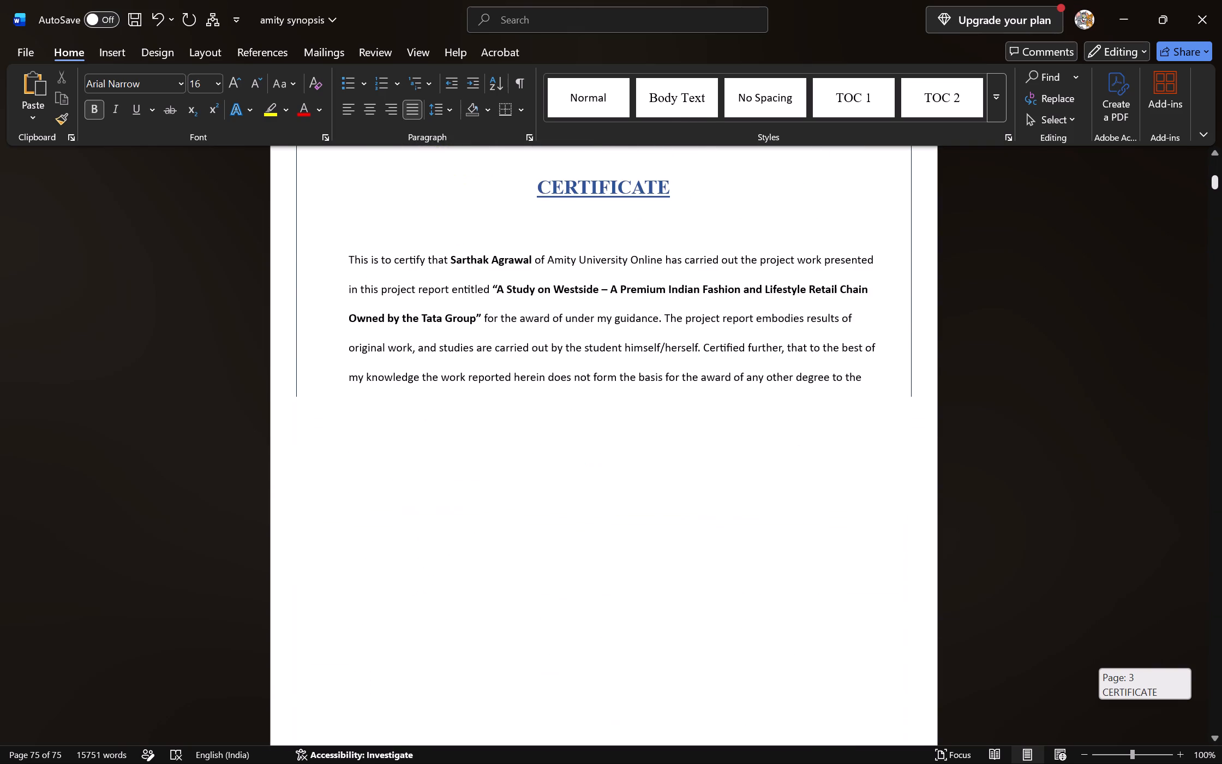
{"action": "left_click_drag", "start_coordinate": [1221, 180], "coordinate": [1221, 187]}
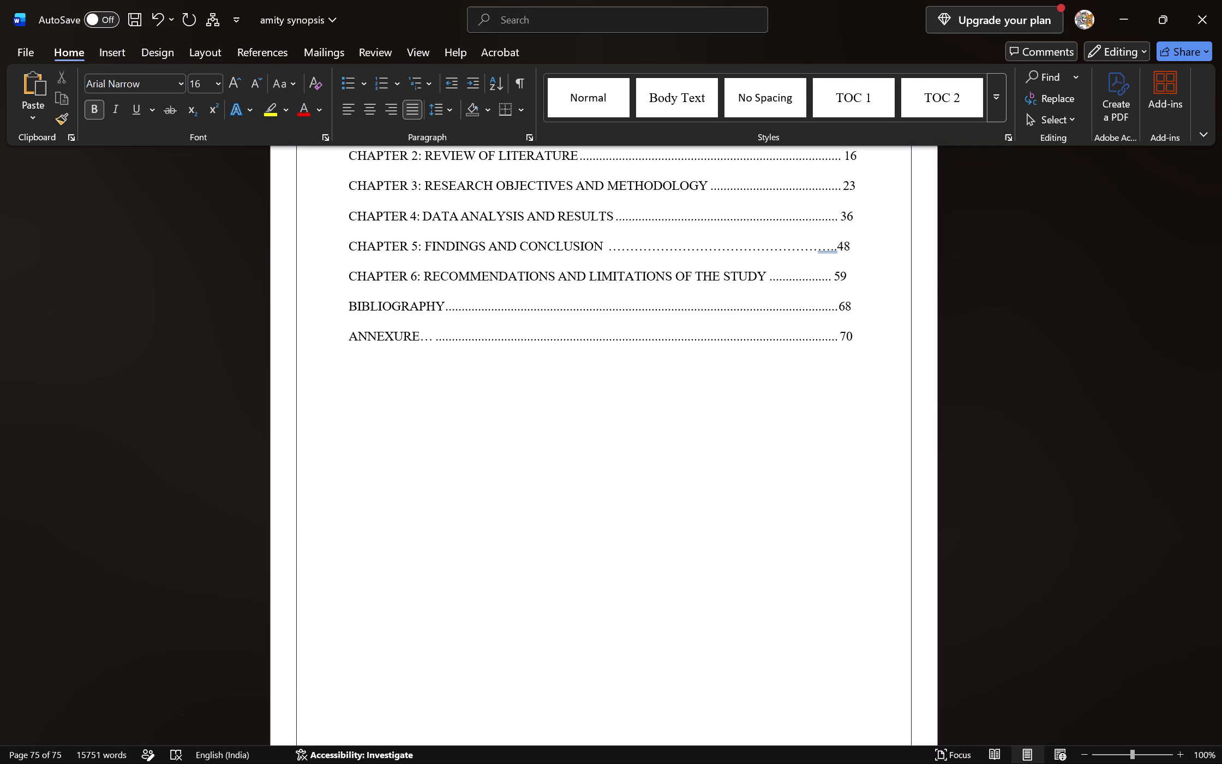
Enter the student's name on the cover page after "Name of the Student-".
{"action": "scroll", "coordinate": [809, 397], "scroll_direction": "up", "scroll_amount": 20}
{"action": "scroll", "coordinate": [809, 397], "scroll_direction": "up", "scroll_amount": 16}
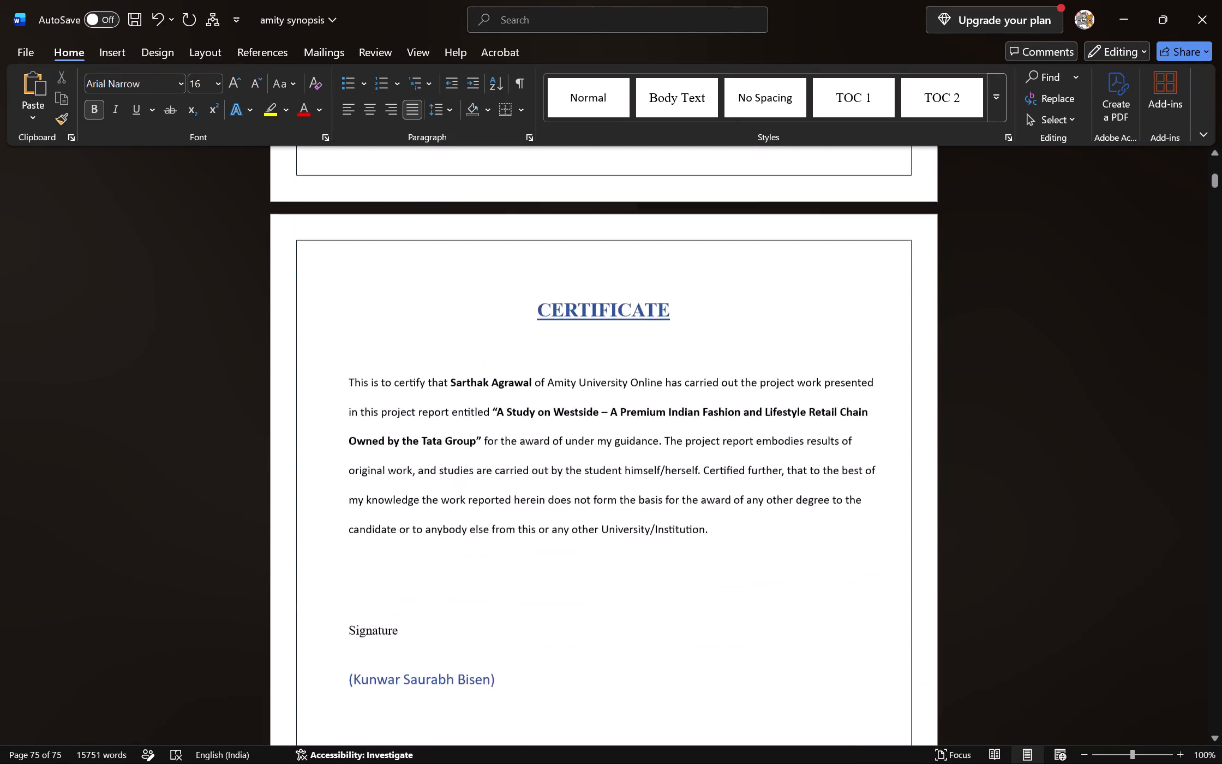
{"action": "scroll", "coordinate": [809, 390], "scroll_direction": "up", "scroll_amount": 20}
{"action": "scroll", "coordinate": [809, 390], "scroll_direction": "up", "scroll_amount": 16}
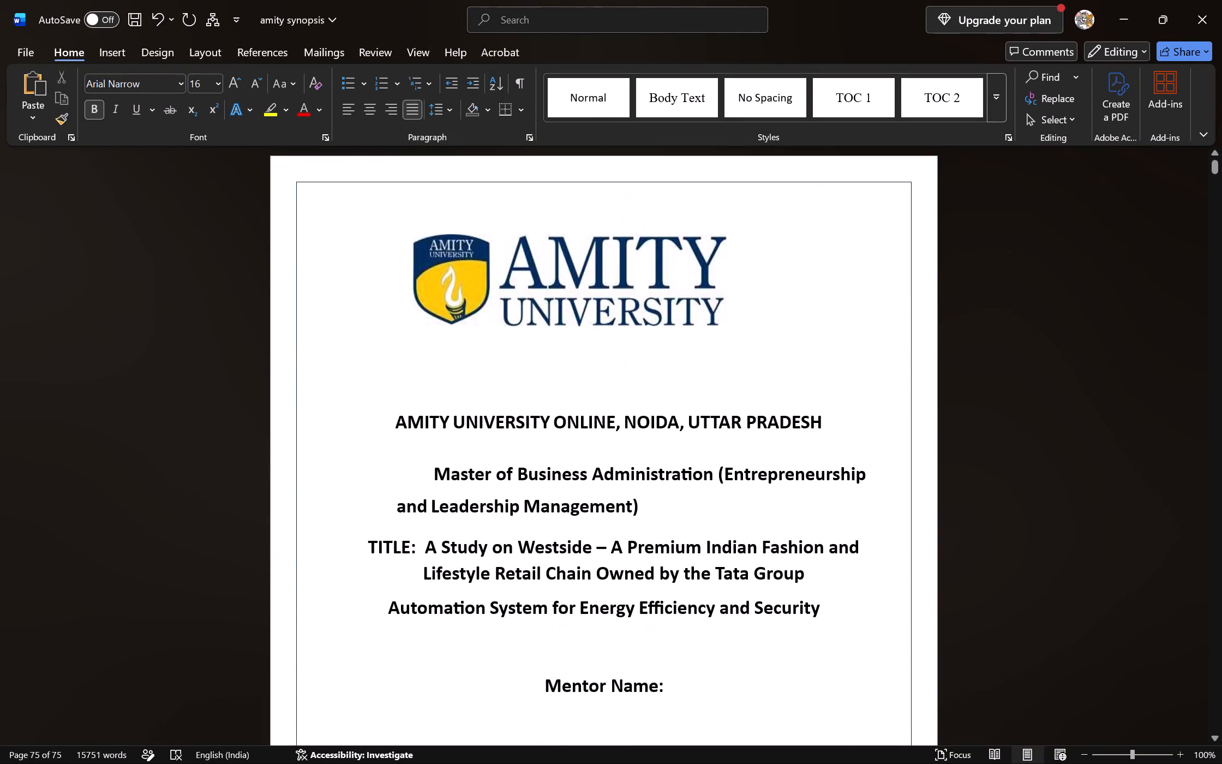
{"action": "scroll", "coordinate": [809, 390], "scroll_direction": "down", "scroll_amount": 7}
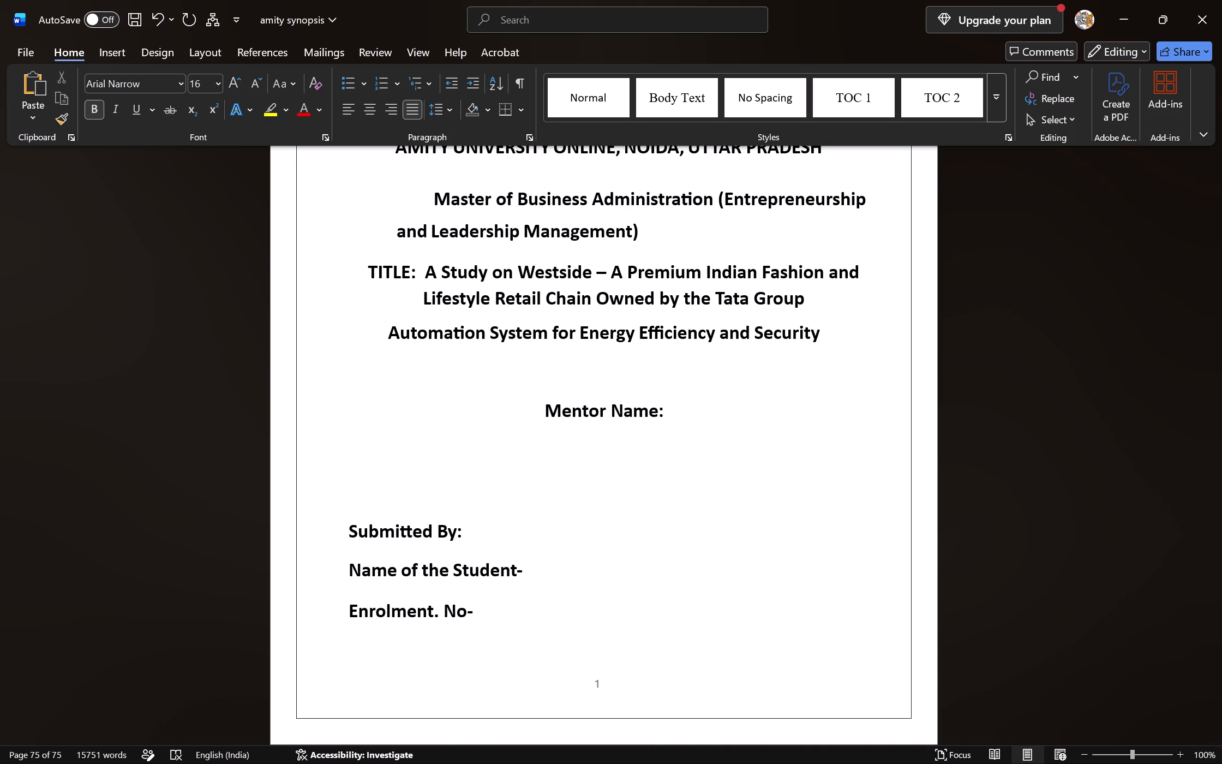
{"action": "scroll", "coordinate": [809, 391], "scroll_direction": "down", "scroll_amount": 3}
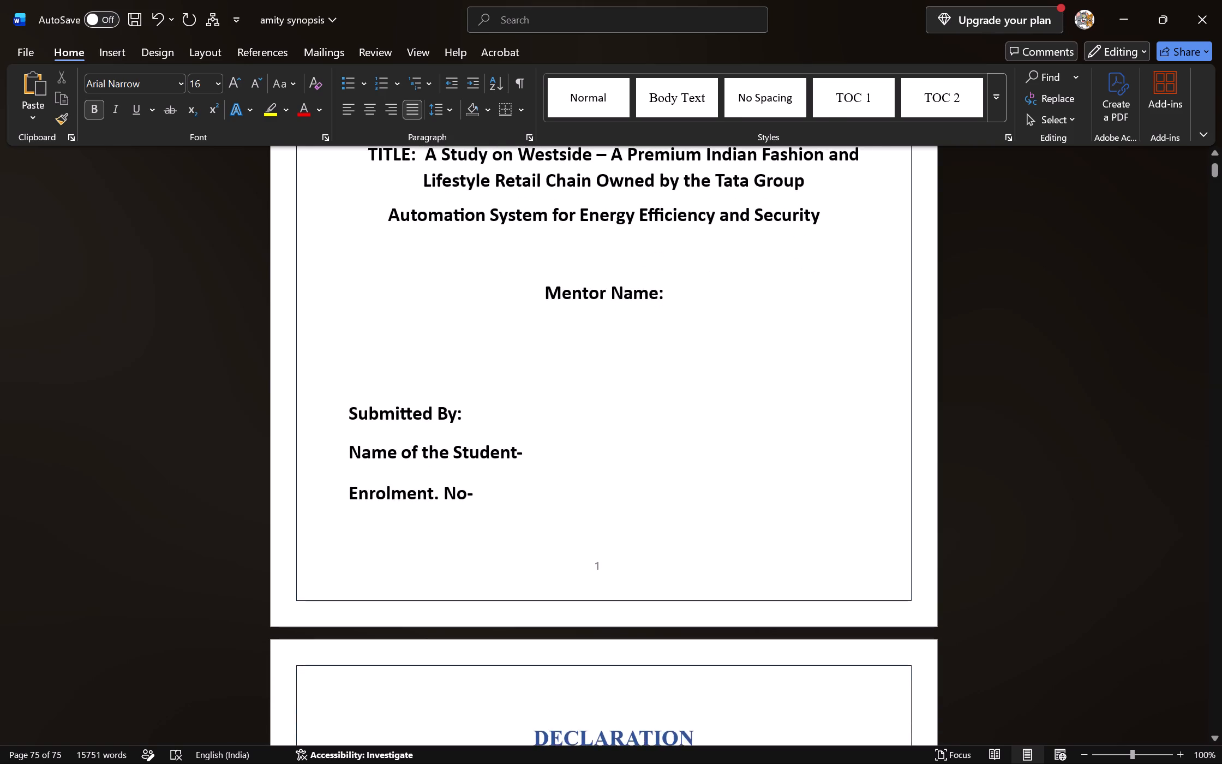
{"action": "scroll", "coordinate": [809, 391], "scroll_direction": "down", "scroll_amount": 1}
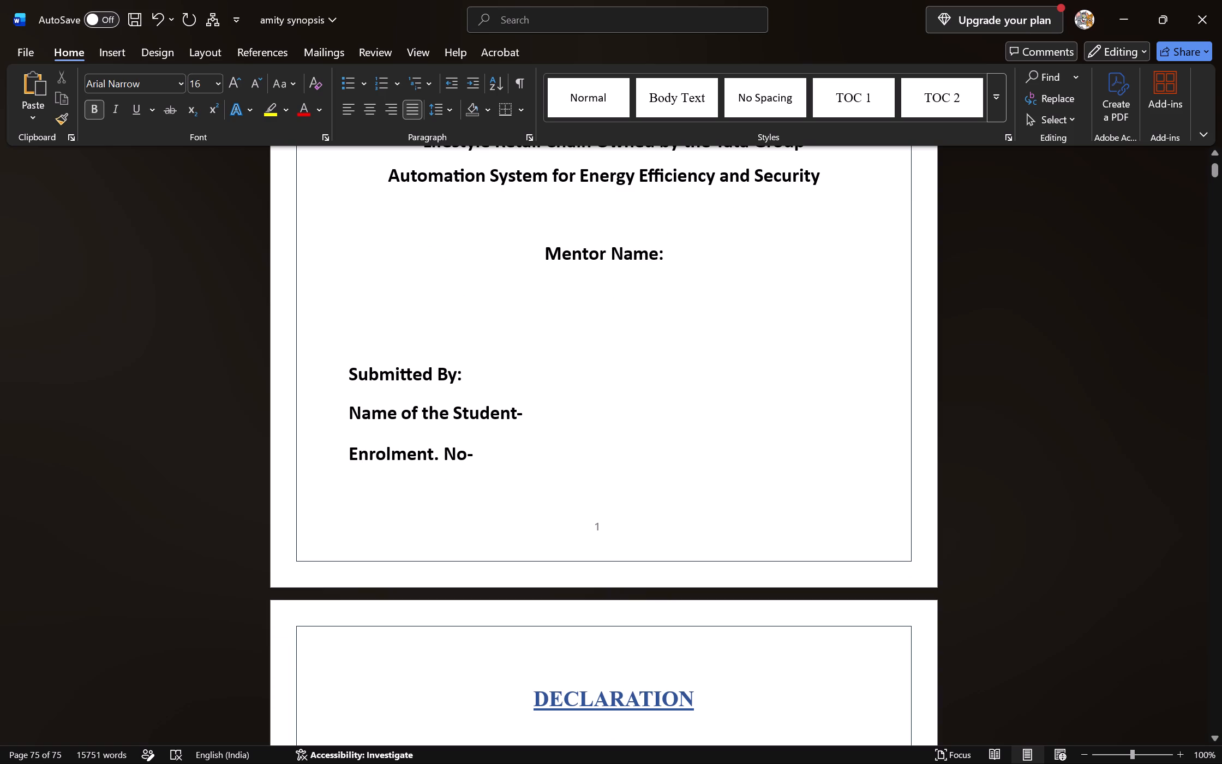
{"action": "left_click", "coordinate": [554, 415]}
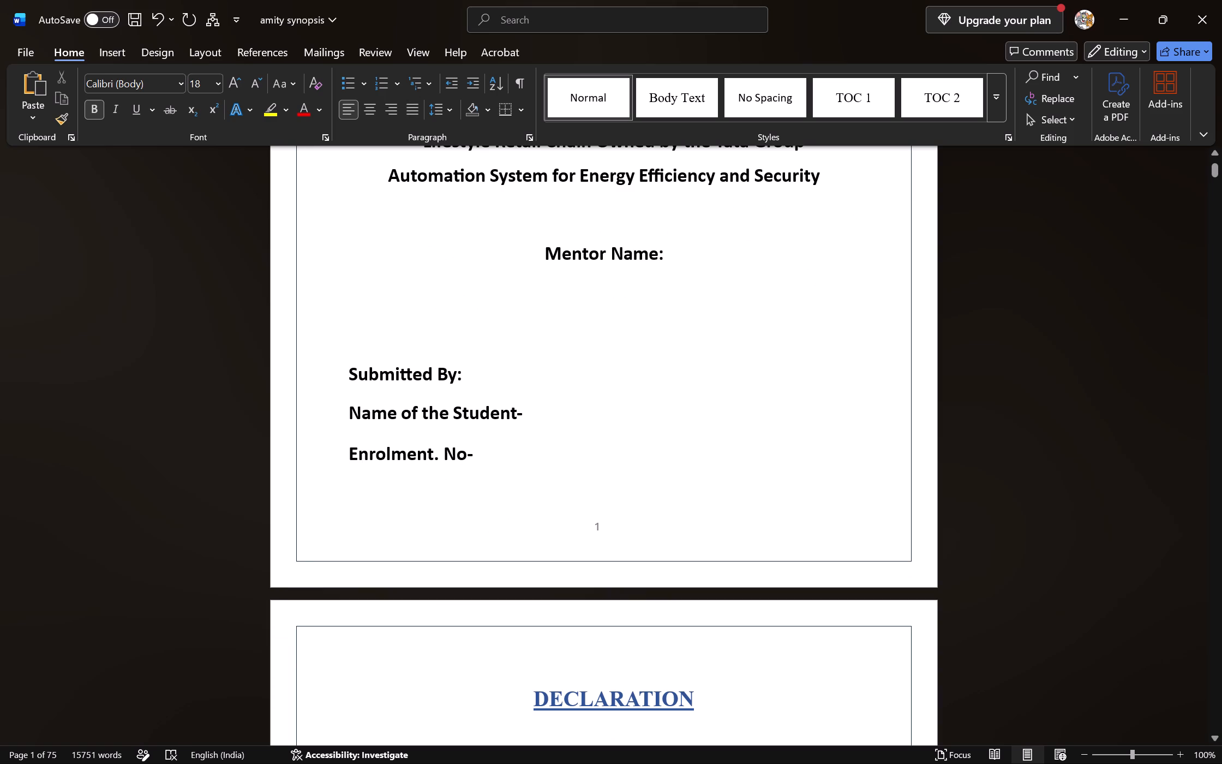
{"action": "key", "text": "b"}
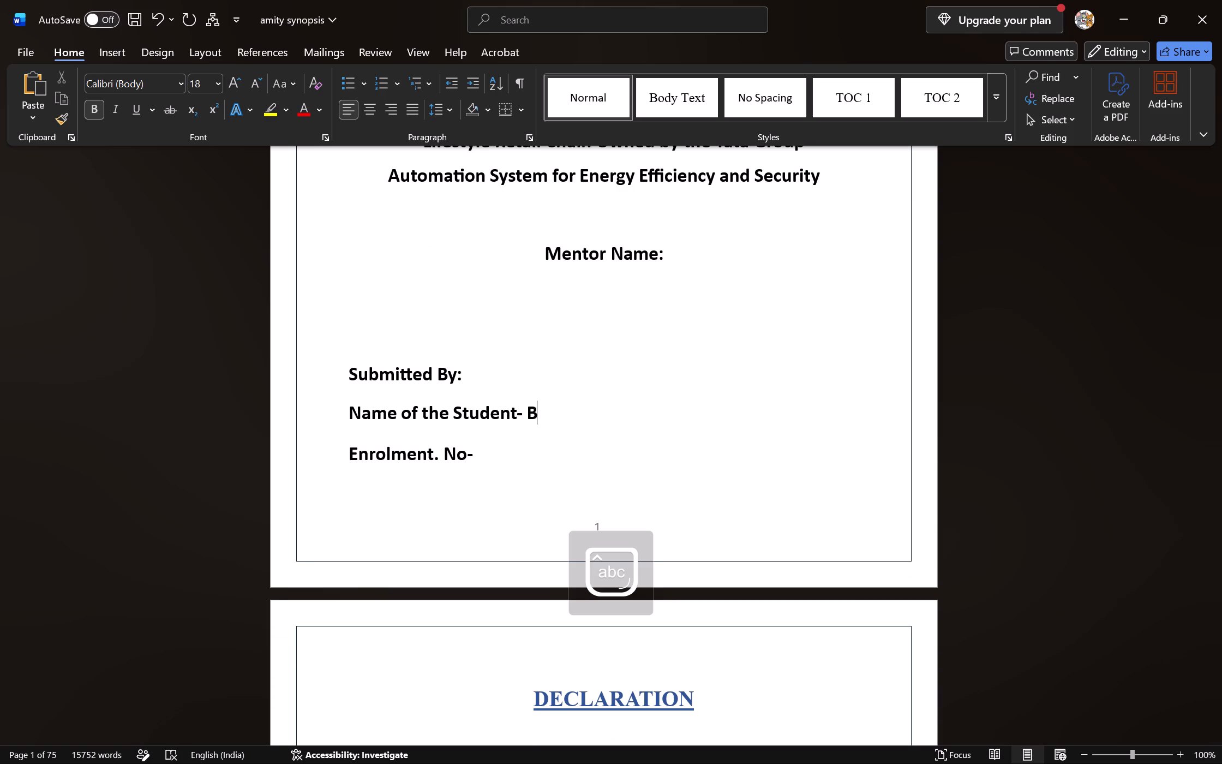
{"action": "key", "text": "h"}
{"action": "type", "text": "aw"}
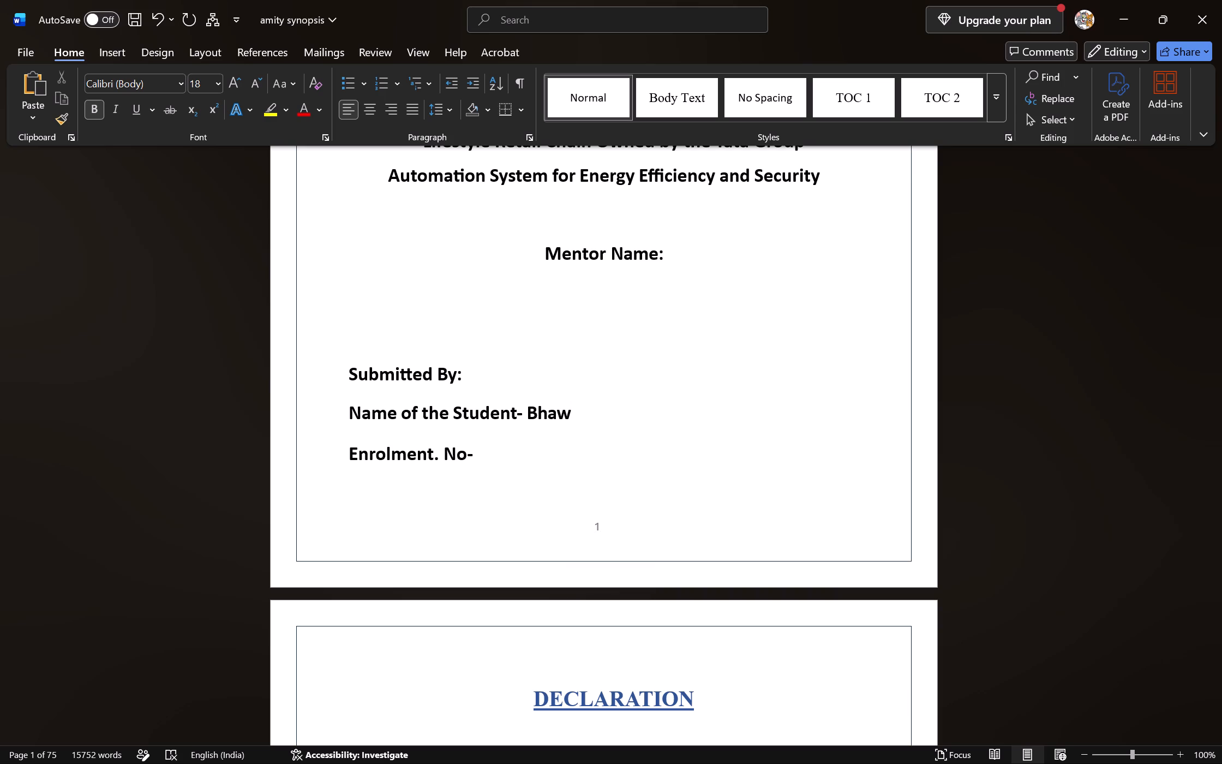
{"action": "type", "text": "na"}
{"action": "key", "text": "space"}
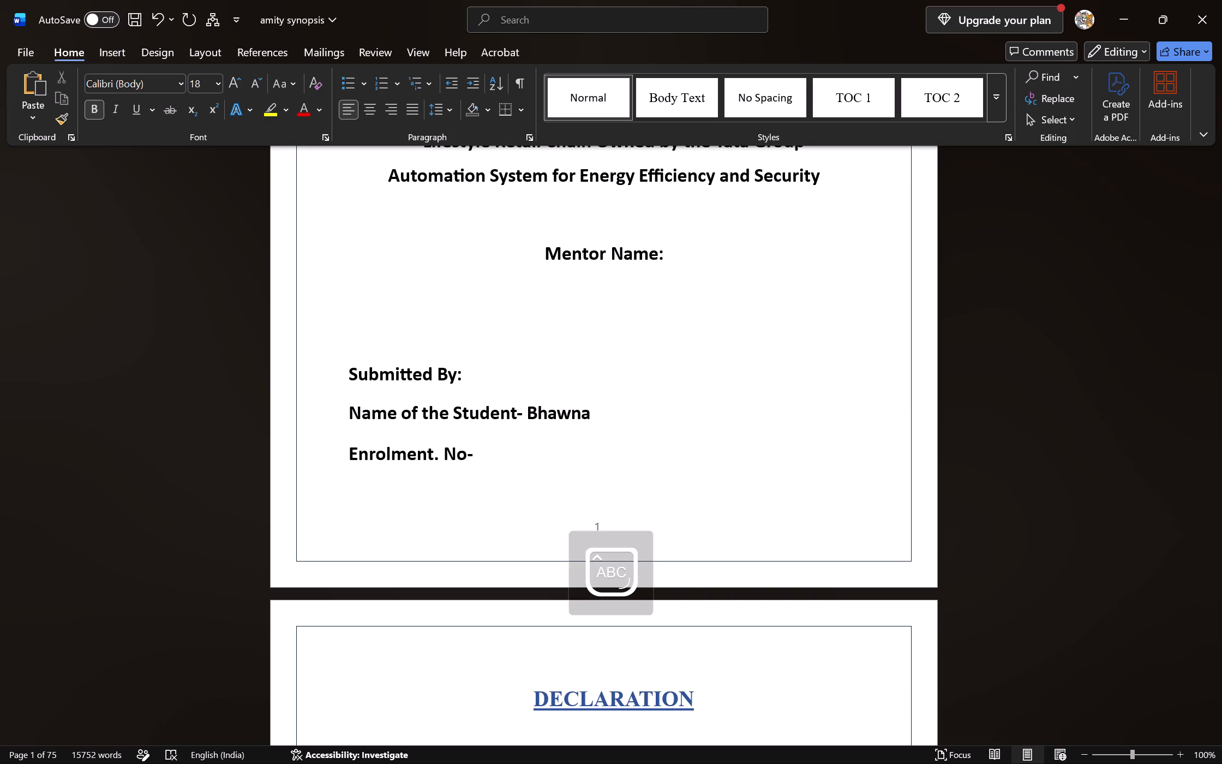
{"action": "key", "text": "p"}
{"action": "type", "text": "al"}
Enter the student's enrolment number after "Enrolment. No-" on the cover page, ending with the suffix (el).
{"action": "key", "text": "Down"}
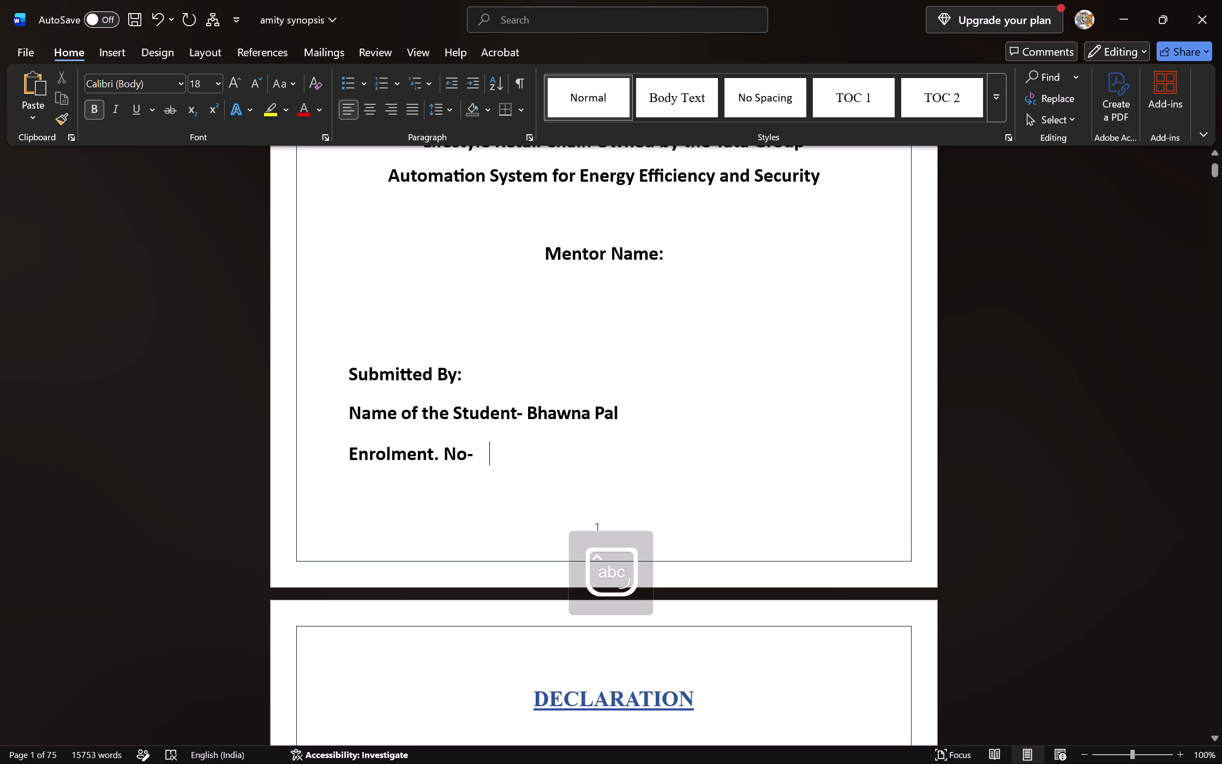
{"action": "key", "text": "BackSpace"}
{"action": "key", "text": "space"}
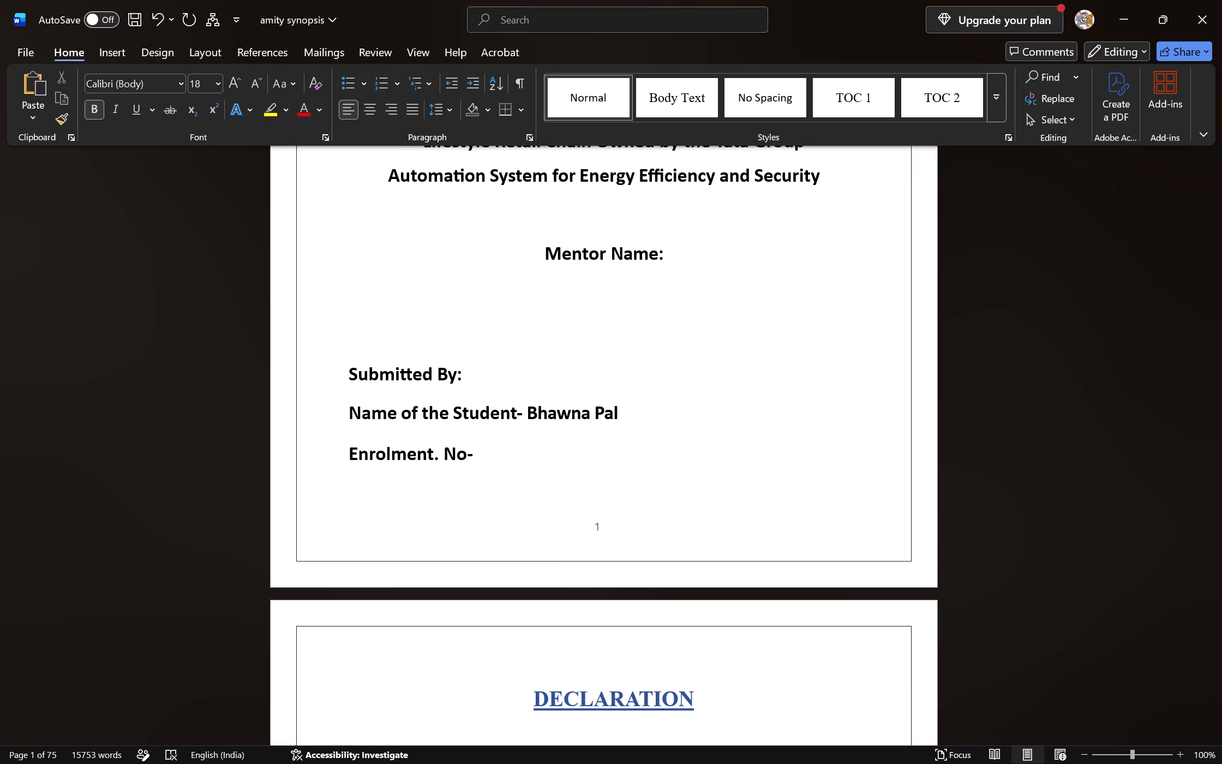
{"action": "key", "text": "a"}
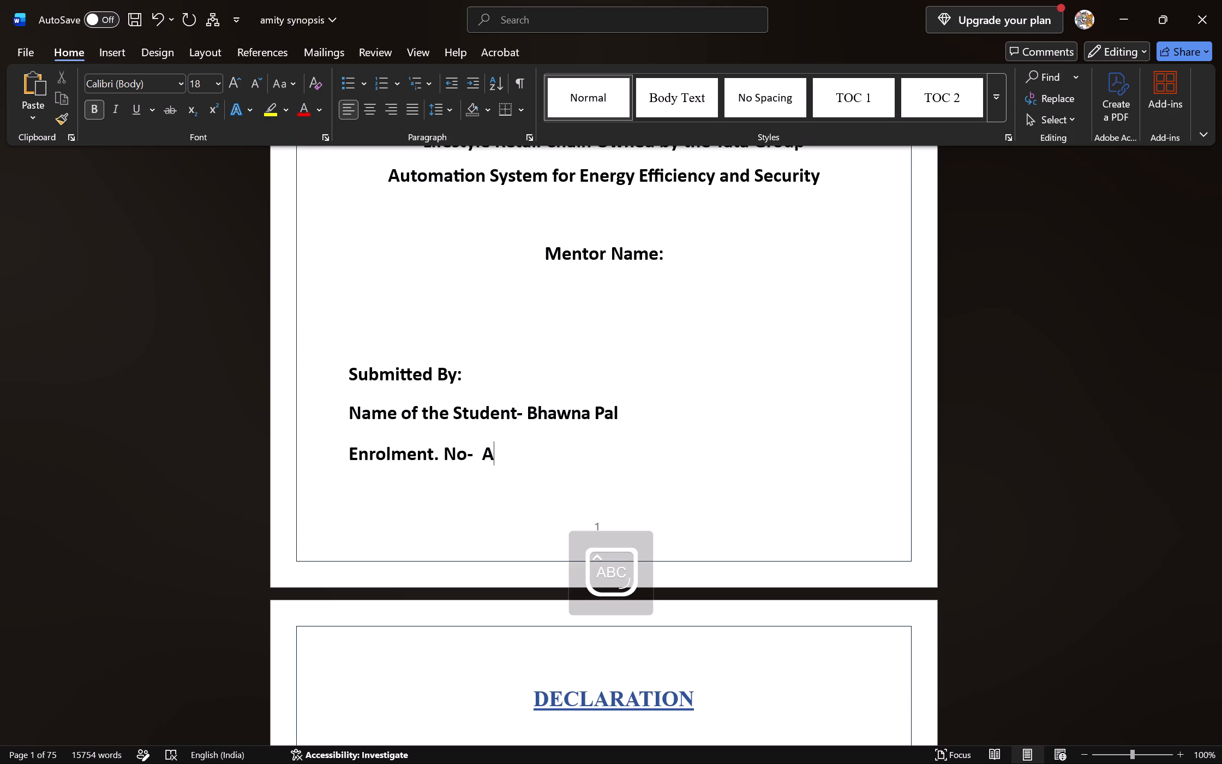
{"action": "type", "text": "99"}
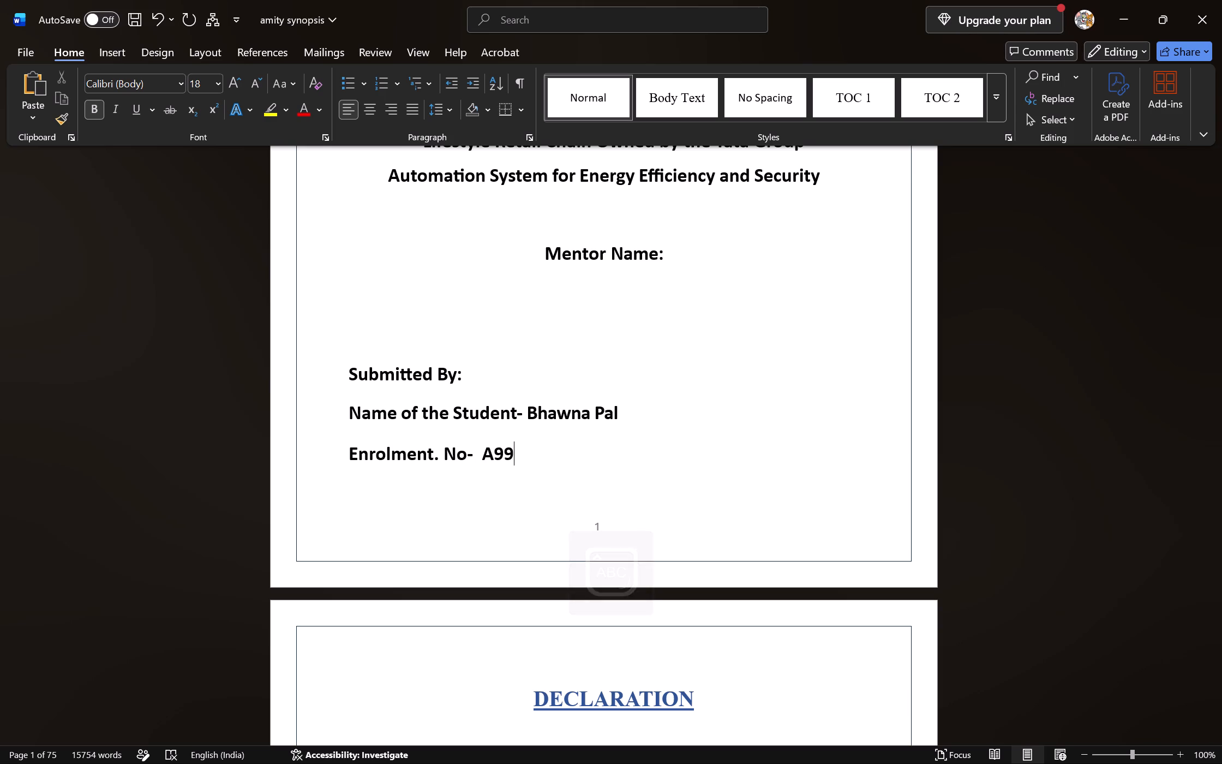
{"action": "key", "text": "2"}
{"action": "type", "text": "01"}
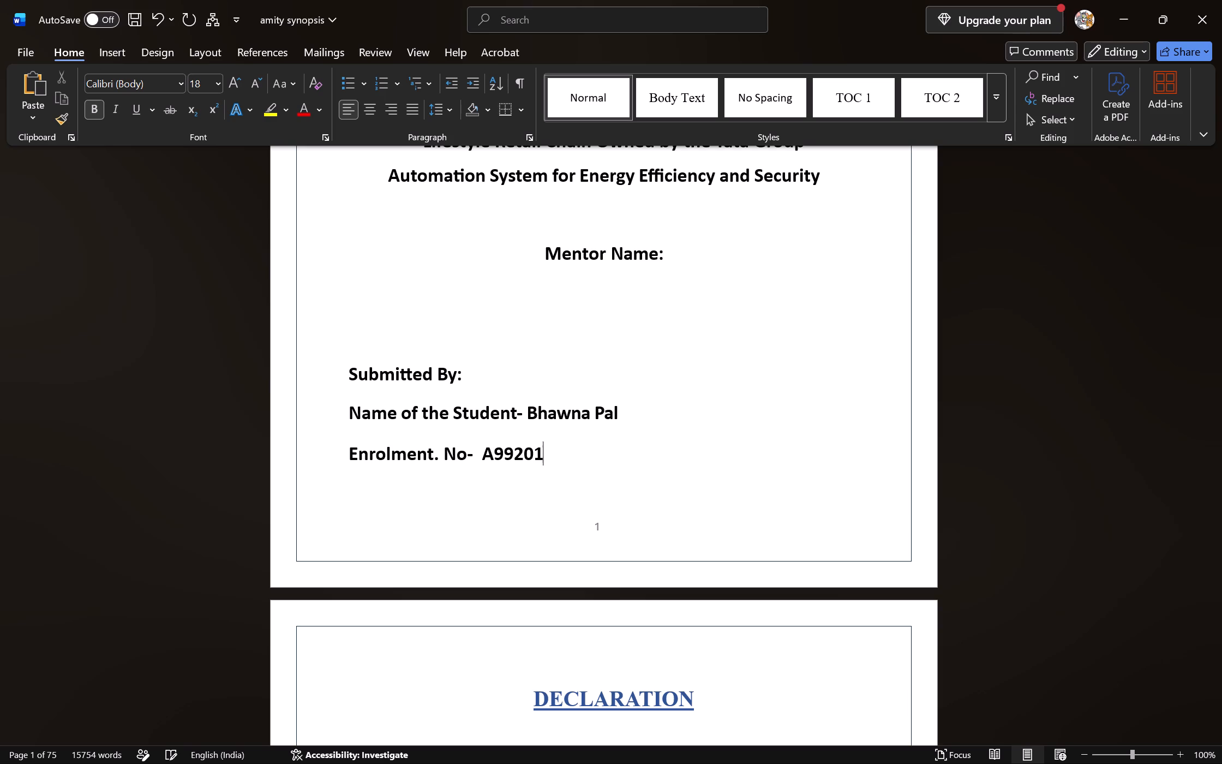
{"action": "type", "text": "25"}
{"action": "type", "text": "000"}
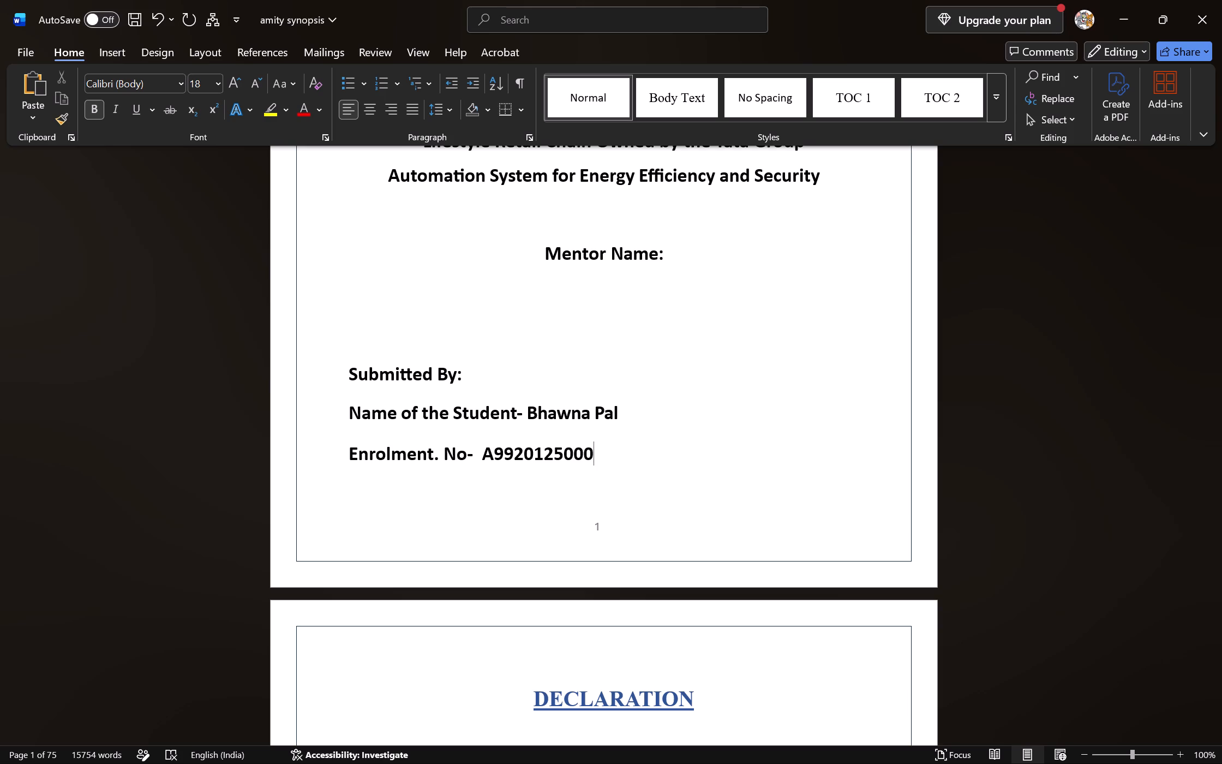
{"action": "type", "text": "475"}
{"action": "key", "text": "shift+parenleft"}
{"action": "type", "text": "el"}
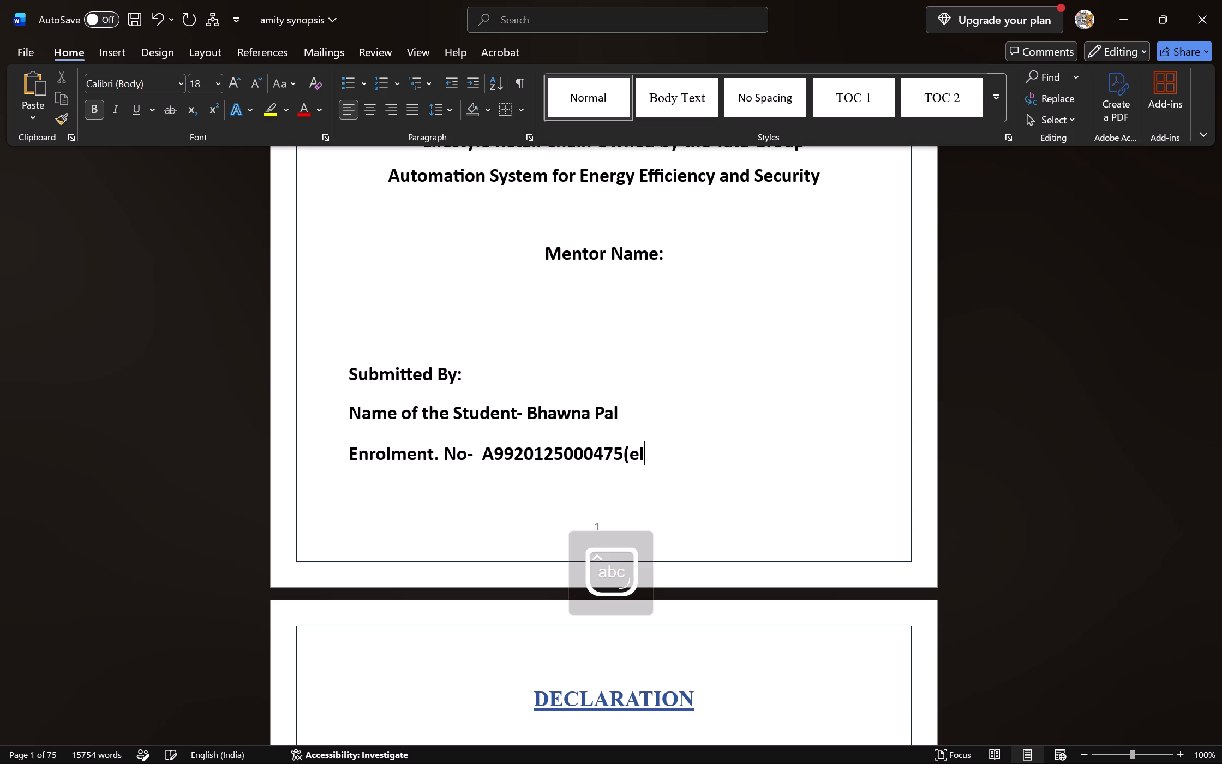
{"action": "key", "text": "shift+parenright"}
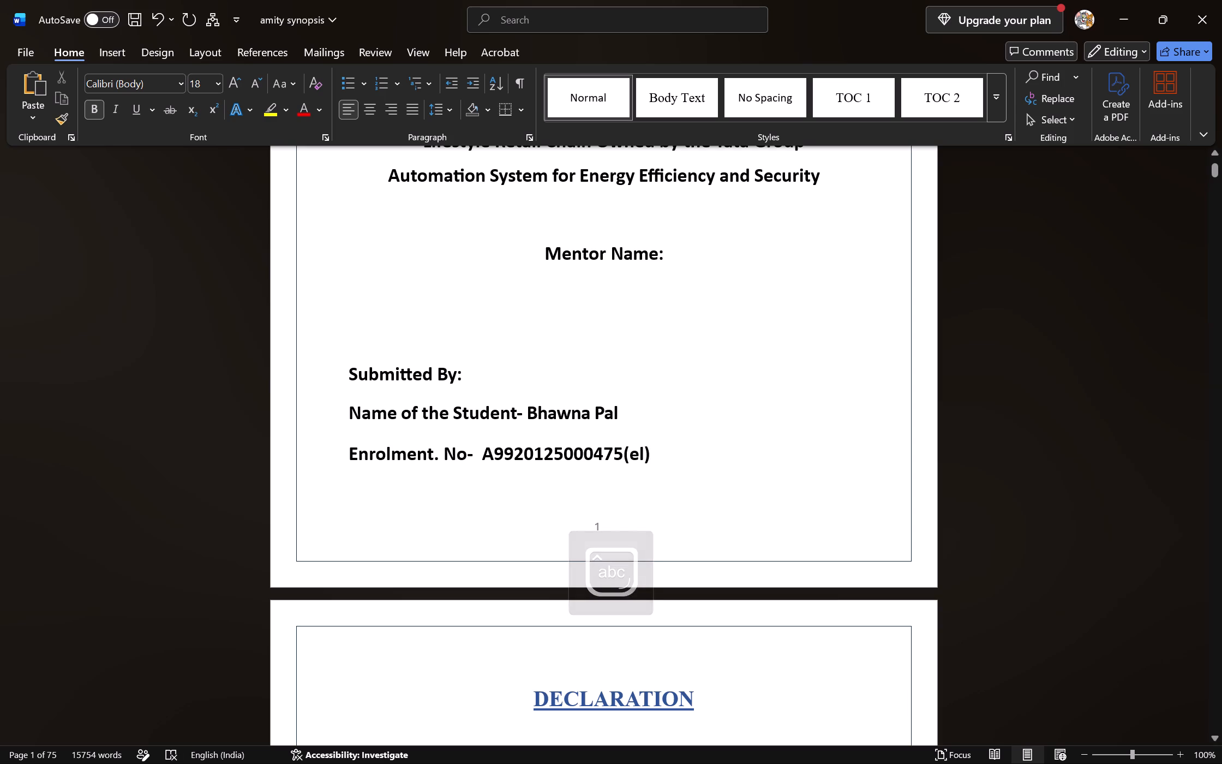
Replace the student's name in the opening line of the declaration with the name given on the cover page.
{"action": "scroll", "coordinate": [838, 264], "scroll_direction": "down", "scroll_amount": 7}
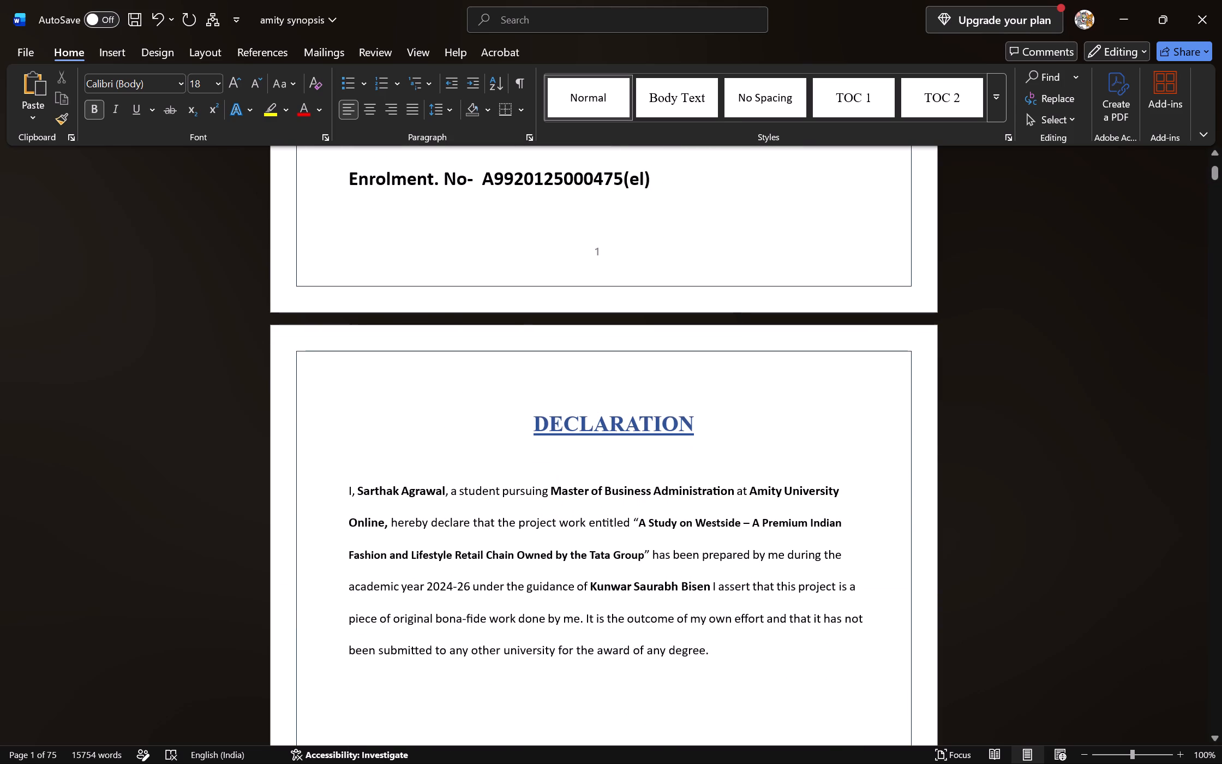
{"action": "scroll", "coordinate": [450, 481], "scroll_direction": "up", "scroll_amount": 2}
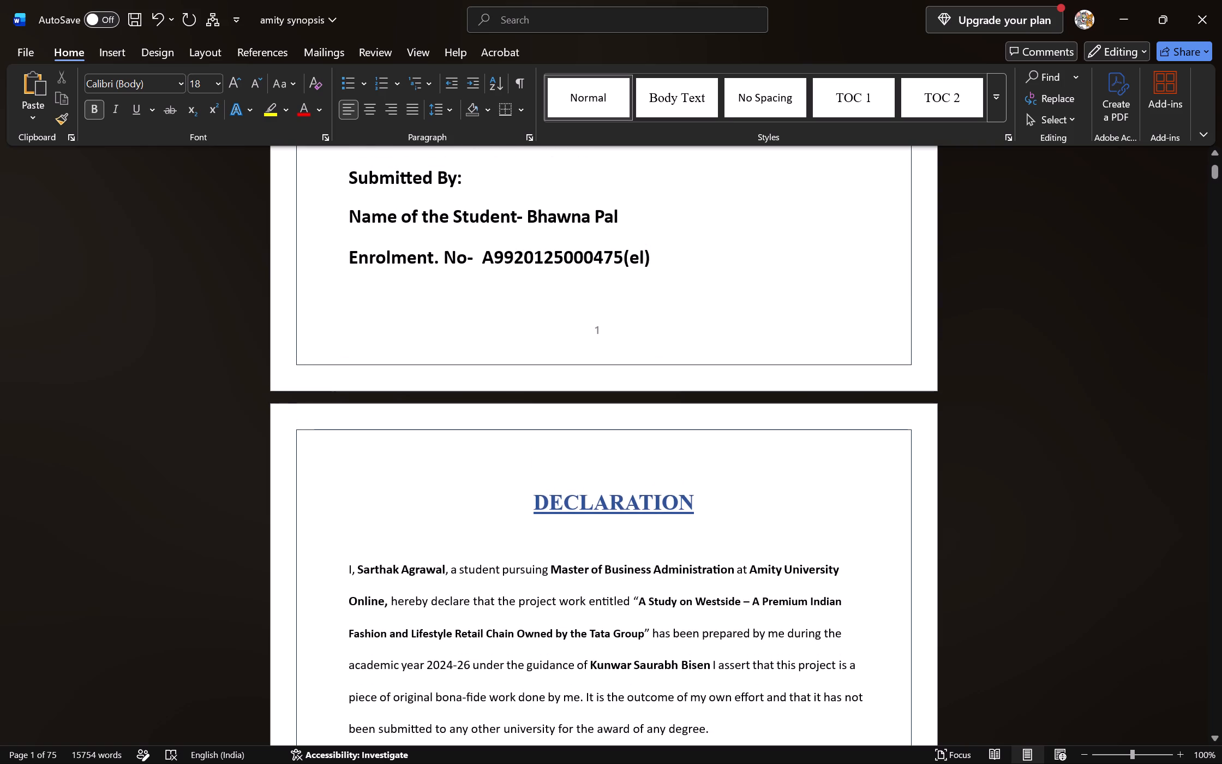
{"action": "left_click", "coordinate": [447, 567]}
{"action": "key", "text": "Left"}
{"action": "key", "text": "BackSpace"}
{"action": "key", "text": "BackSpace"}
{"action": "key", "text": "BackSpace"}
{"action": "key", "text": "BackSpace"}
{"action": "key", "text": "BackSpace"}
{"action": "key", "text": "BackSpace"}
{"action": "key", "text": "BackSpace"}
{"action": "key", "text": "BackSpace"}
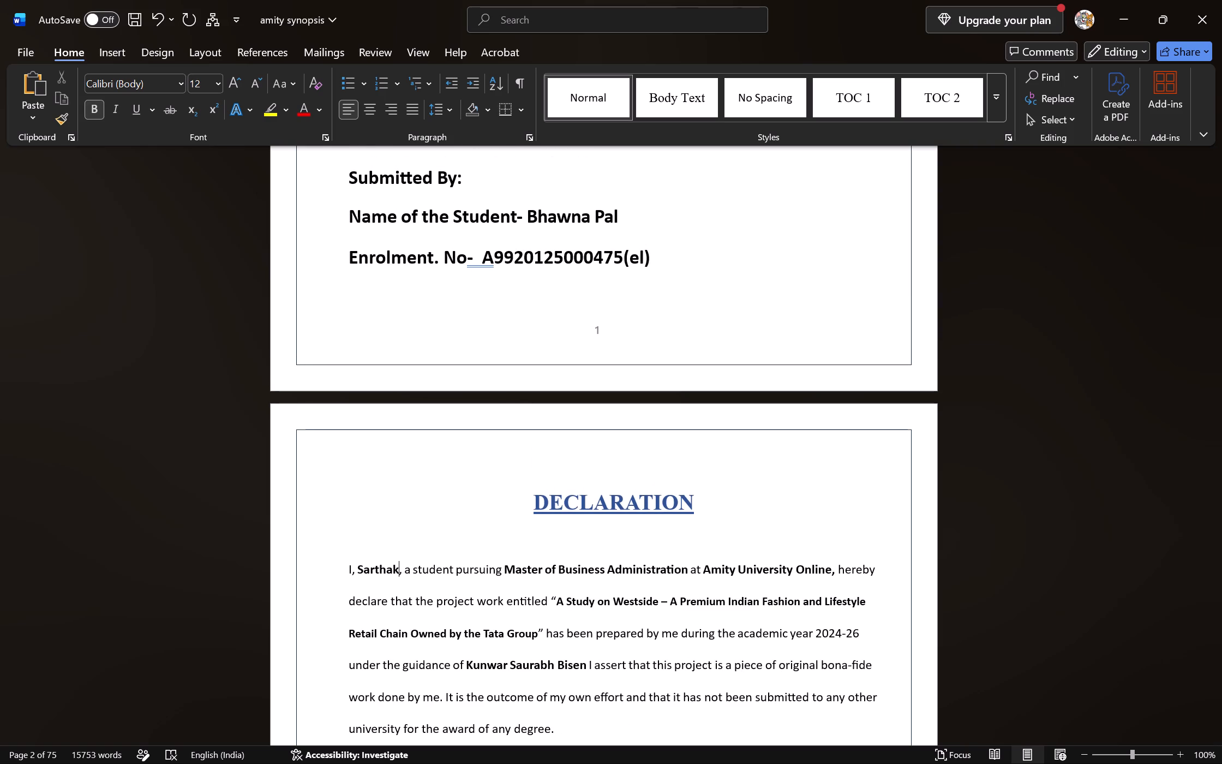
{"action": "key", "text": "BackSpace"}
{"action": "key", "text": "BackSpace"}
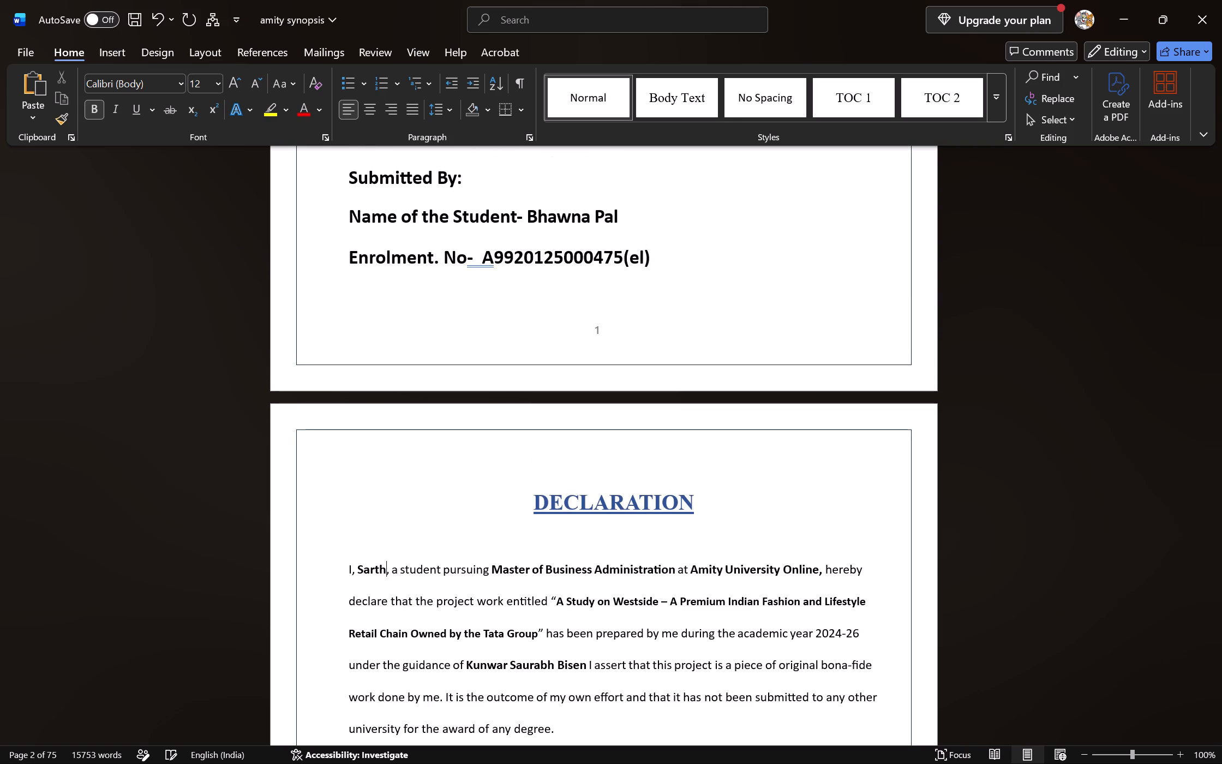
{"action": "key", "text": "BackSpace"}
{"action": "key", "text": "BackSpace"}
{"action": "key", "text": "BackSpace"}
{"action": "key", "text": "BackSpace"}
{"action": "key", "text": "BackSpace"}
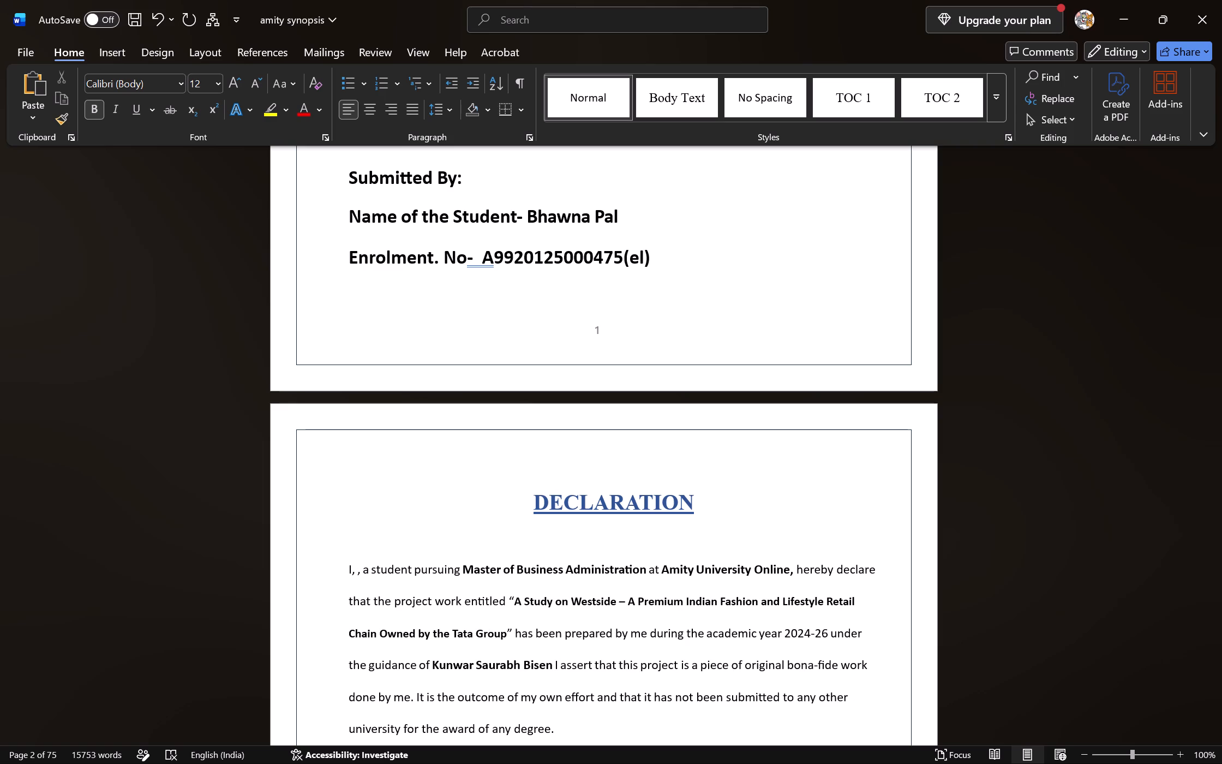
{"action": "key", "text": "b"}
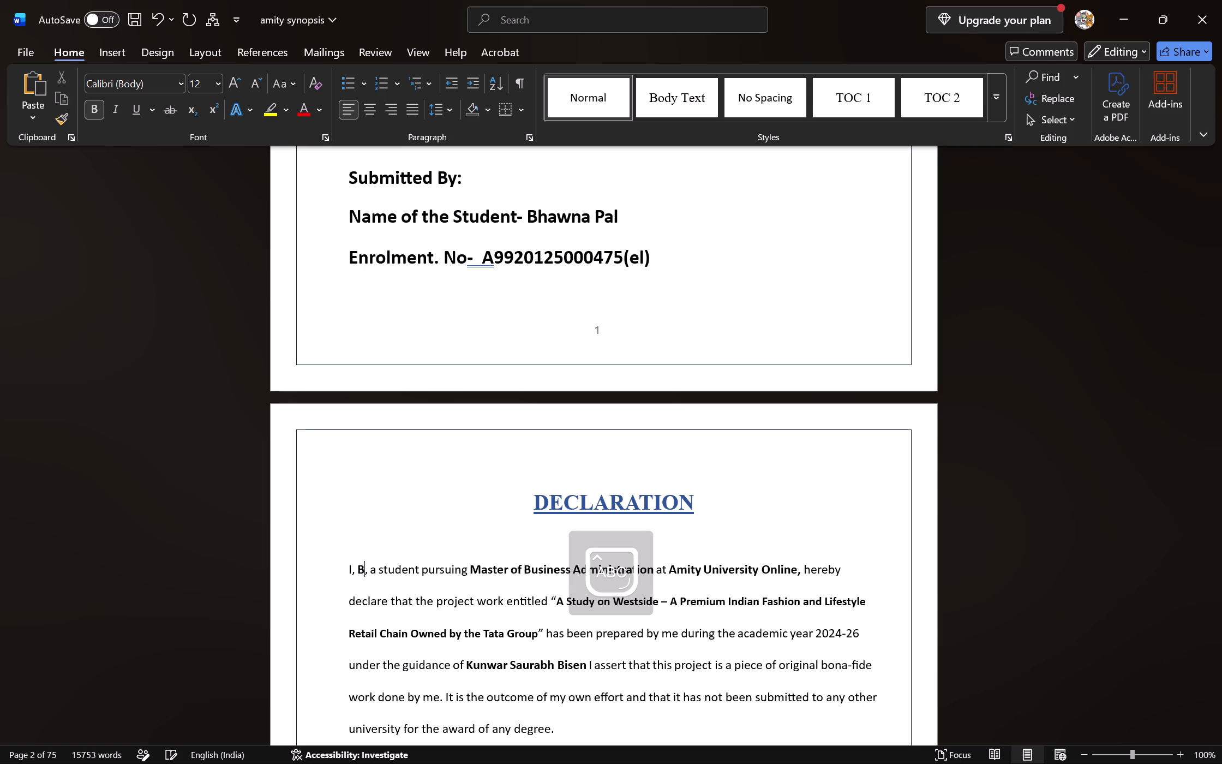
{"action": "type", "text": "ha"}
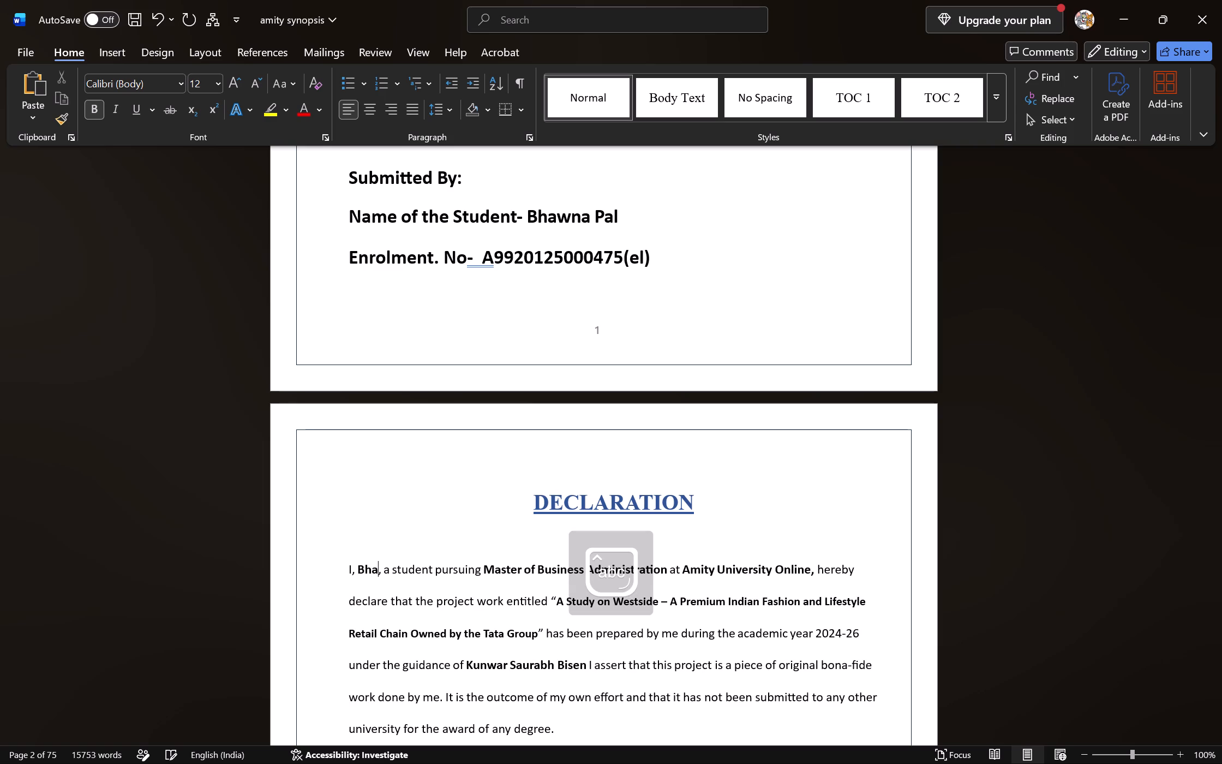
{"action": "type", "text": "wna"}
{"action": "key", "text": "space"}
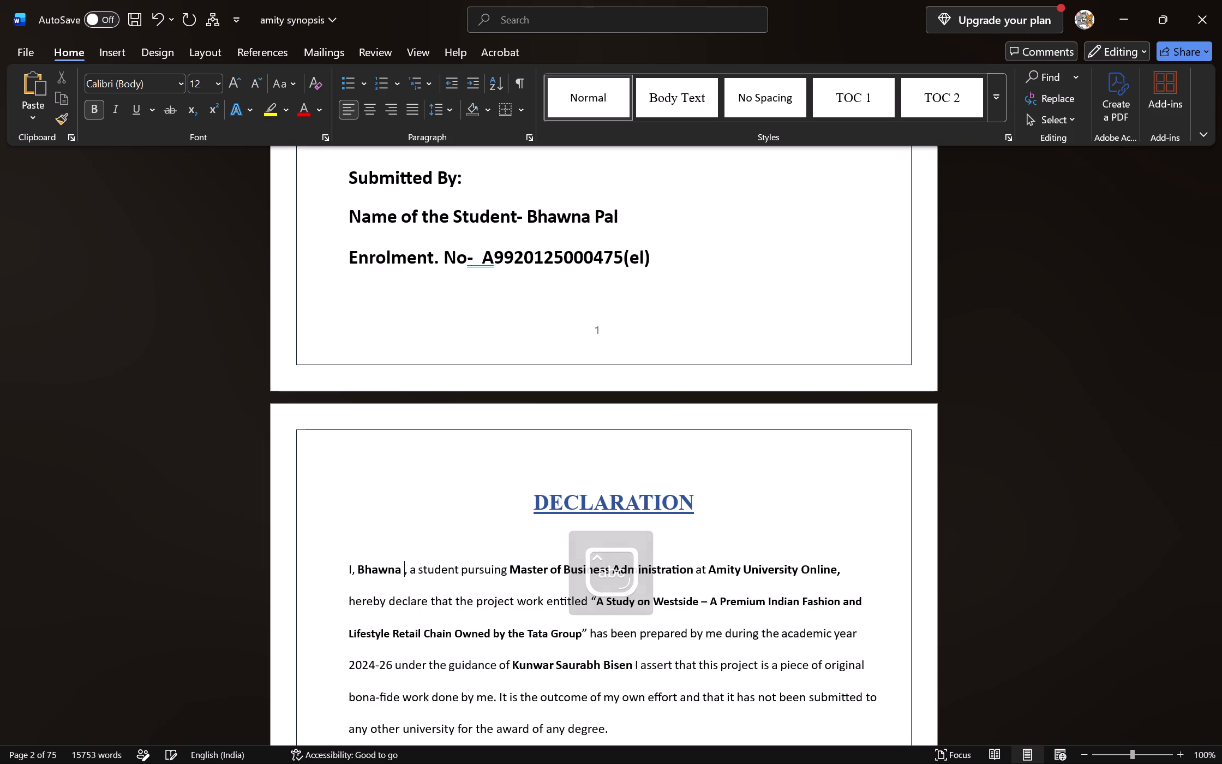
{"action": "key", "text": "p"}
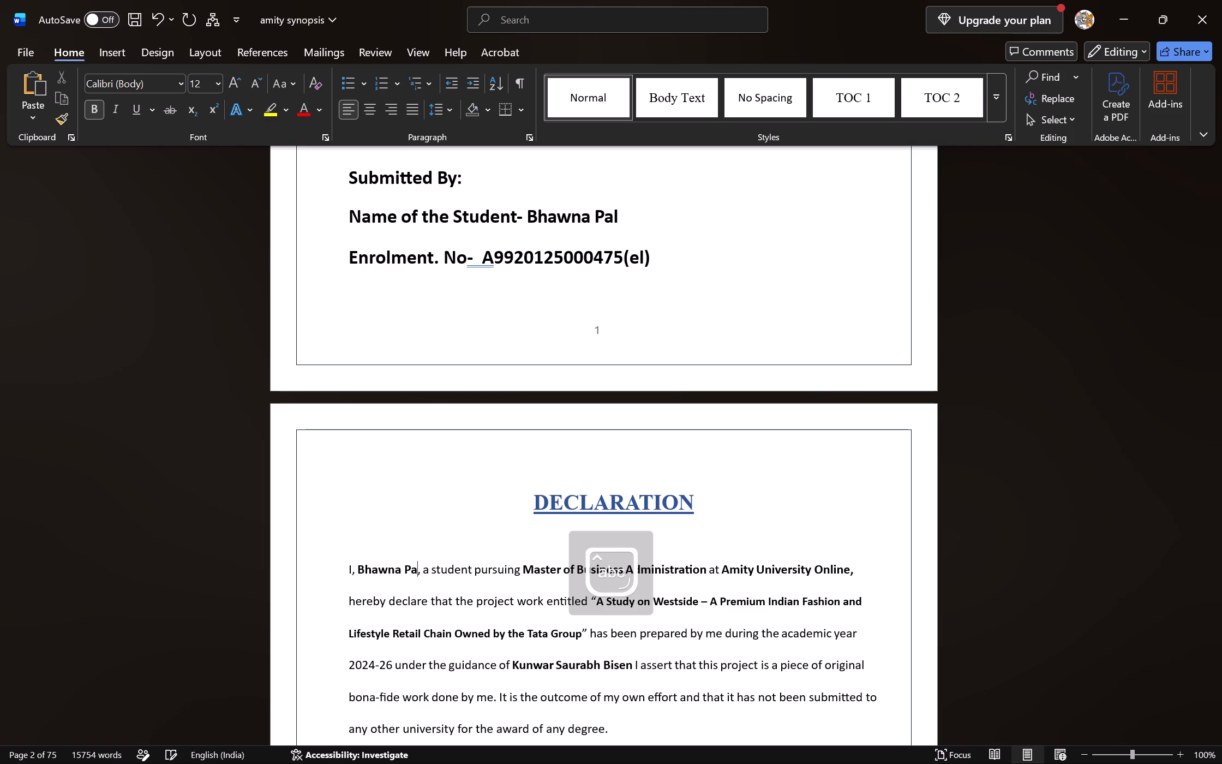
Replace the specialisation in brackets after "Master of Business Administration" on the cover page with "Digital Marketing".
{"action": "scroll", "coordinate": [668, 521], "scroll_direction": "up", "scroll_amount": 2}
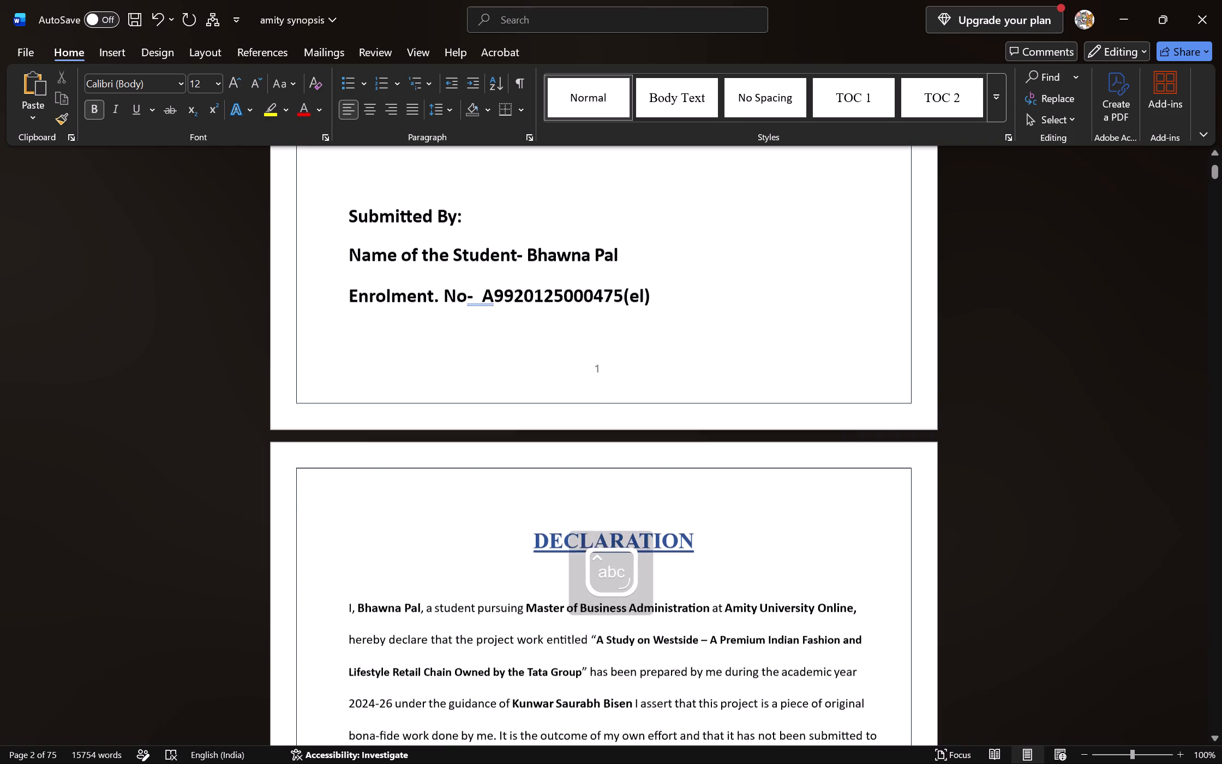
{"action": "scroll", "coordinate": [668, 521], "scroll_direction": "up", "scroll_amount": 10}
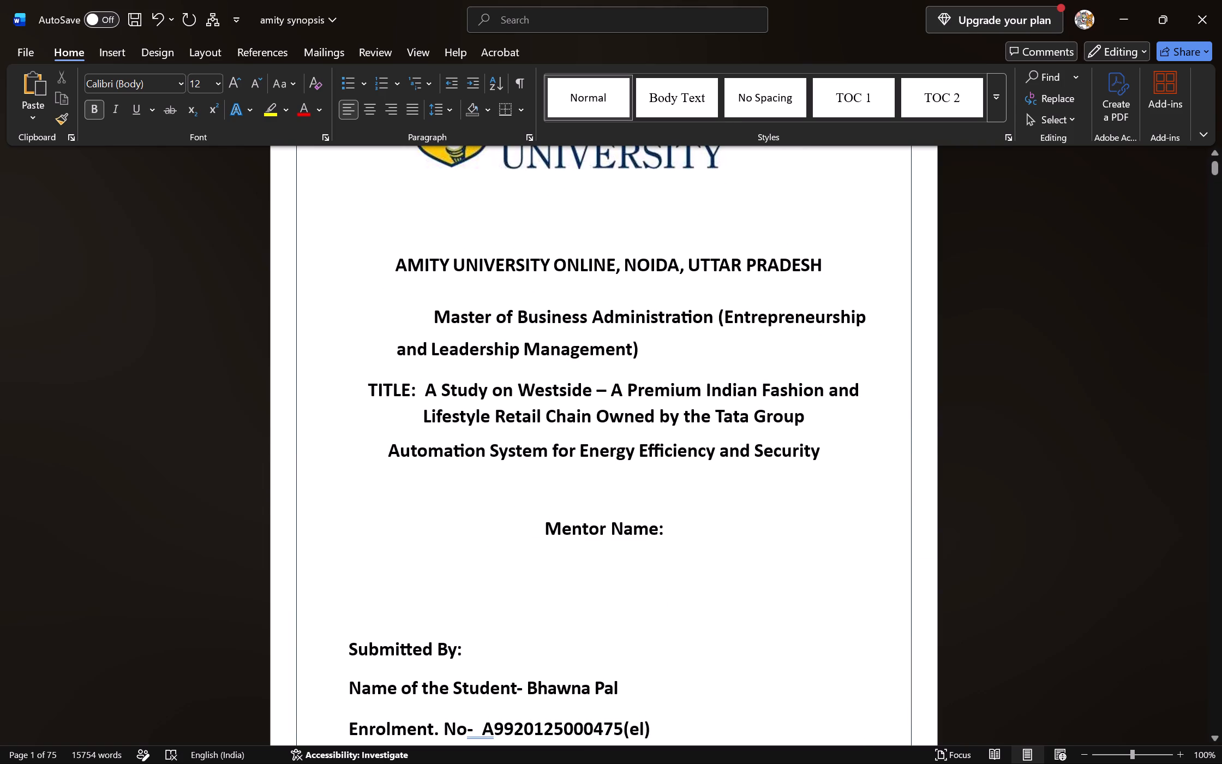
{"action": "left_click_drag", "start_coordinate": [724, 319], "coordinate": [618, 362]}
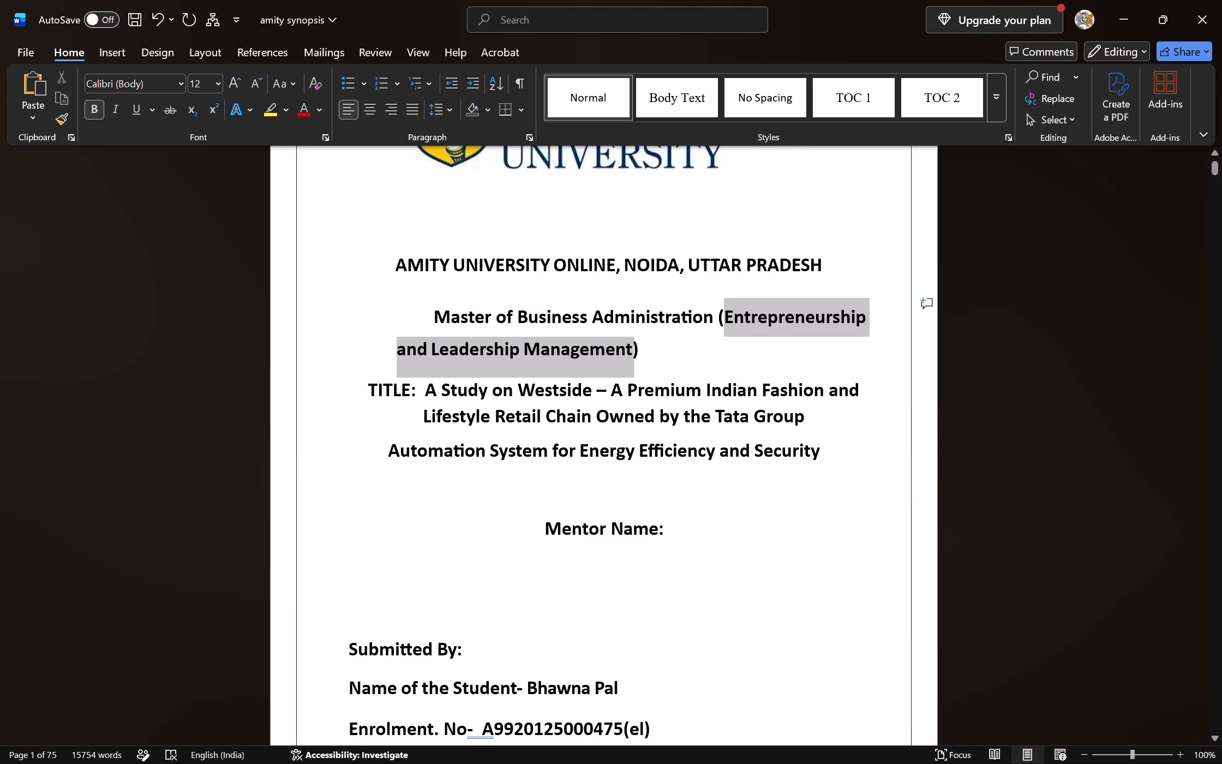
{"action": "left_click_drag", "start_coordinate": [618, 362], "coordinate": [632, 358]}
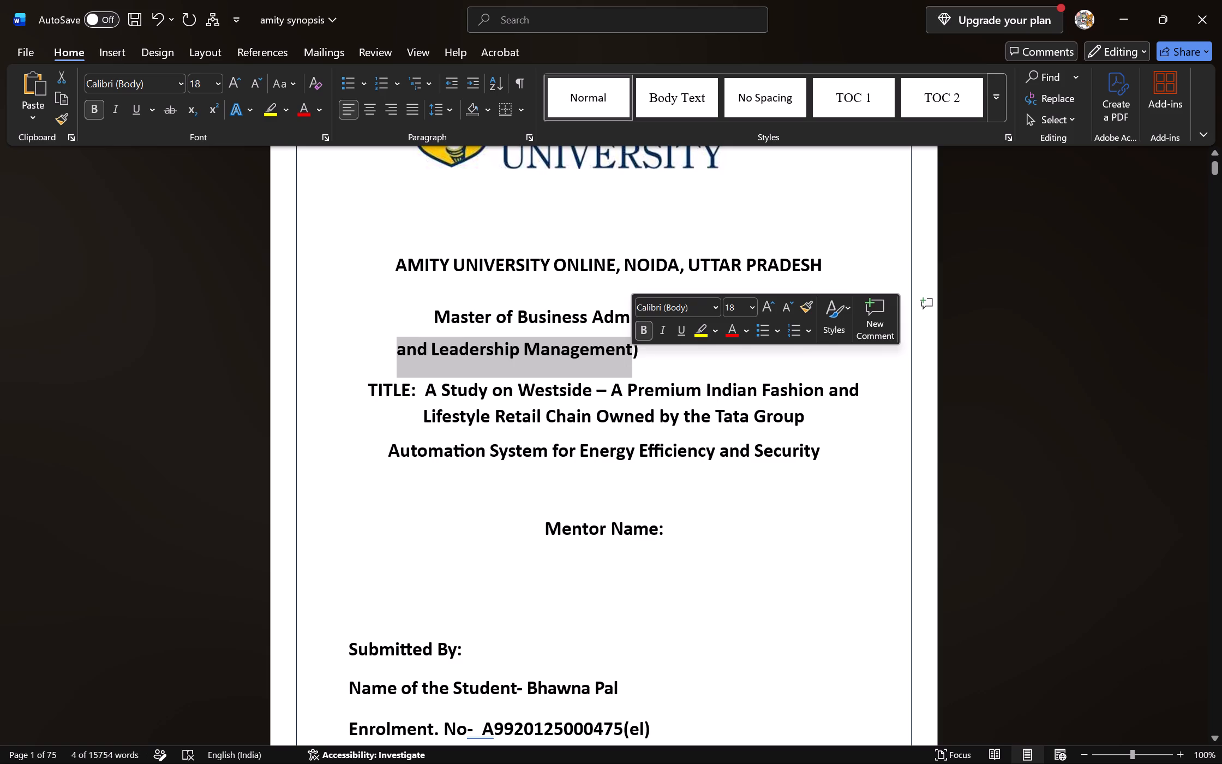
{"action": "key", "text": "BackSpace"}
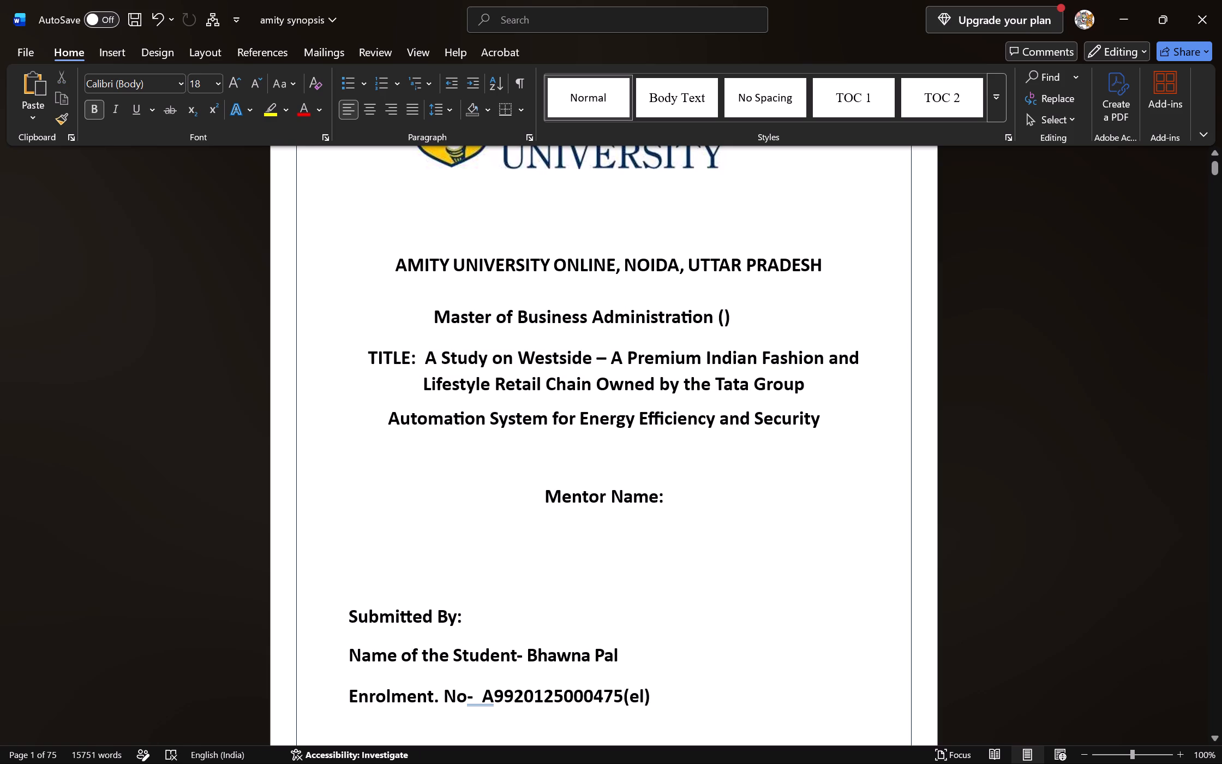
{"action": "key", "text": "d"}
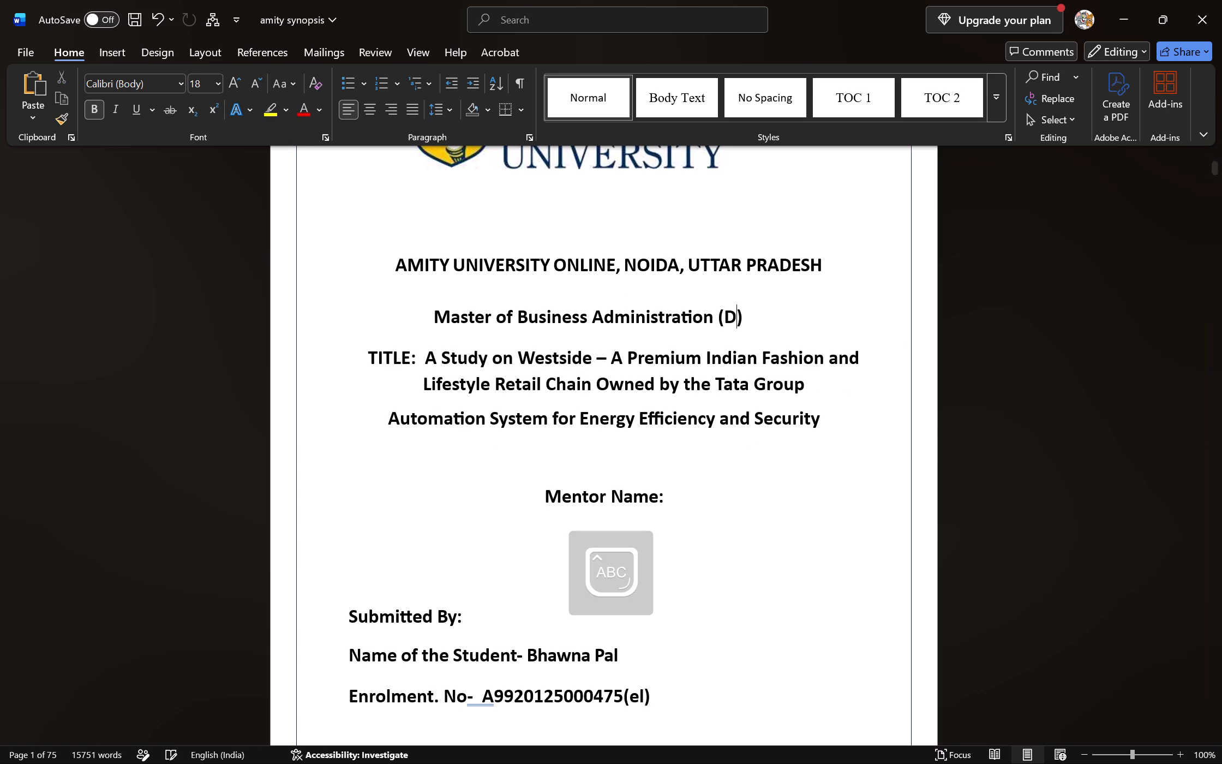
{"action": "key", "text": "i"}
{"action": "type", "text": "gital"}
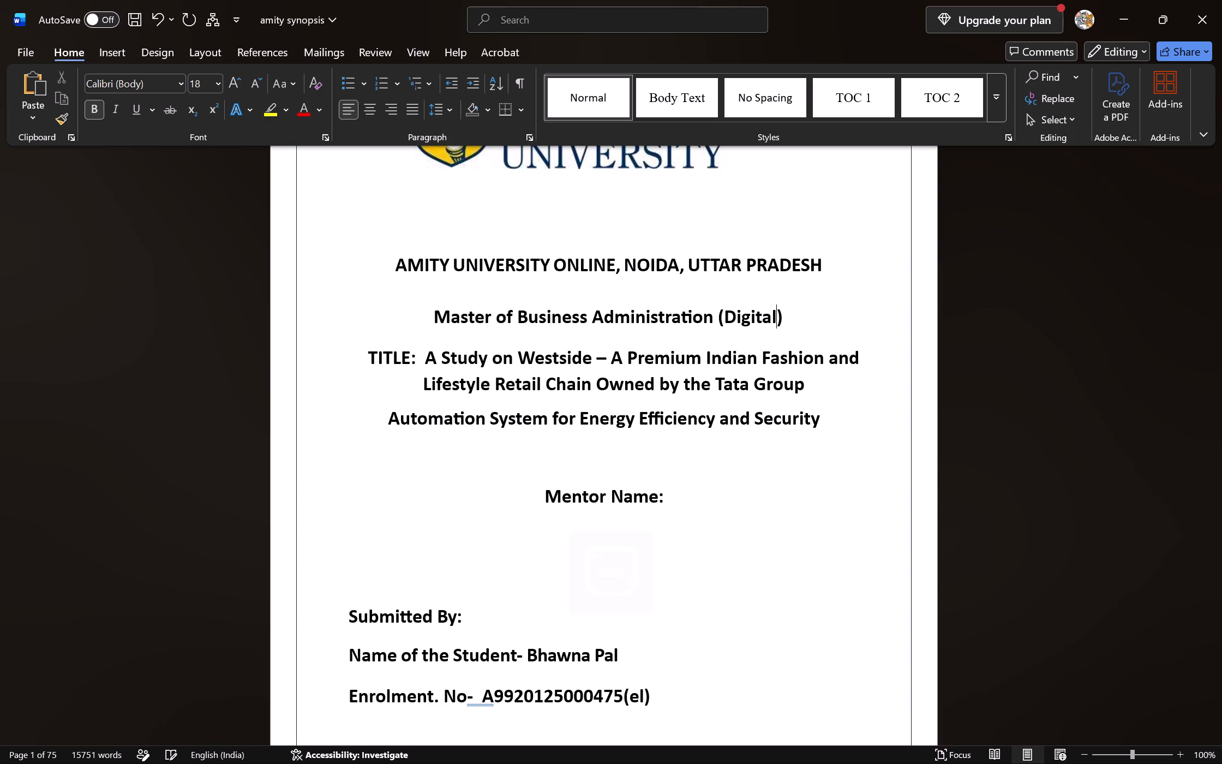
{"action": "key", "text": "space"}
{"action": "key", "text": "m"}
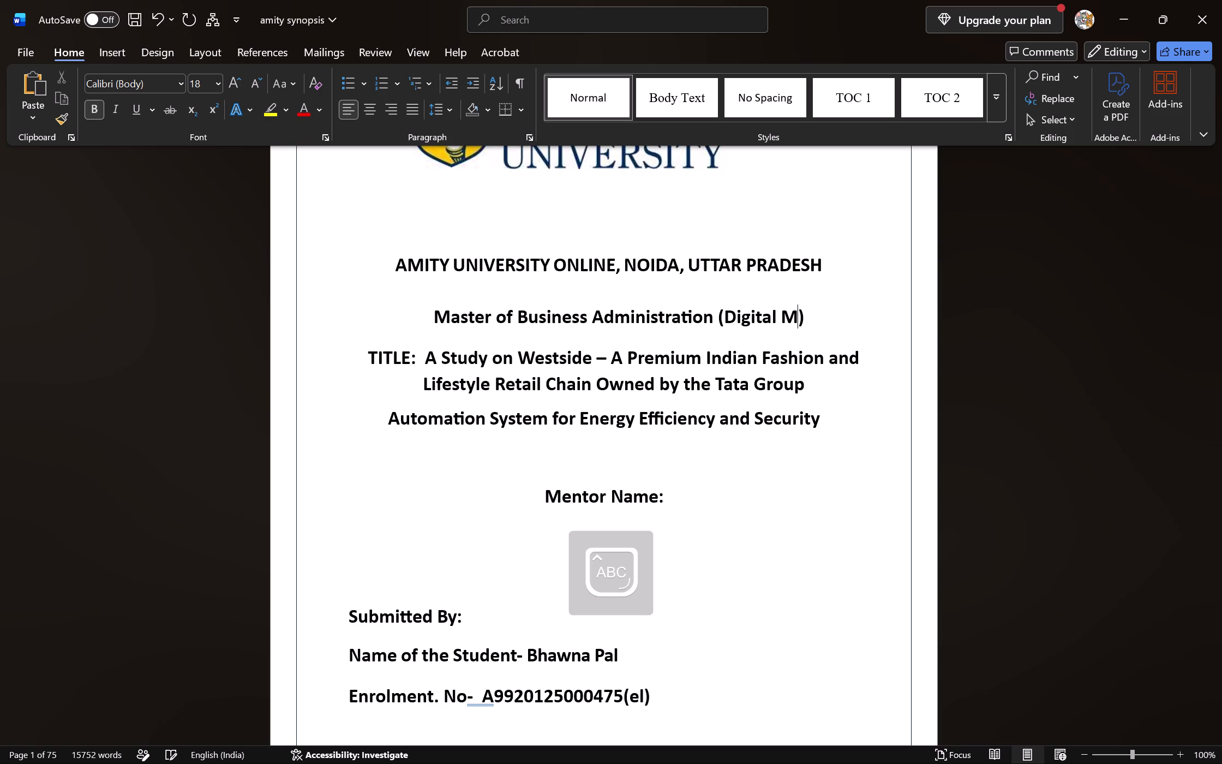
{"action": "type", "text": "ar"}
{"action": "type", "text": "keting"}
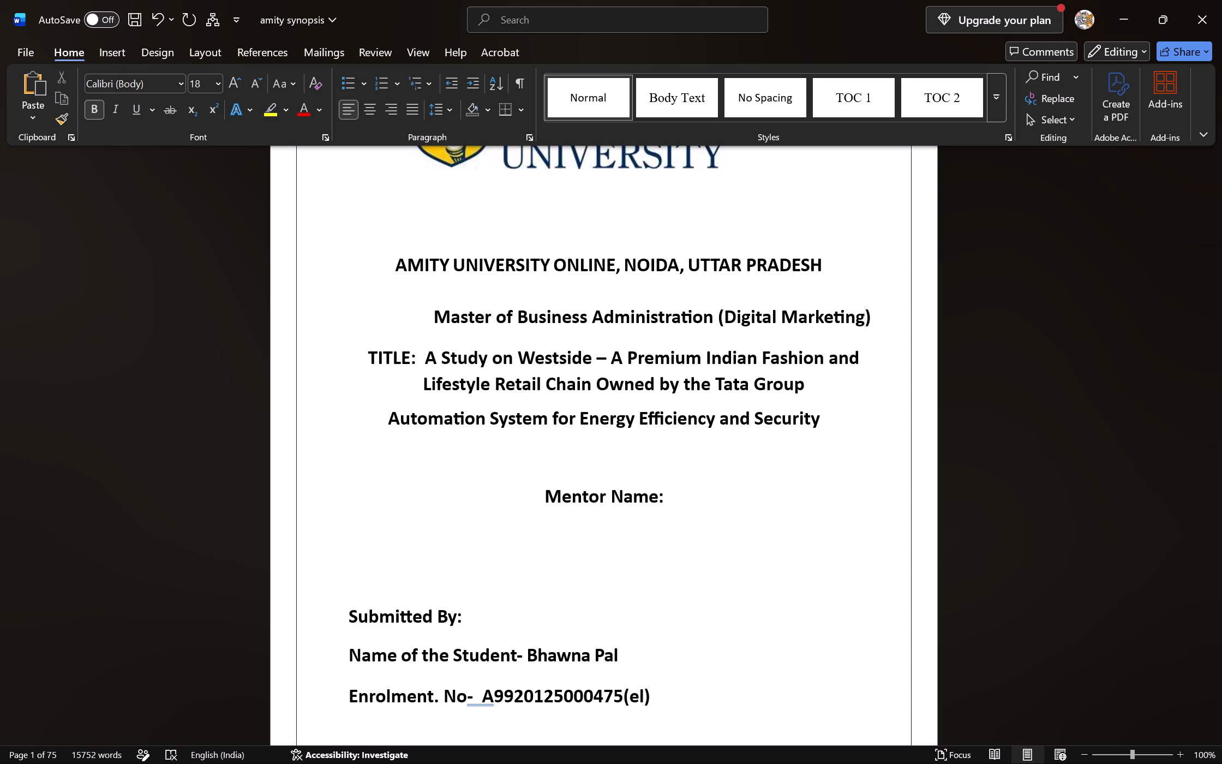
Replace the student's name after "This is to certify that" on the certificate page with the cover page name.
{"action": "scroll", "coordinate": [721, 380], "scroll_direction": "down", "scroll_amount": 5}
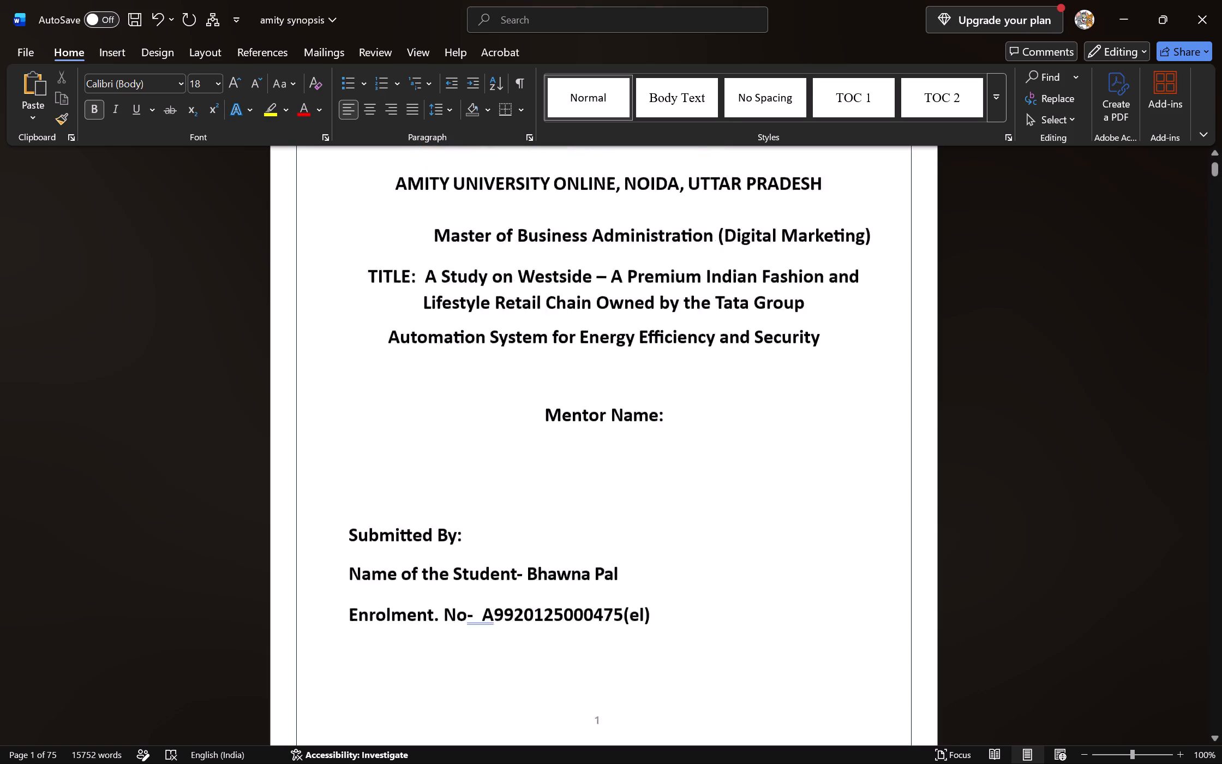
{"action": "scroll", "coordinate": [721, 380], "scroll_direction": "down", "scroll_amount": 8}
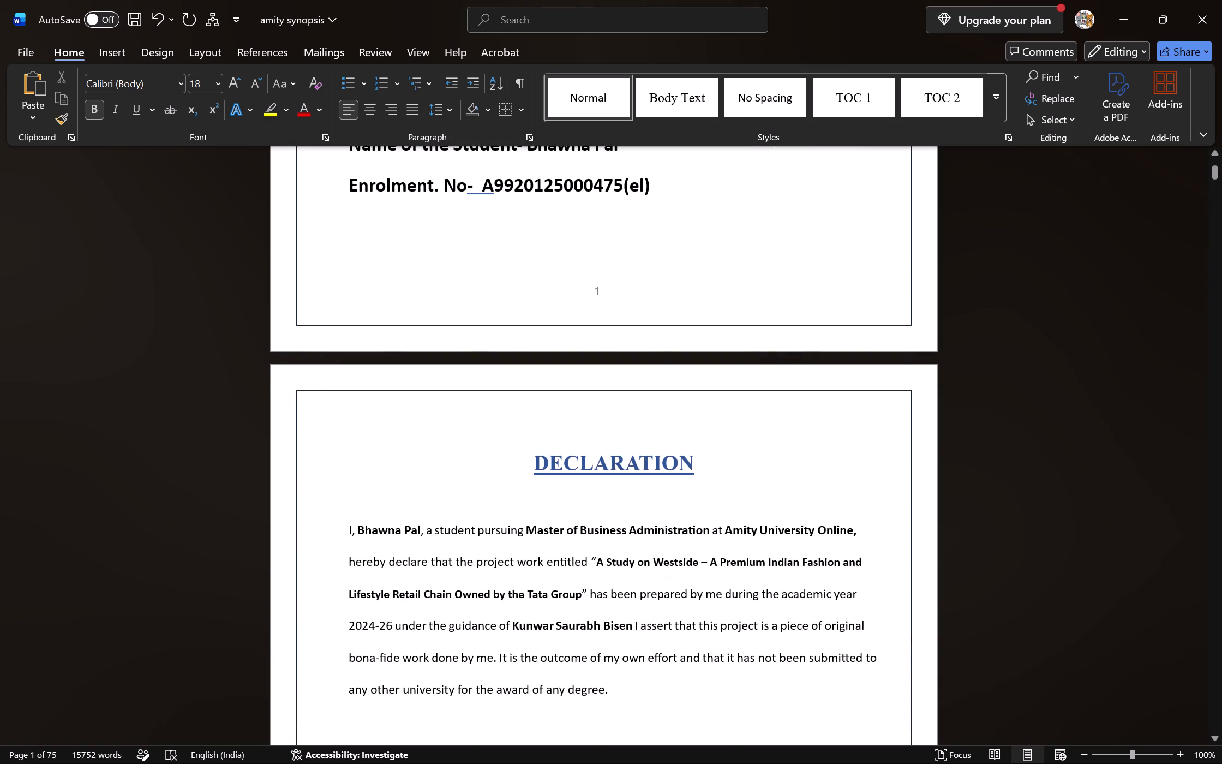
{"action": "scroll", "coordinate": [720, 380], "scroll_direction": "down", "scroll_amount": 5}
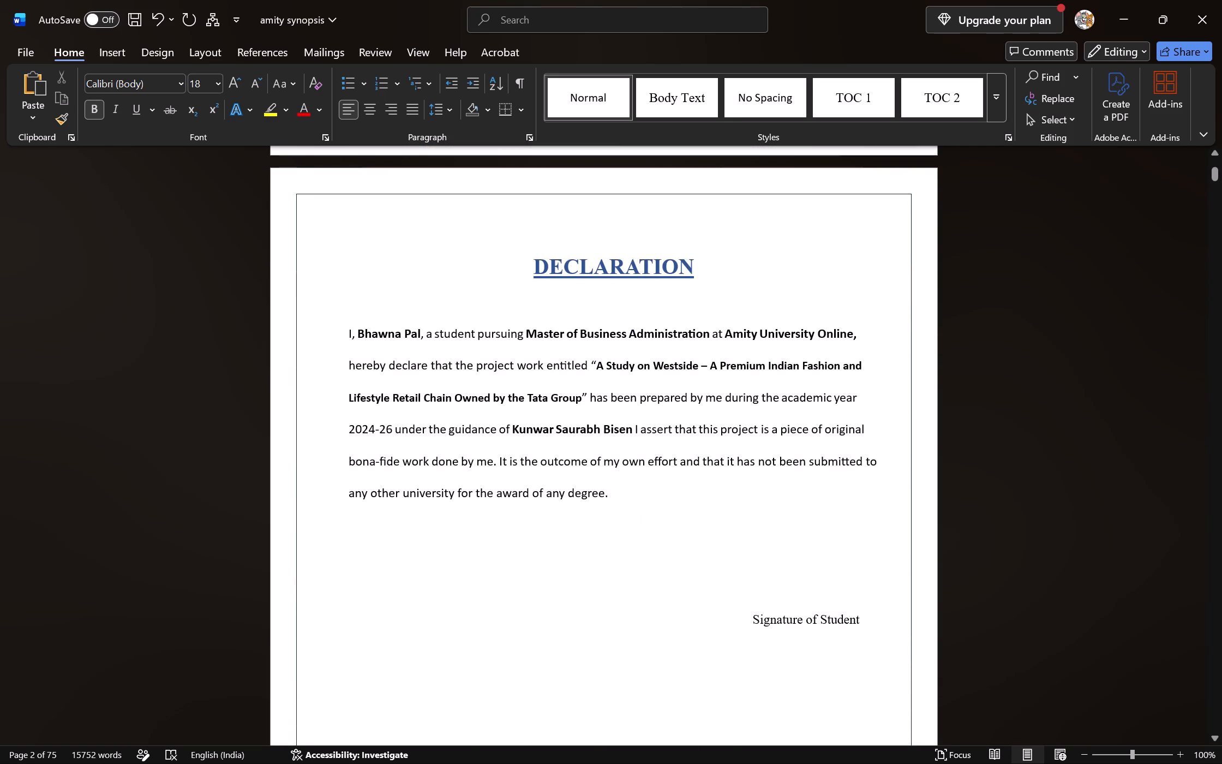
{"action": "scroll", "coordinate": [720, 380], "scroll_direction": "down", "scroll_amount": 14}
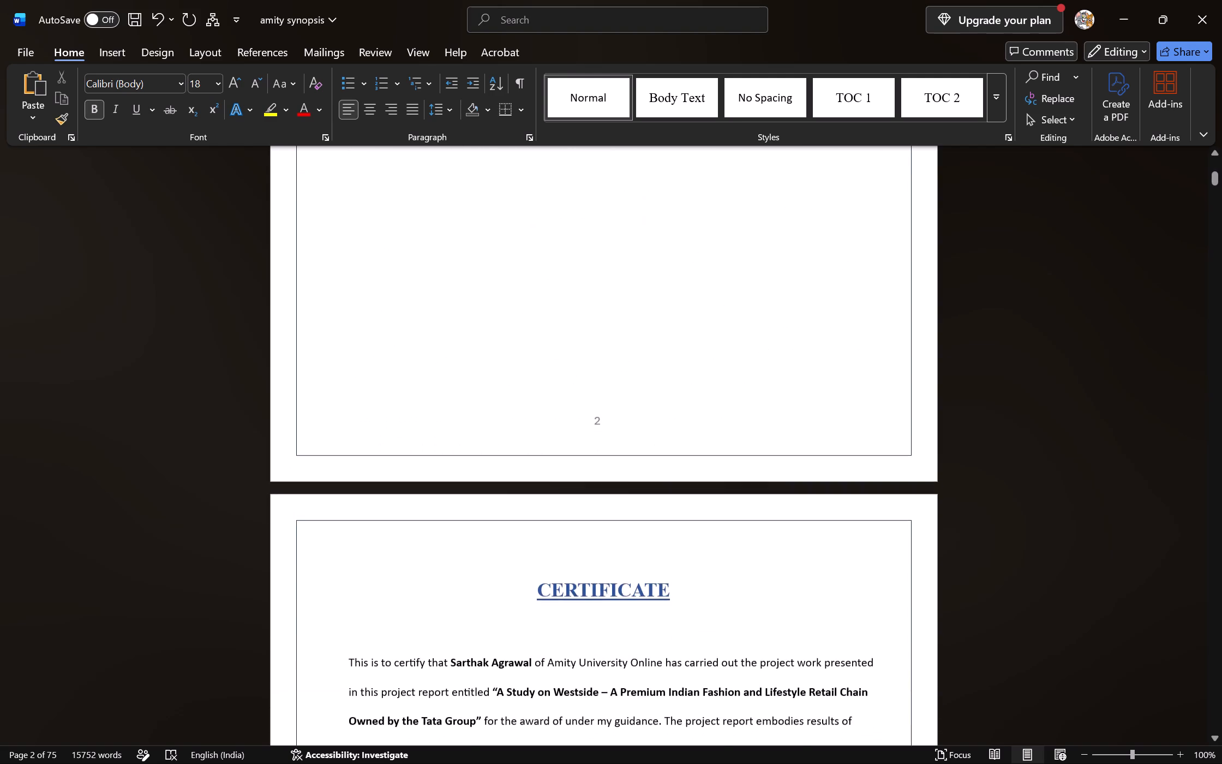
{"action": "scroll", "coordinate": [720, 380], "scroll_direction": "down", "scroll_amount": 5}
{"action": "left_click", "coordinate": [530, 469]}
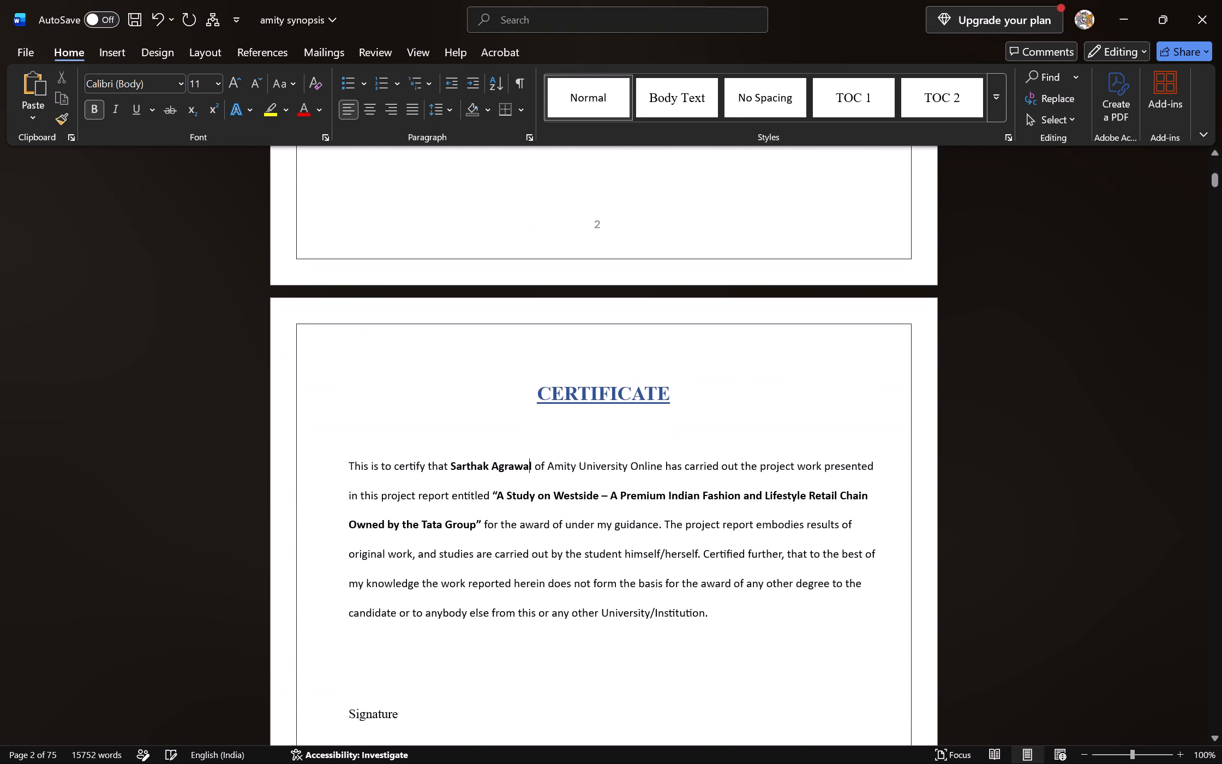
{"action": "key", "text": "Right"}
{"action": "key", "text": "BackSpace"}
{"action": "key", "text": "BackSpace"}
{"action": "key", "text": "BackSpace"}
{"action": "key", "text": "BackSpace"}
{"action": "key", "text": "BackSpace"}
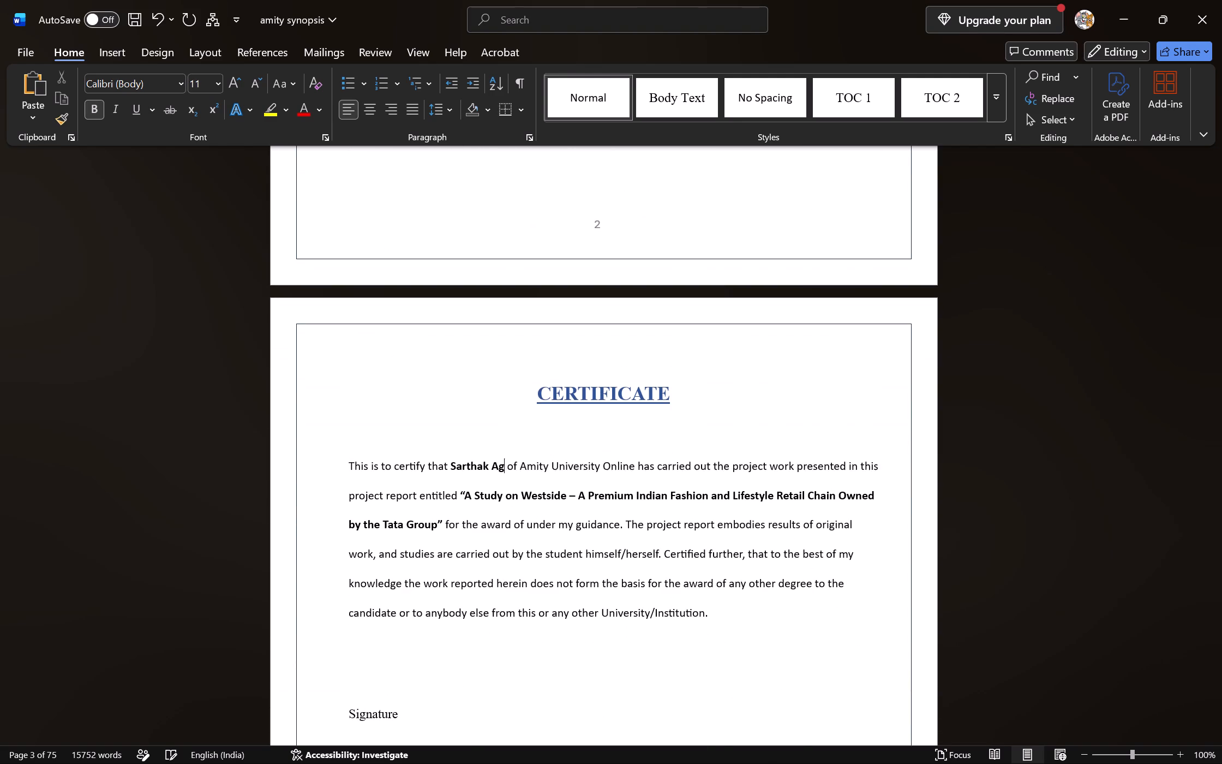
{"action": "key", "text": "BackSpace"}
{"action": "key", "text": "BackSpace"}
{"action": "key", "text": "BackSpace"}
{"action": "key", "text": "BackSpace"}
{"action": "key", "text": "BackSpace"}
{"action": "key", "text": "BackSpace"}
{"action": "key", "text": "BackSpace"}
{"action": "key", "text": "BackSpace"}
{"action": "key", "text": "BackSpace"}
{"action": "key", "text": "BackSpace"}
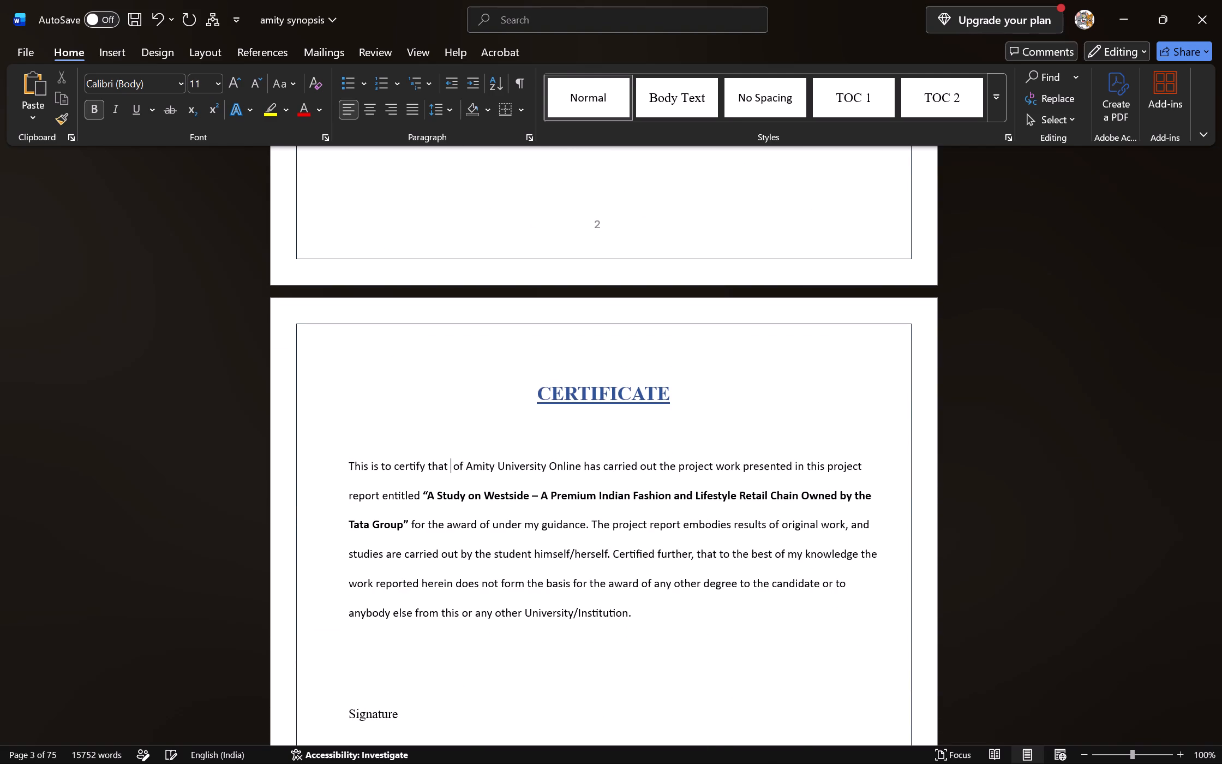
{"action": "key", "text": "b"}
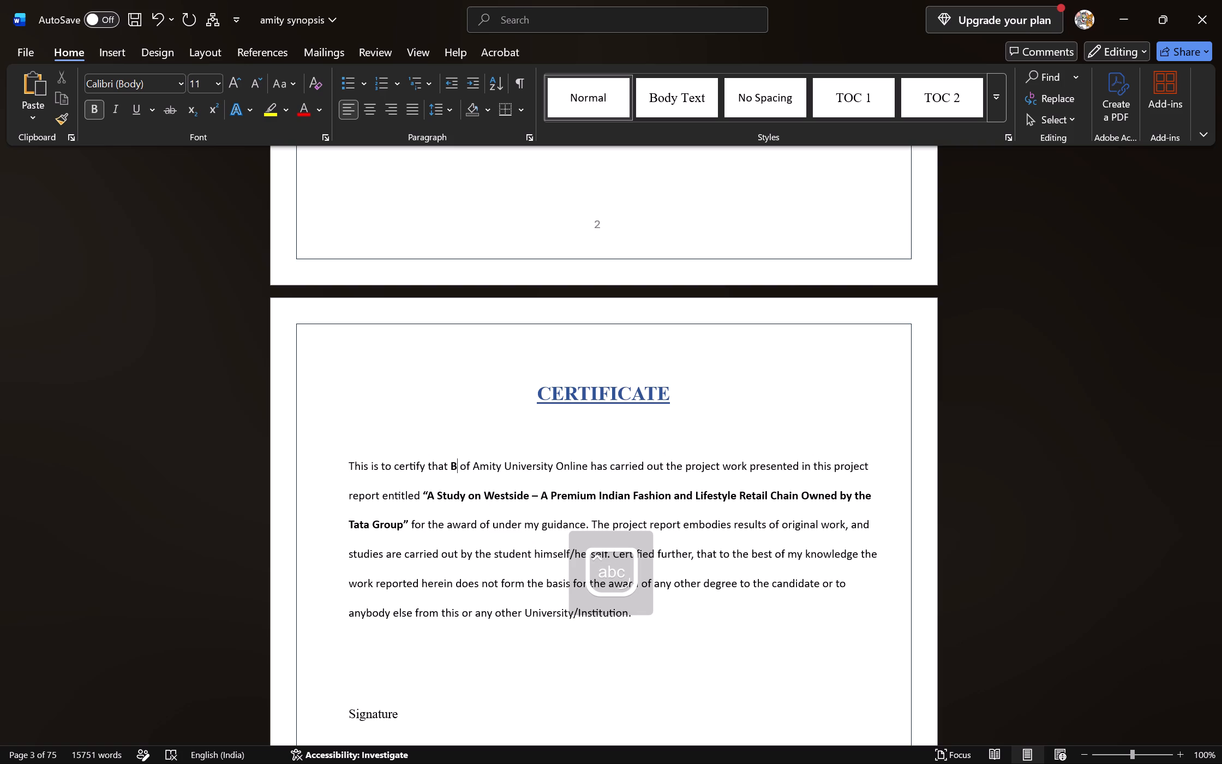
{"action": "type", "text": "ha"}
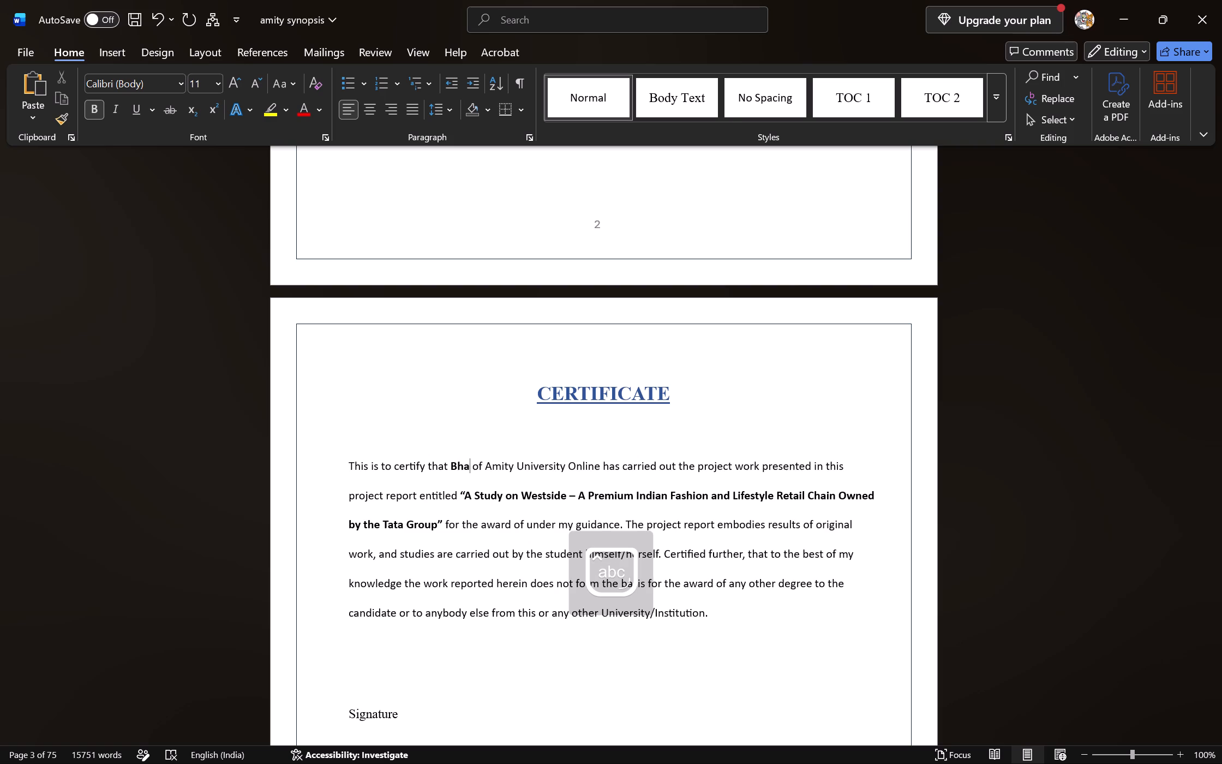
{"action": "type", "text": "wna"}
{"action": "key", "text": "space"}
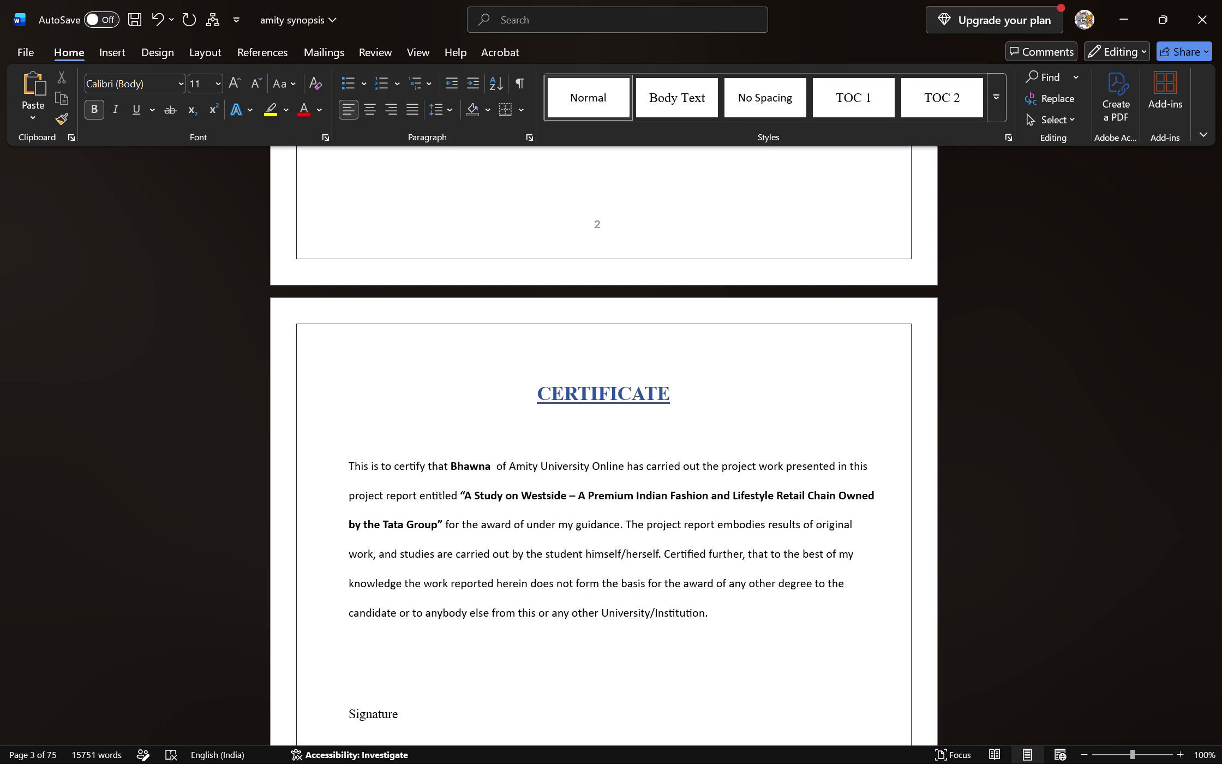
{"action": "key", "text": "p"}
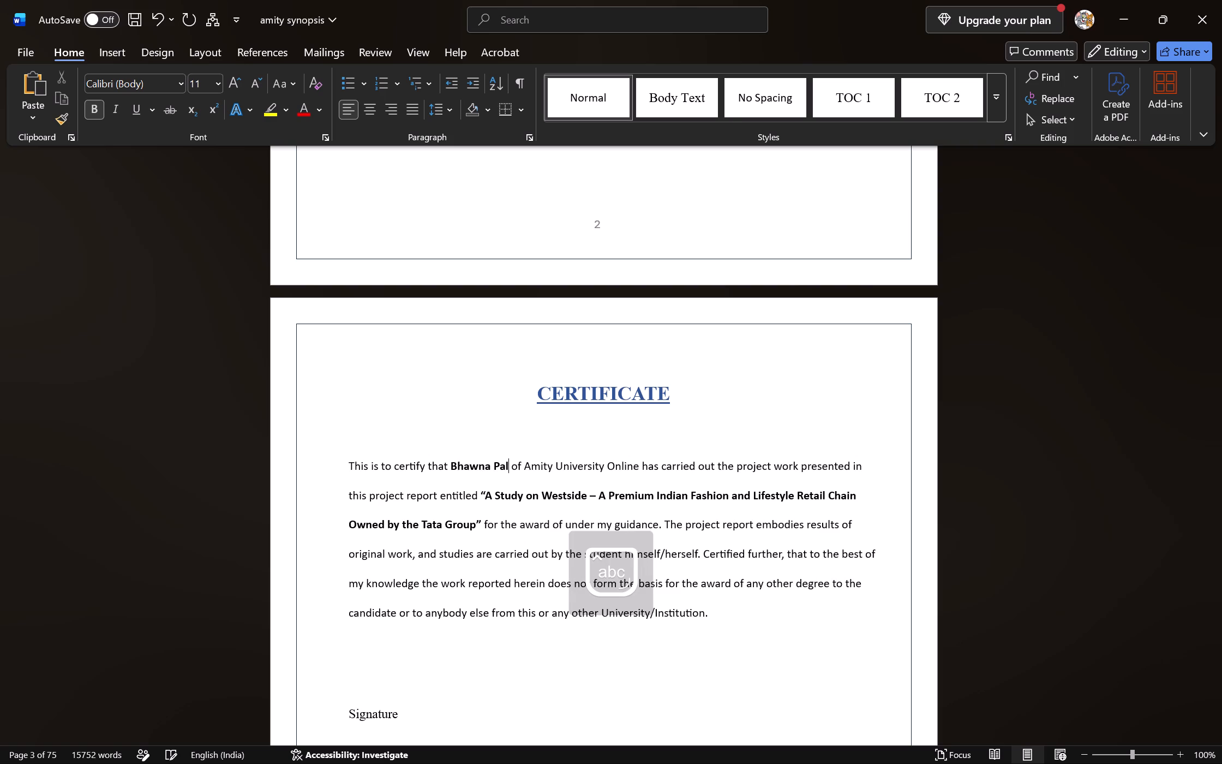
Correct "And" to lowercase "and" in the Table 1, Table 2 and Table 3 entries of the List of Tables.
{"action": "scroll", "coordinate": [588, 447], "scroll_direction": "down", "scroll_amount": 1}
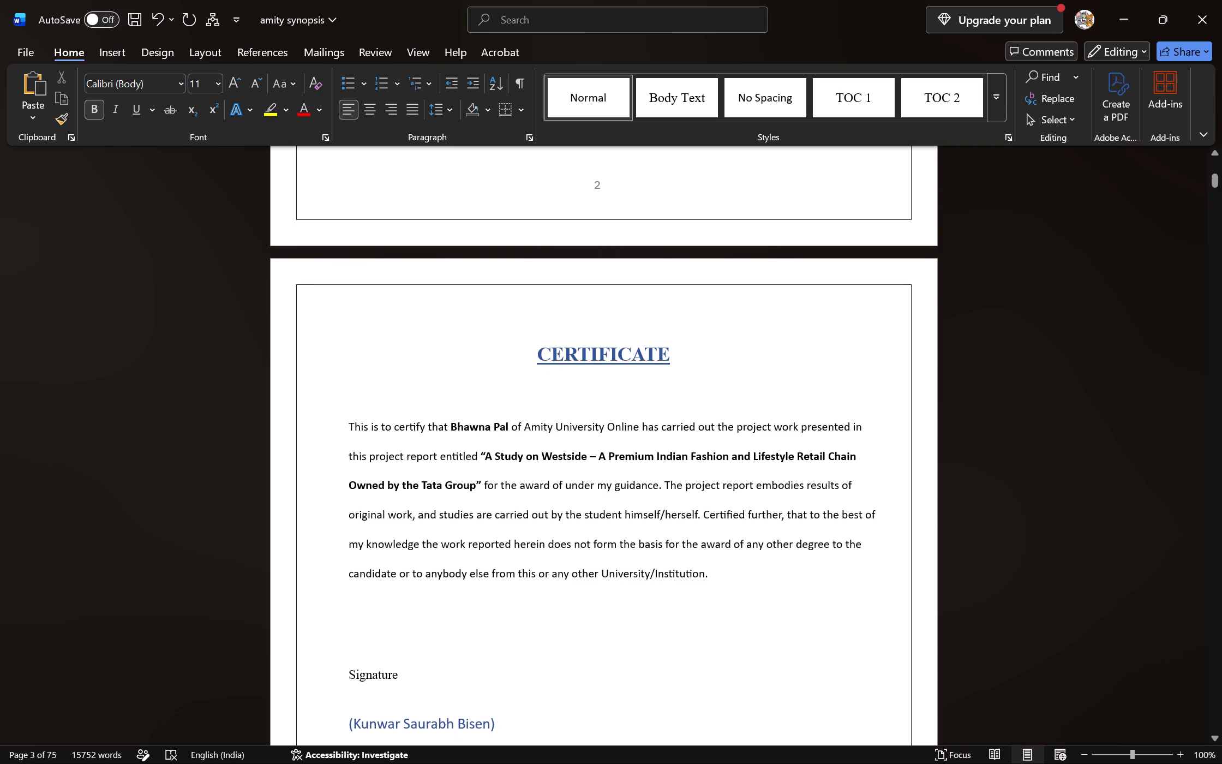
{"action": "scroll", "coordinate": [588, 447], "scroll_direction": "down", "scroll_amount": 11}
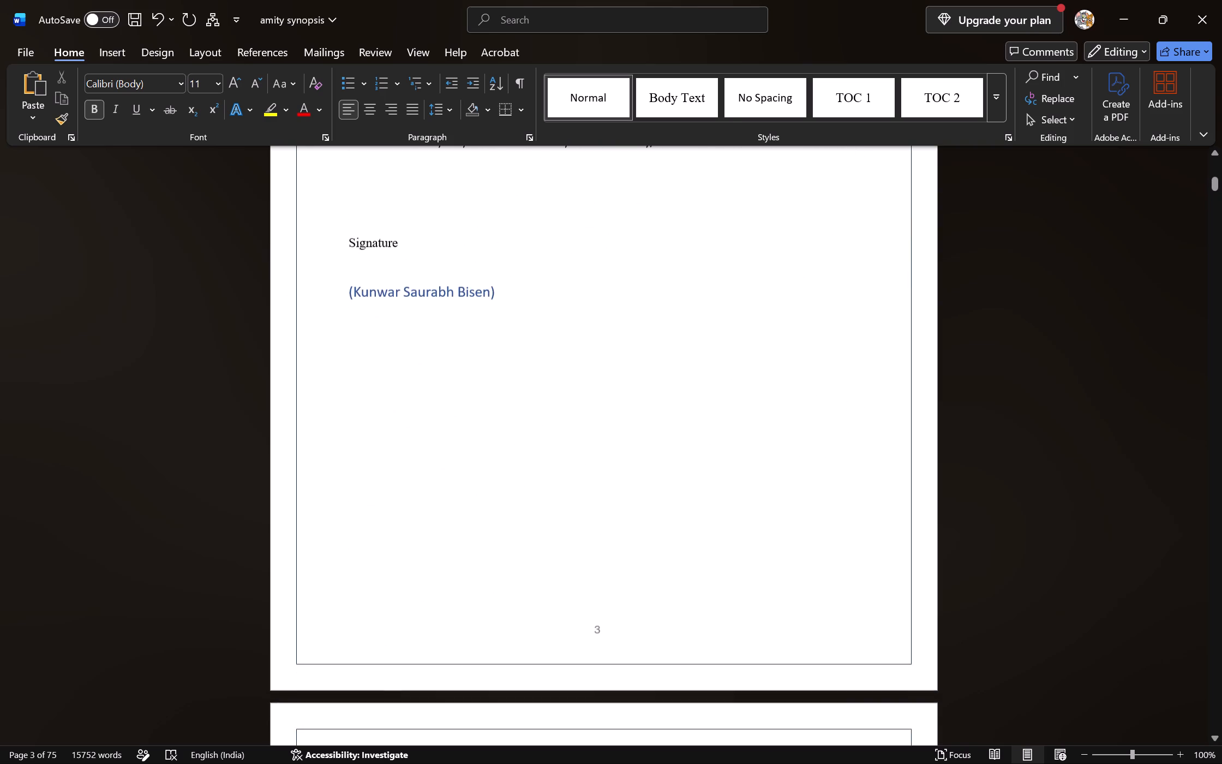
{"action": "scroll", "coordinate": [588, 447], "scroll_direction": "down", "scroll_amount": 15}
{"action": "scroll", "coordinate": [588, 447], "scroll_direction": "down", "scroll_amount": 9}
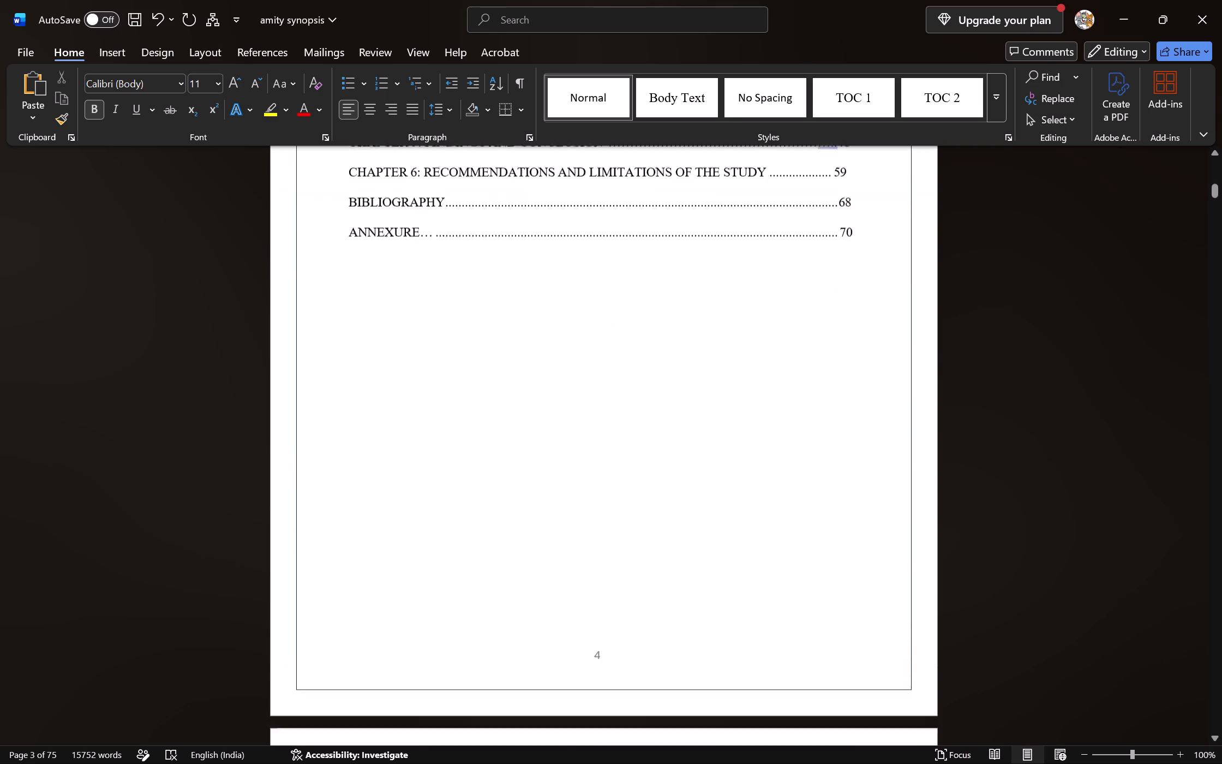
{"action": "scroll", "coordinate": [588, 447], "scroll_direction": "down", "scroll_amount": 13}
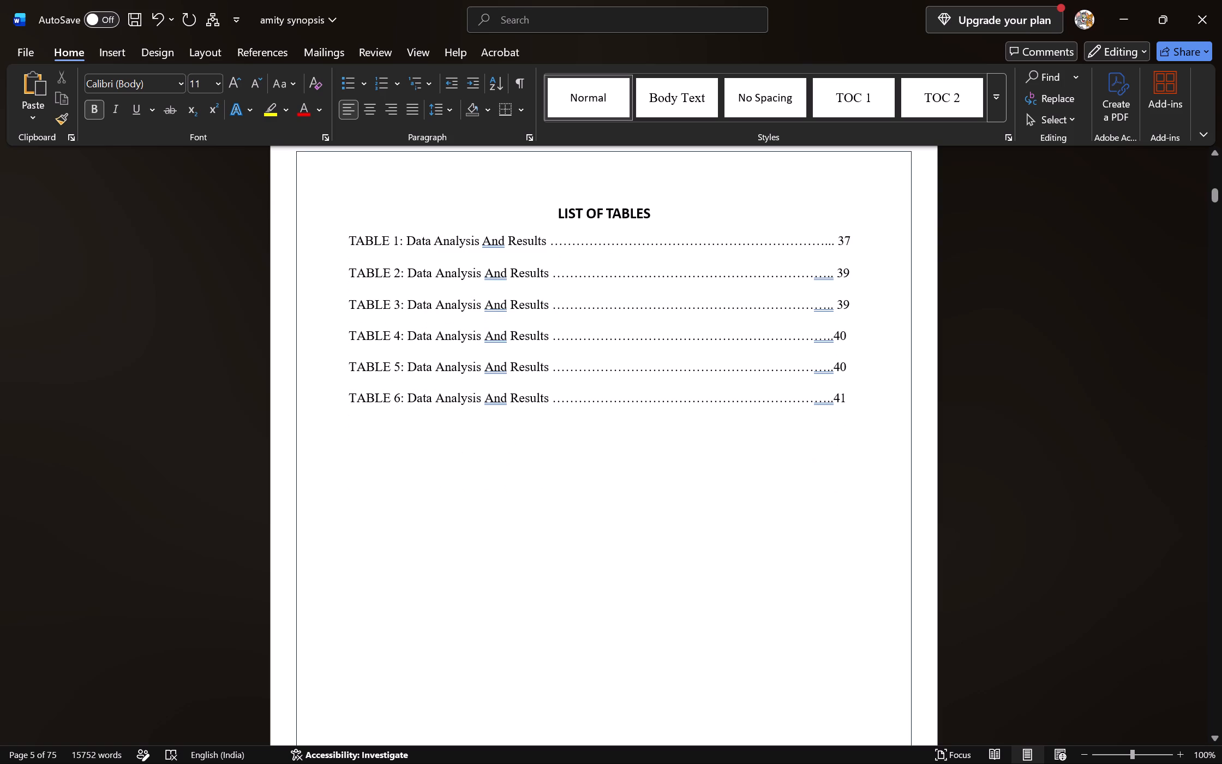
{"action": "left_click", "coordinate": [490, 249]}
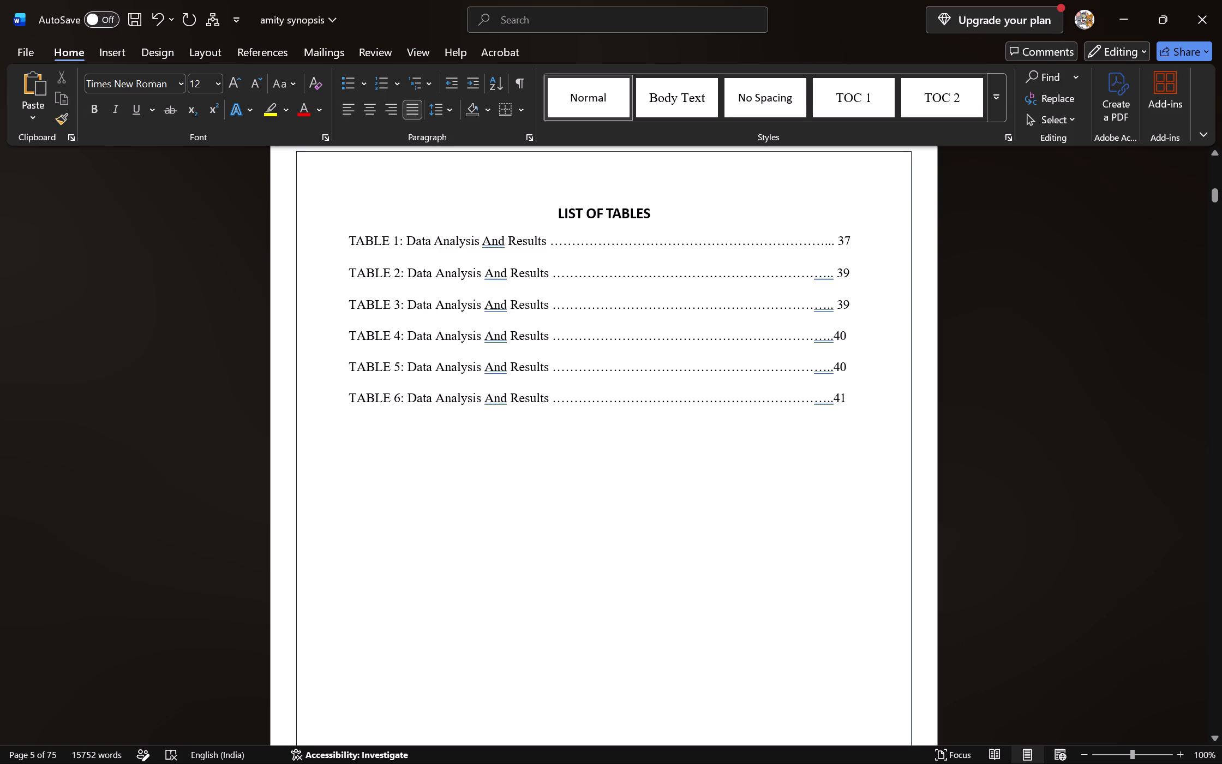
{"action": "right_click", "coordinate": [490, 249]}
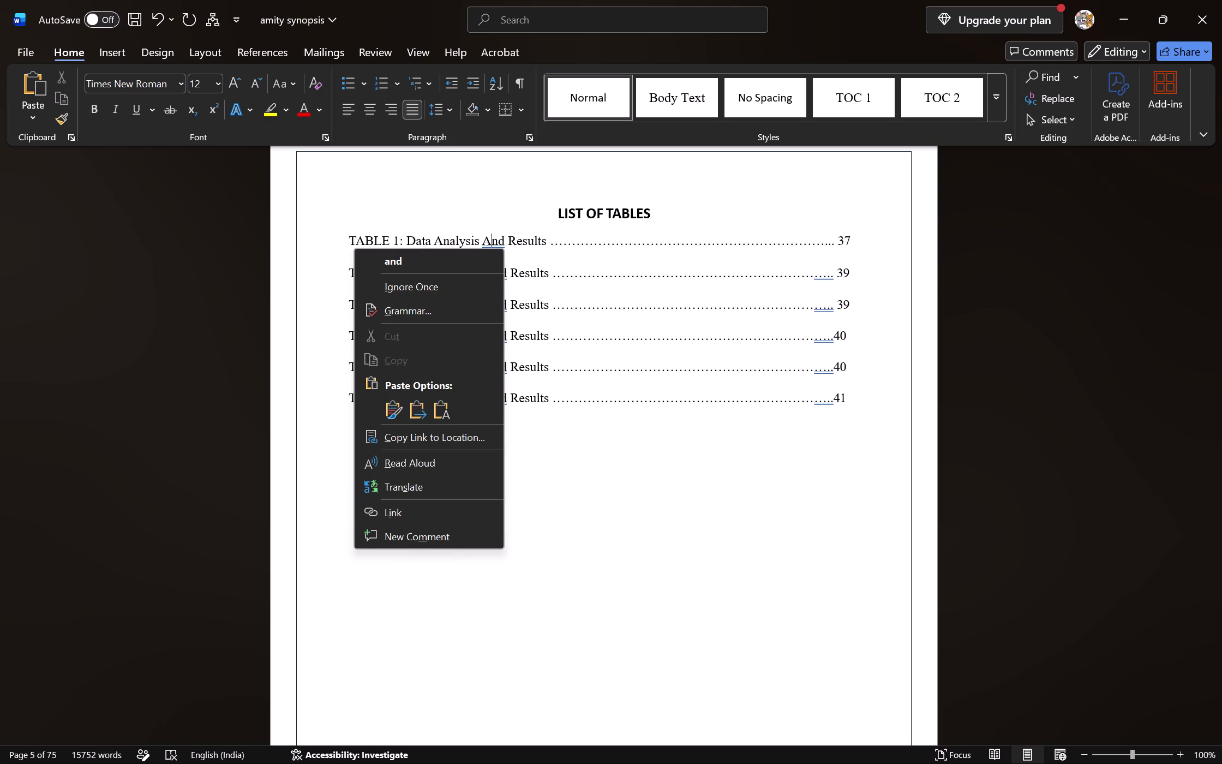
{"action": "left_click", "coordinate": [482, 249]}
{"action": "left_click", "coordinate": [496, 276]}
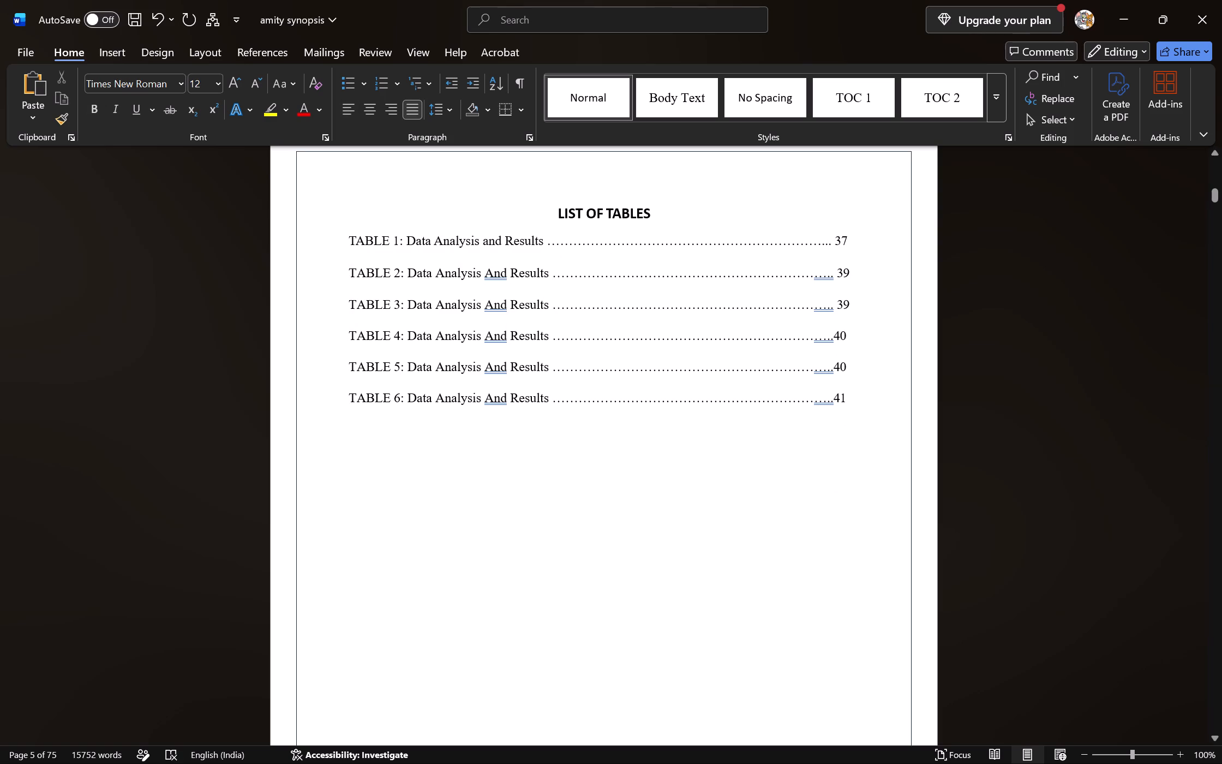
{"action": "right_click", "coordinate": [496, 276]}
{"action": "left_click", "coordinate": [468, 288]}
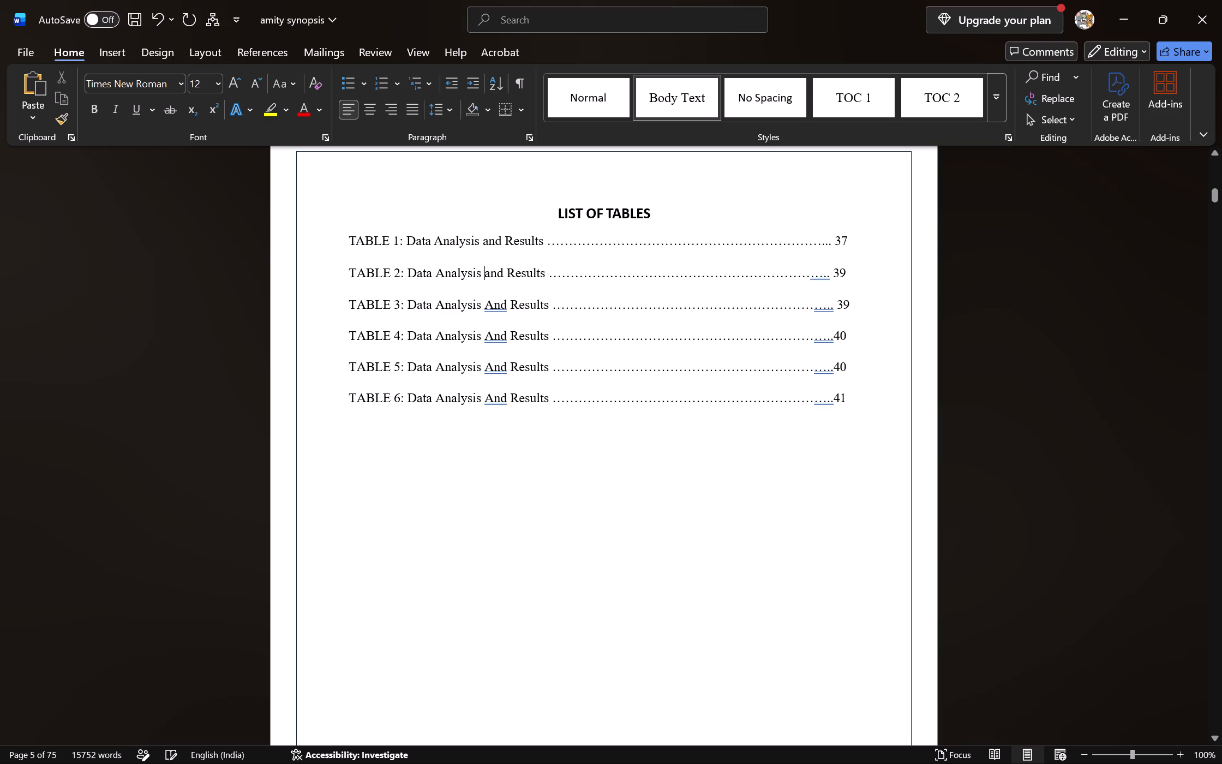
{"action": "left_click", "coordinate": [491, 311]}
{"action": "right_click", "coordinate": [492, 311]}
{"action": "left_click", "coordinate": [467, 320]}
Correct "And" to lowercase "and" in the Table 4, Table 5 and Table 6 entries of the List of Tables.
{"action": "left_click", "coordinate": [492, 338]}
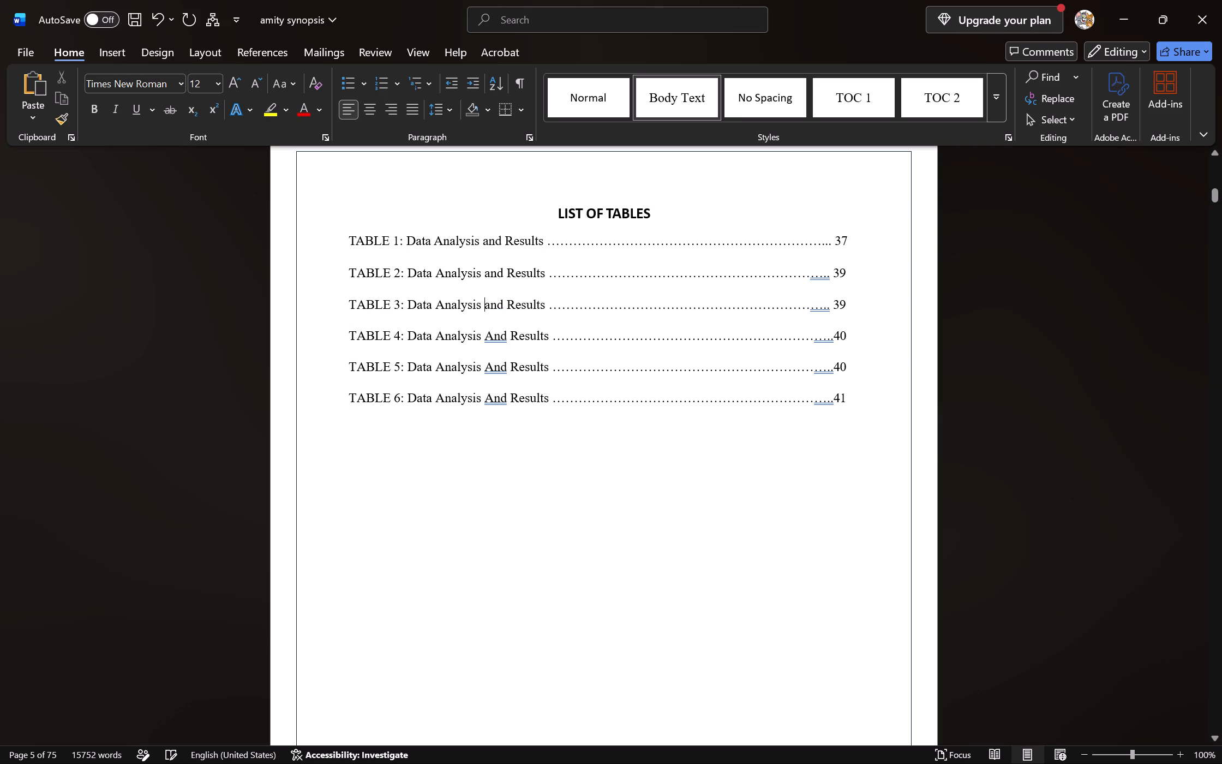
{"action": "right_click", "coordinate": [492, 338]}
{"action": "left_click", "coordinate": [459, 353]}
{"action": "left_click", "coordinate": [492, 367]}
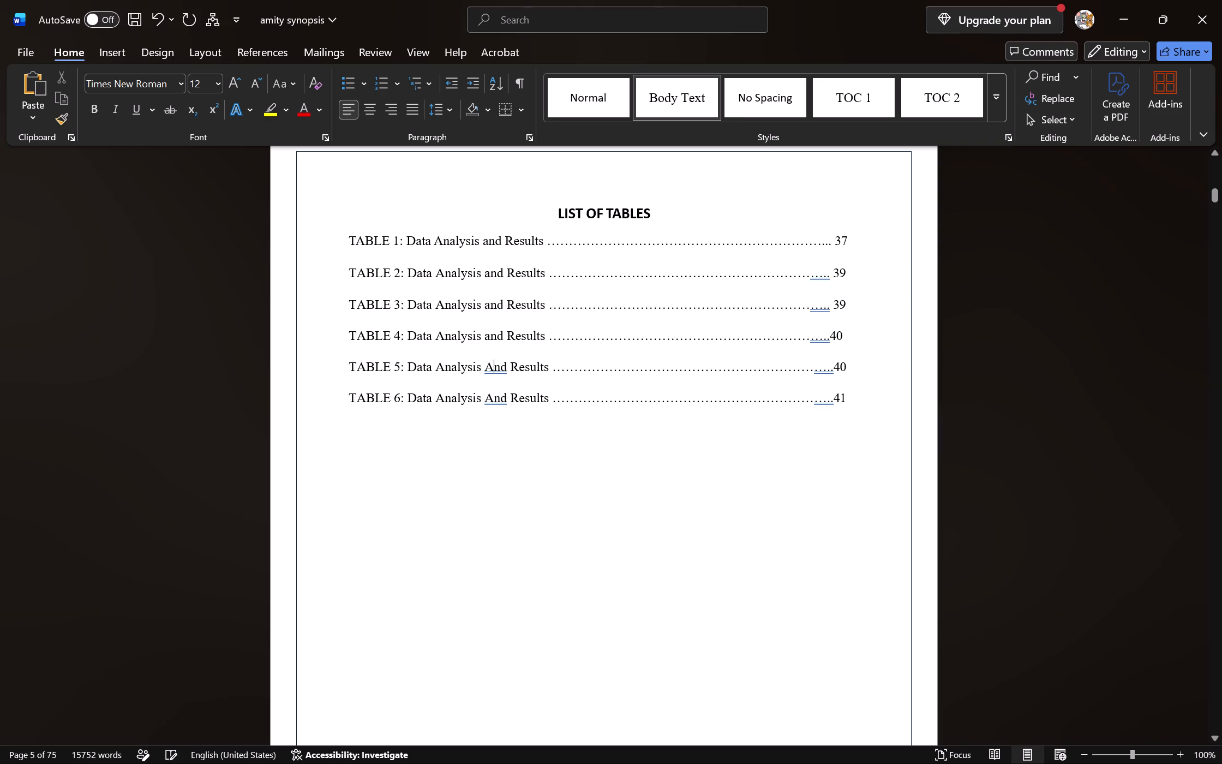
{"action": "right_click", "coordinate": [487, 367]}
{"action": "right_click", "coordinate": [490, 373]}
{"action": "left_click", "coordinate": [470, 382]}
{"action": "left_click", "coordinate": [499, 398]}
{"action": "right_click", "coordinate": [499, 398]}
{"action": "left_click", "coordinate": [456, 411]}
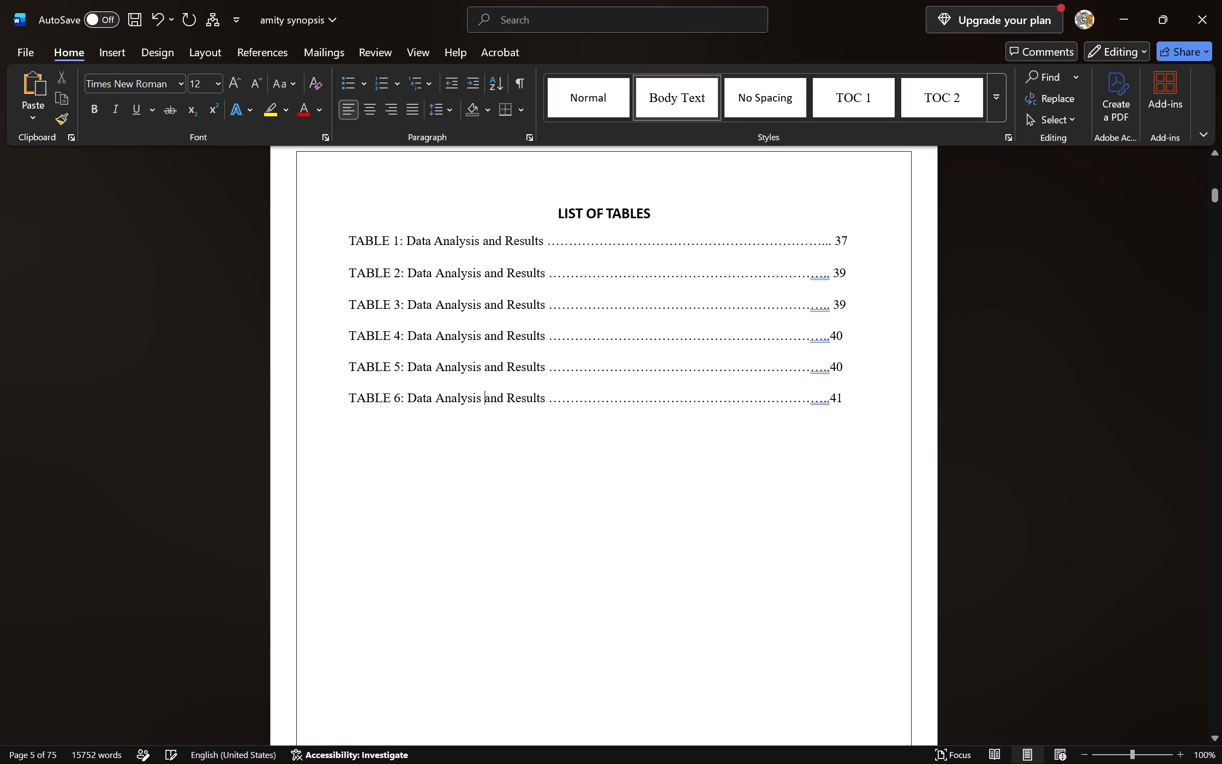
Replace the flagged dots before the page numbers of Tables 2 to 6 with the suggested six dots.
{"action": "left_click", "coordinate": [821, 341]}
{"action": "right_click", "coordinate": [829, 337]}
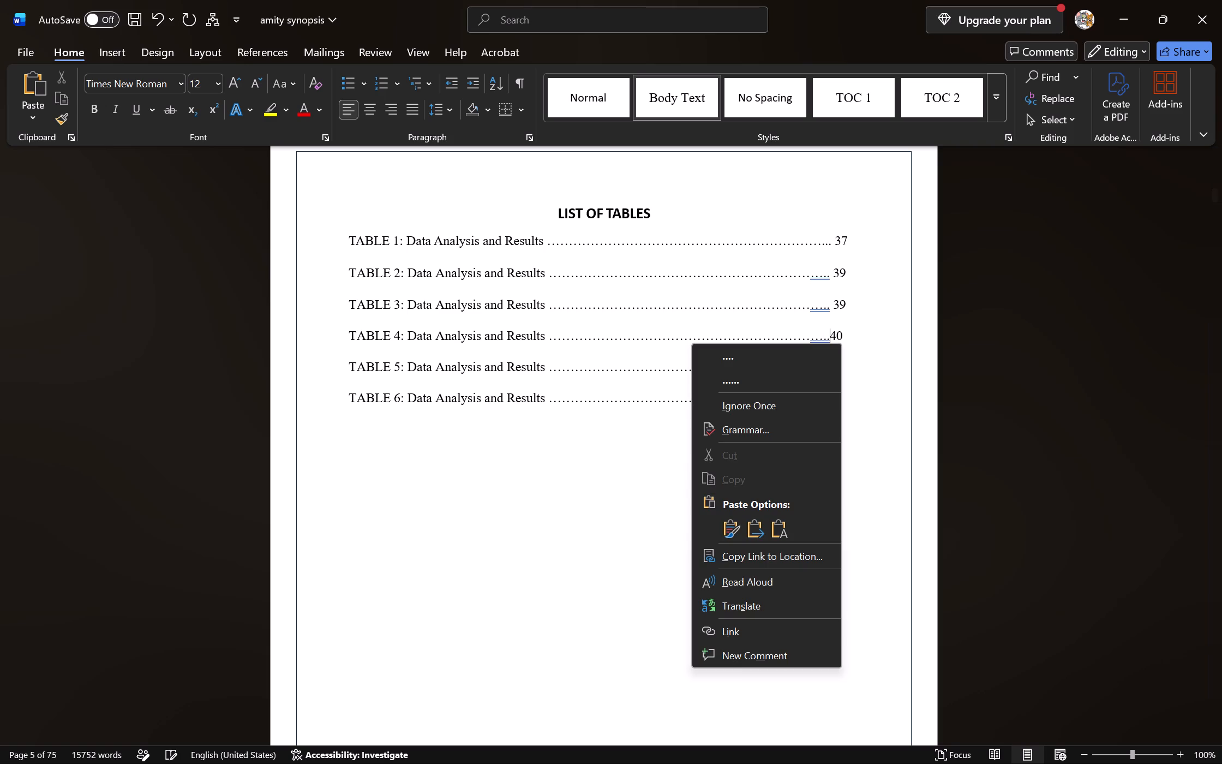
{"action": "left_click", "coordinate": [817, 377]}
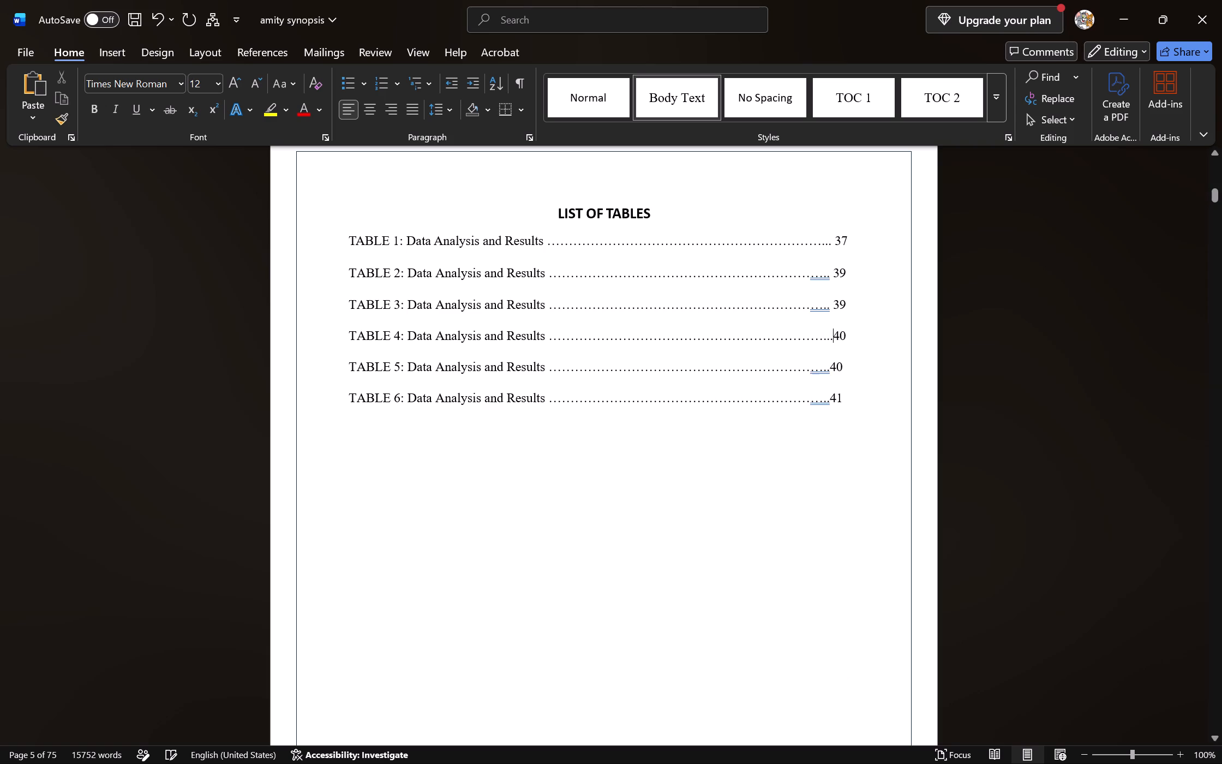
{"action": "left_click", "coordinate": [831, 309]}
{"action": "right_click", "coordinate": [831, 309]}
{"action": "left_click", "coordinate": [800, 345]}
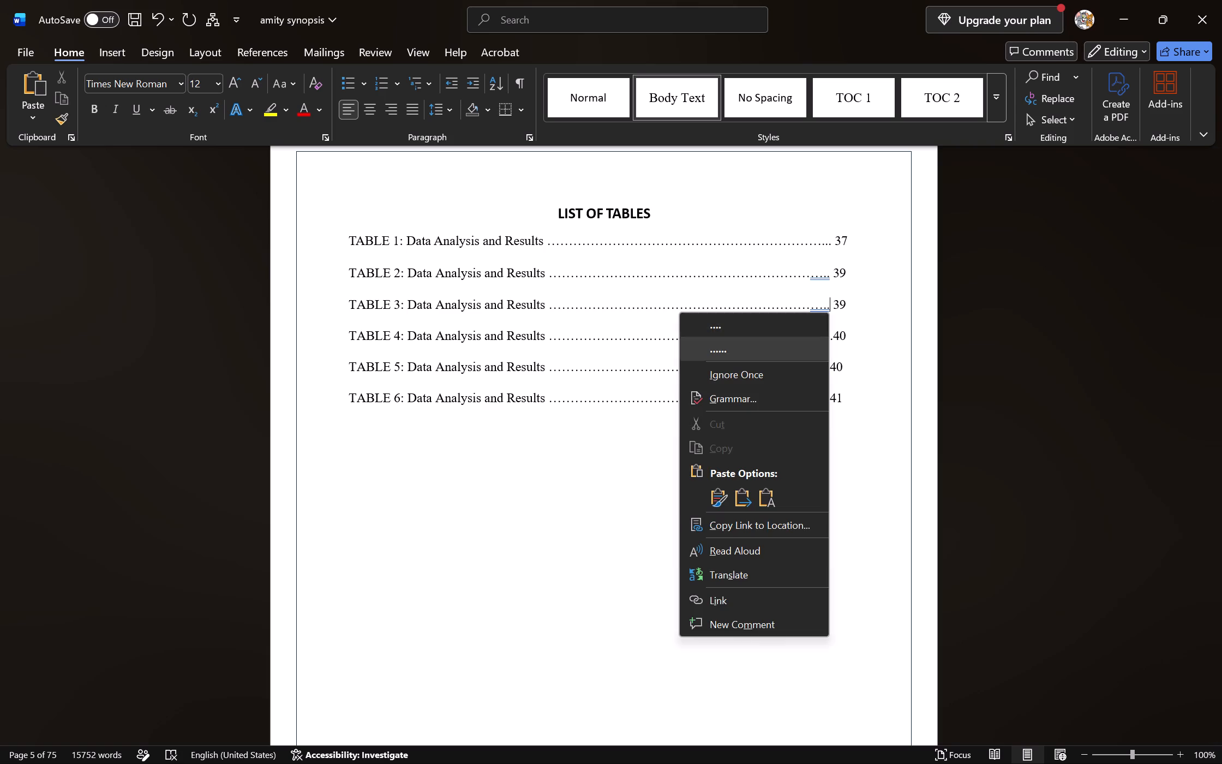
{"action": "right_click", "coordinate": [824, 276]}
{"action": "left_click", "coordinate": [794, 326]}
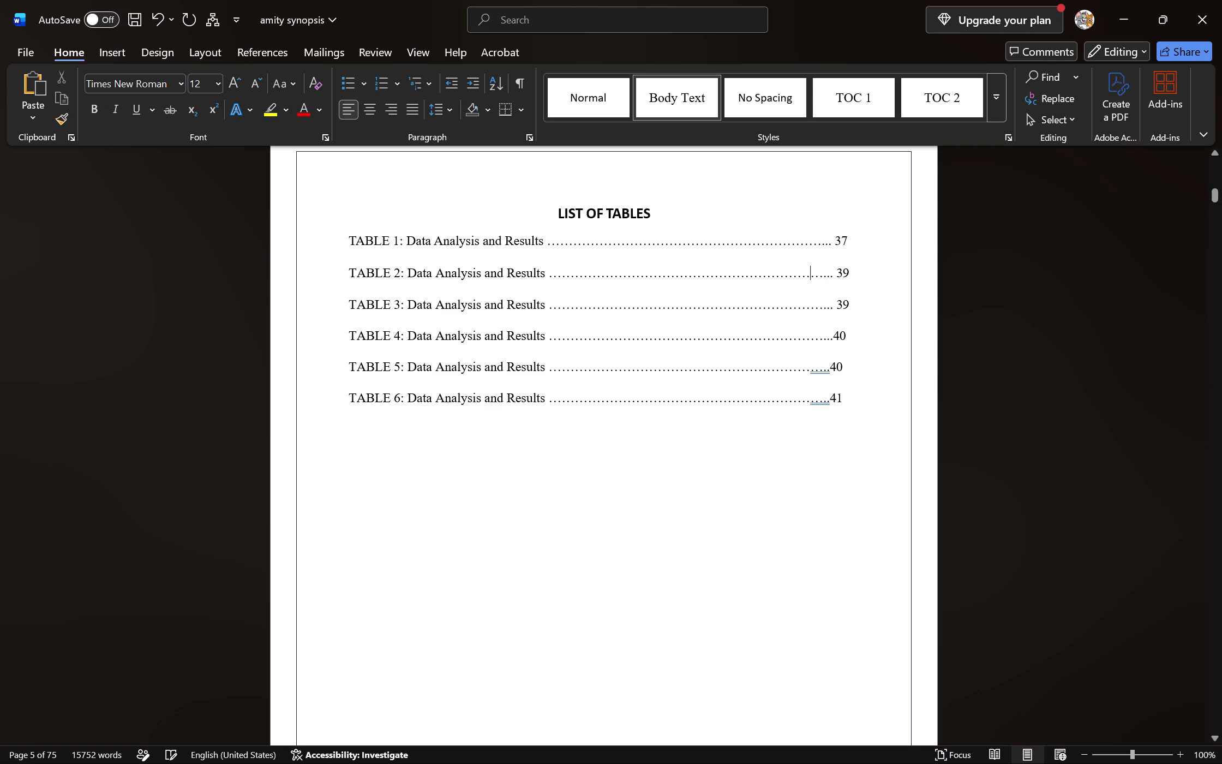
{"action": "left_click", "coordinate": [824, 372]}
{"action": "right_click", "coordinate": [824, 372]}
{"action": "left_click", "coordinate": [792, 405]}
{"action": "left_click", "coordinate": [829, 401]}
{"action": "right_click", "coordinate": [828, 400]}
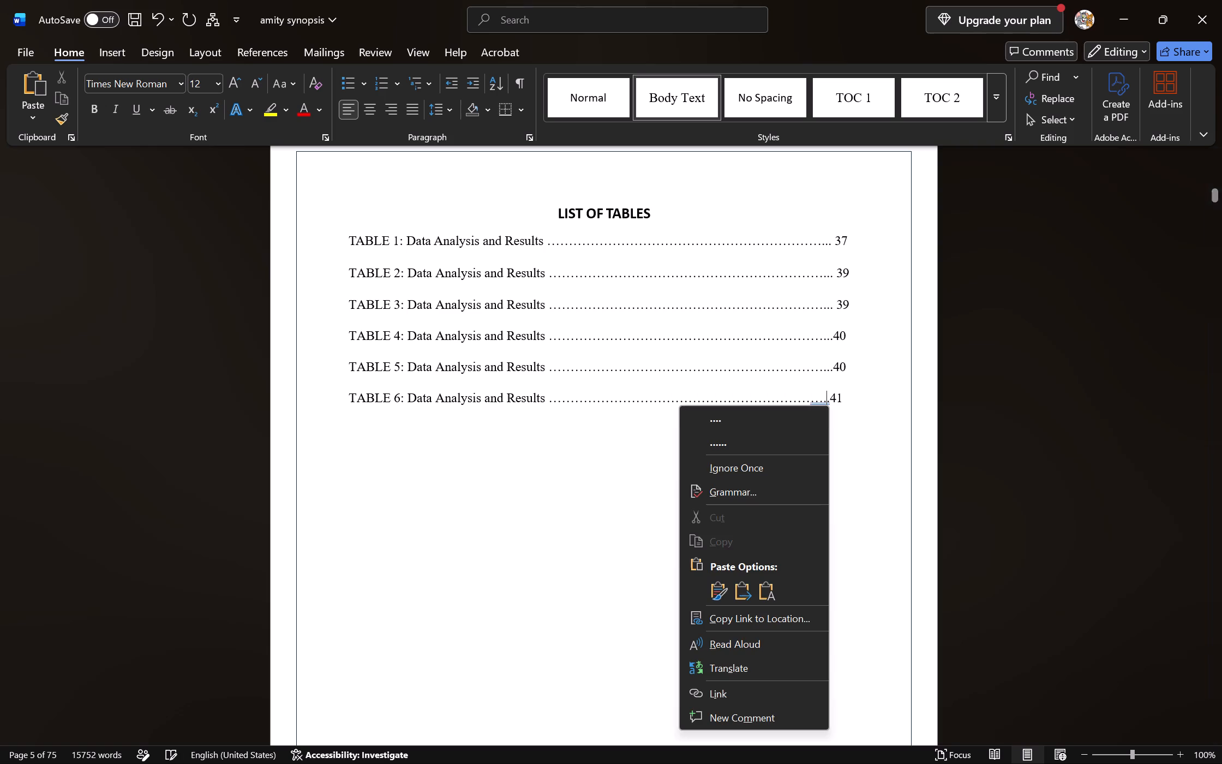
{"action": "left_click", "coordinate": [788, 432]}
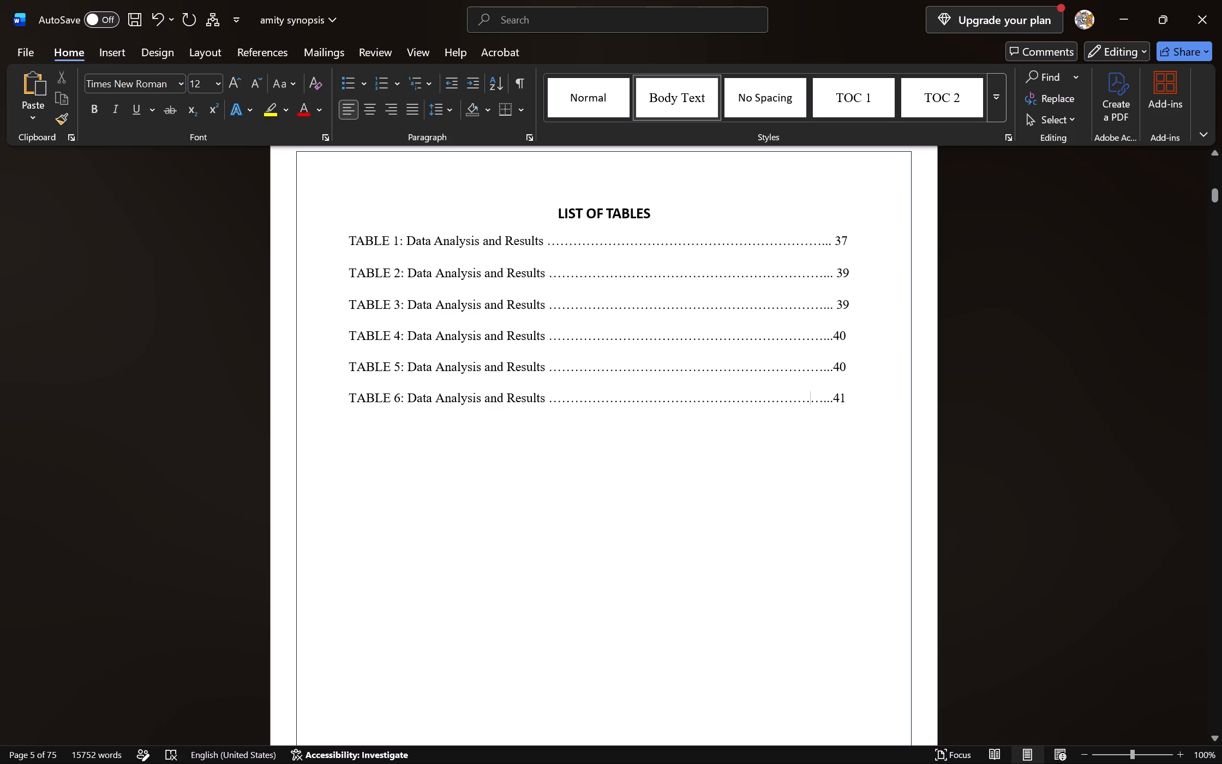
Center the heading "CHAPTER 1: INTRODUCTION" on its page.
{"action": "scroll", "coordinate": [788, 414], "scroll_direction": "down", "scroll_amount": 14}
{"action": "scroll", "coordinate": [788, 414], "scroll_direction": "down", "scroll_amount": 7}
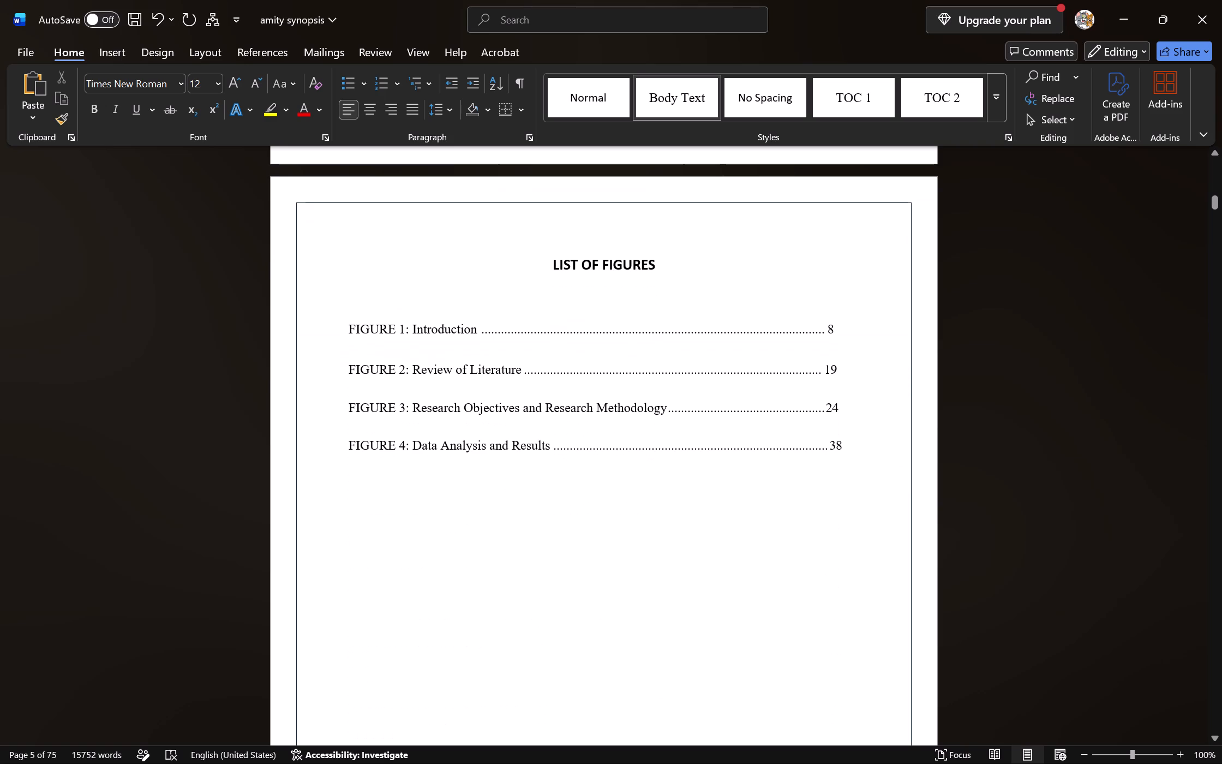
{"action": "scroll", "coordinate": [786, 410], "scroll_direction": "down", "scroll_amount": 19}
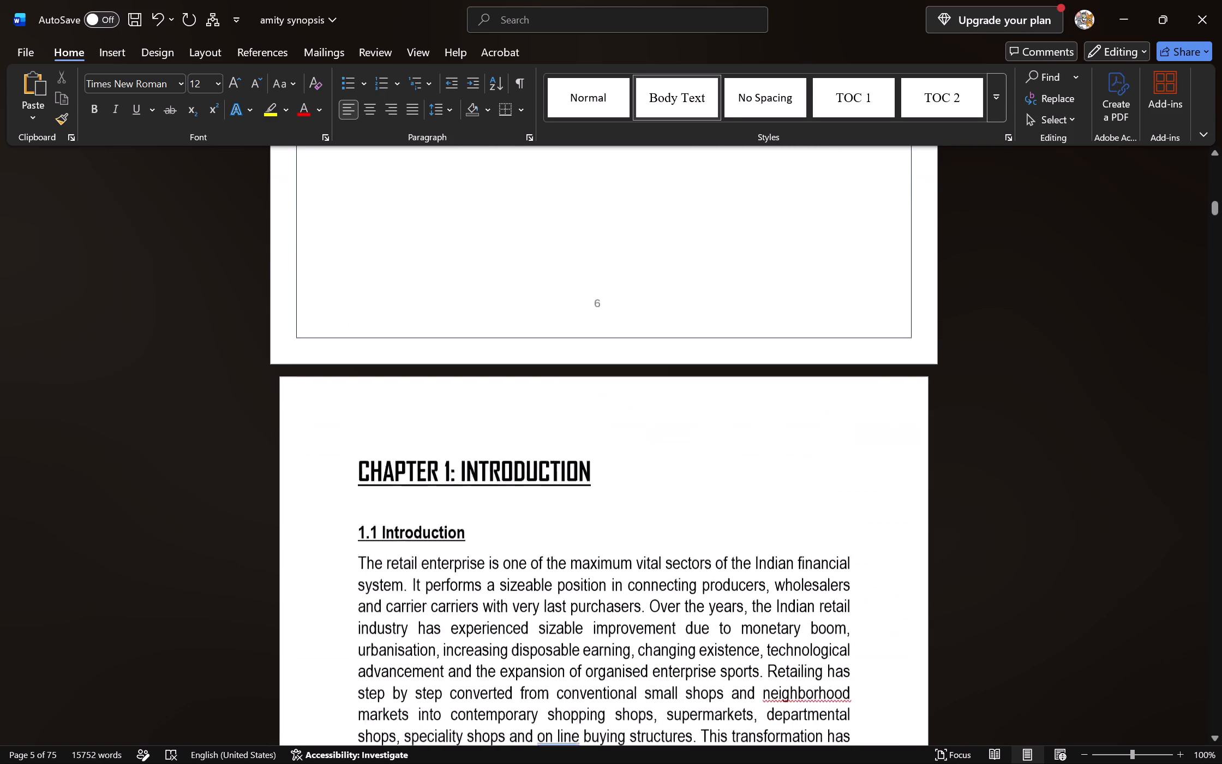
{"action": "scroll", "coordinate": [786, 410], "scroll_direction": "down", "scroll_amount": 2}
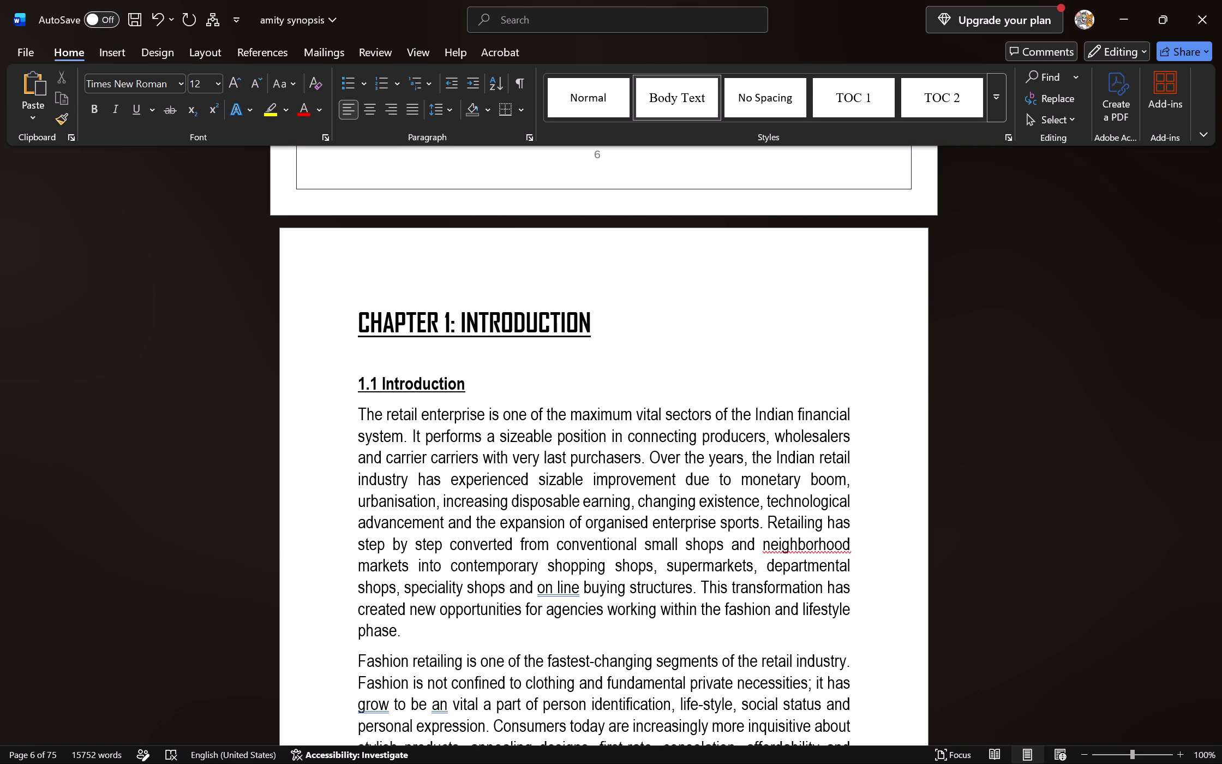
{"action": "left_click_drag", "start_coordinate": [356, 324], "coordinate": [583, 329]}
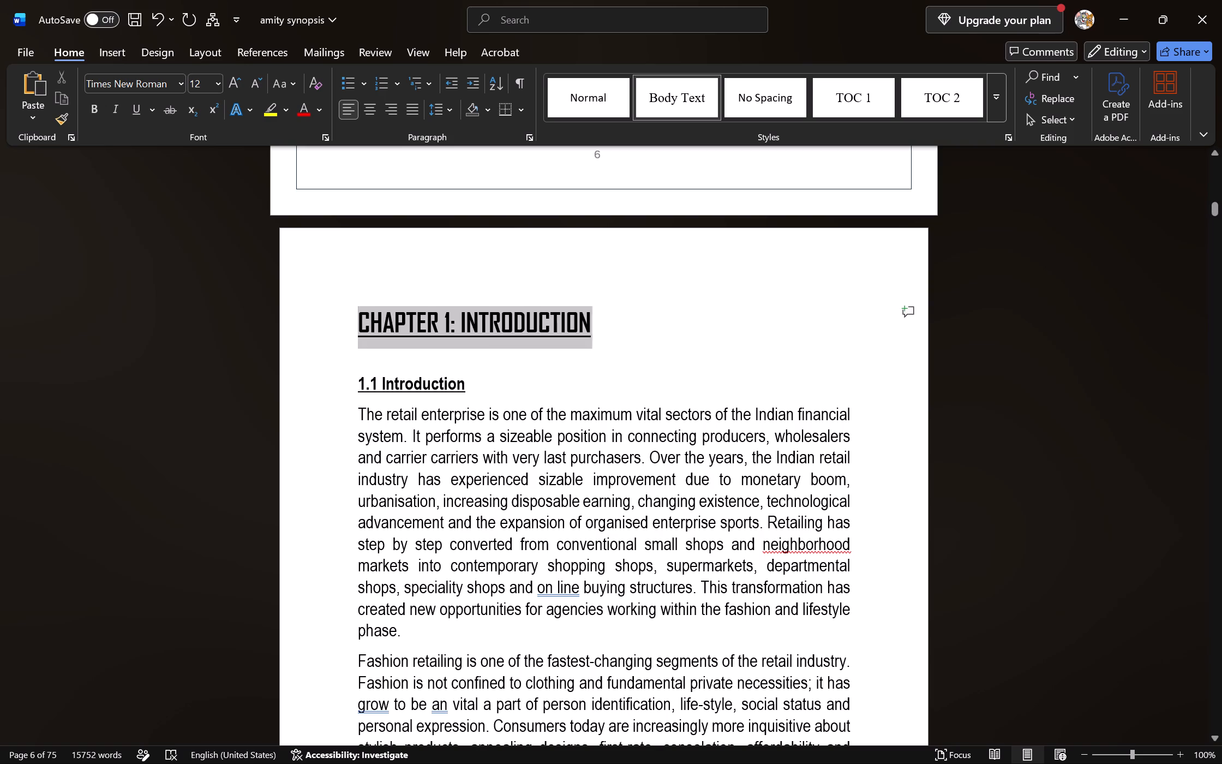
{"action": "left_click_drag", "start_coordinate": [583, 329], "coordinate": [590, 329]}
{"action": "left_click", "coordinate": [376, 111]}
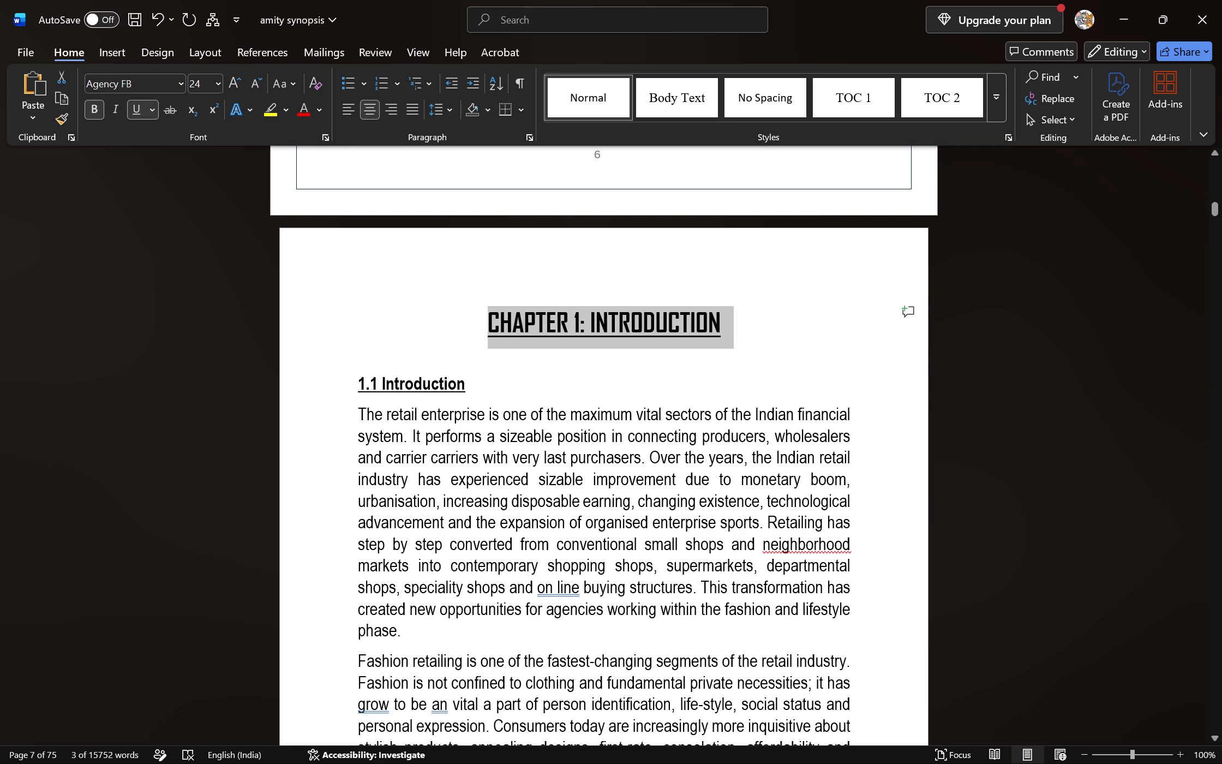
Center the heading "CHAPTER 2: REVIEW OF LITERATURE" on its page.
{"action": "scroll", "coordinate": [581, 353], "scroll_direction": "up", "scroll_amount": 20}
{"action": "scroll", "coordinate": [581, 353], "scroll_direction": "up", "scroll_amount": 12}
{"action": "scroll", "coordinate": [567, 338], "scroll_direction": "down", "scroll_amount": 8}
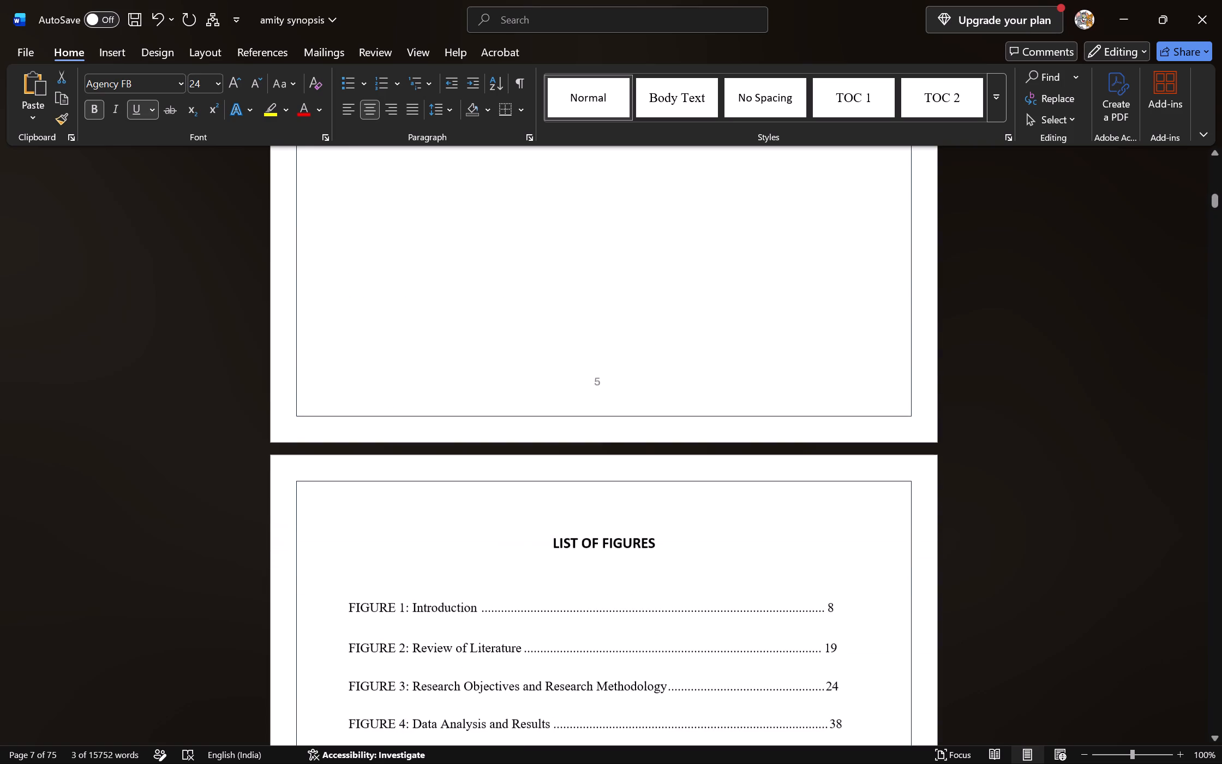
{"action": "scroll", "coordinate": [560, 320], "scroll_direction": "down", "scroll_amount": 20}
{"action": "scroll", "coordinate": [560, 320], "scroll_direction": "down", "scroll_amount": 10}
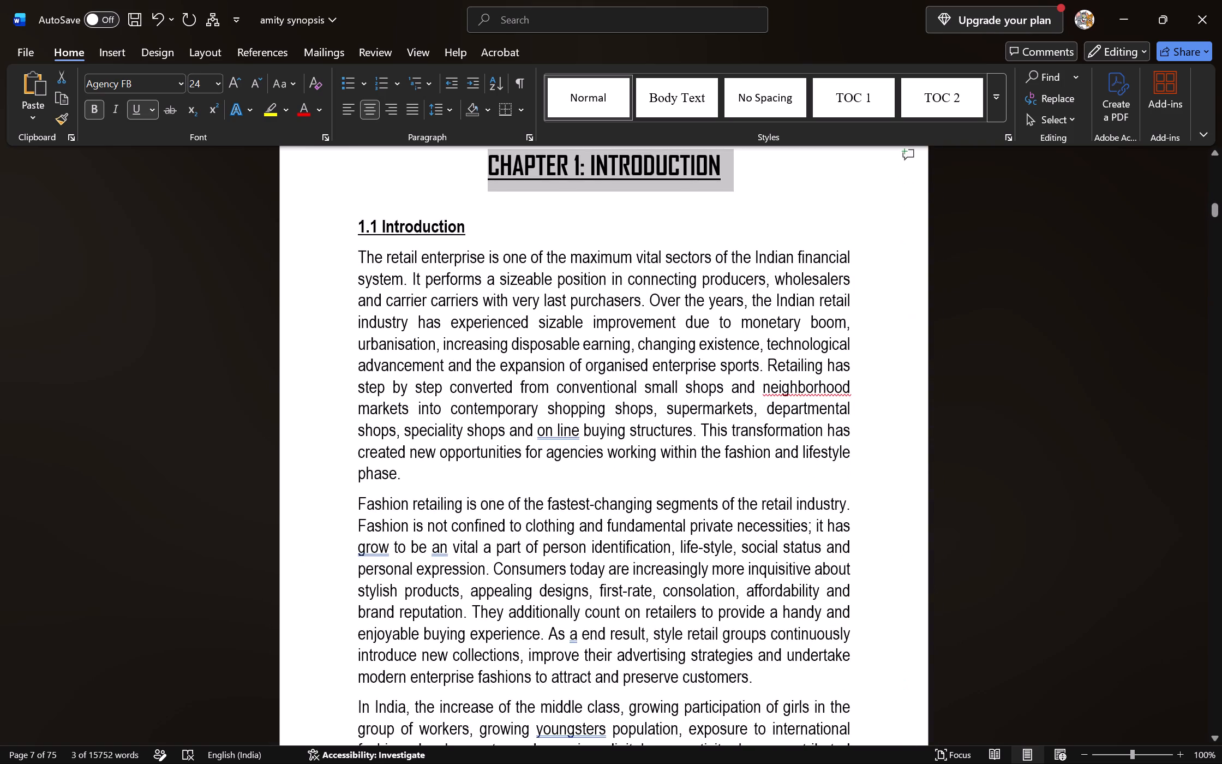
{"action": "scroll", "coordinate": [560, 314], "scroll_direction": "down", "scroll_amount": 20}
{"action": "scroll", "coordinate": [560, 314], "scroll_direction": "down", "scroll_amount": 20}
{"action": "scroll", "coordinate": [560, 314], "scroll_direction": "down", "scroll_amount": 6}
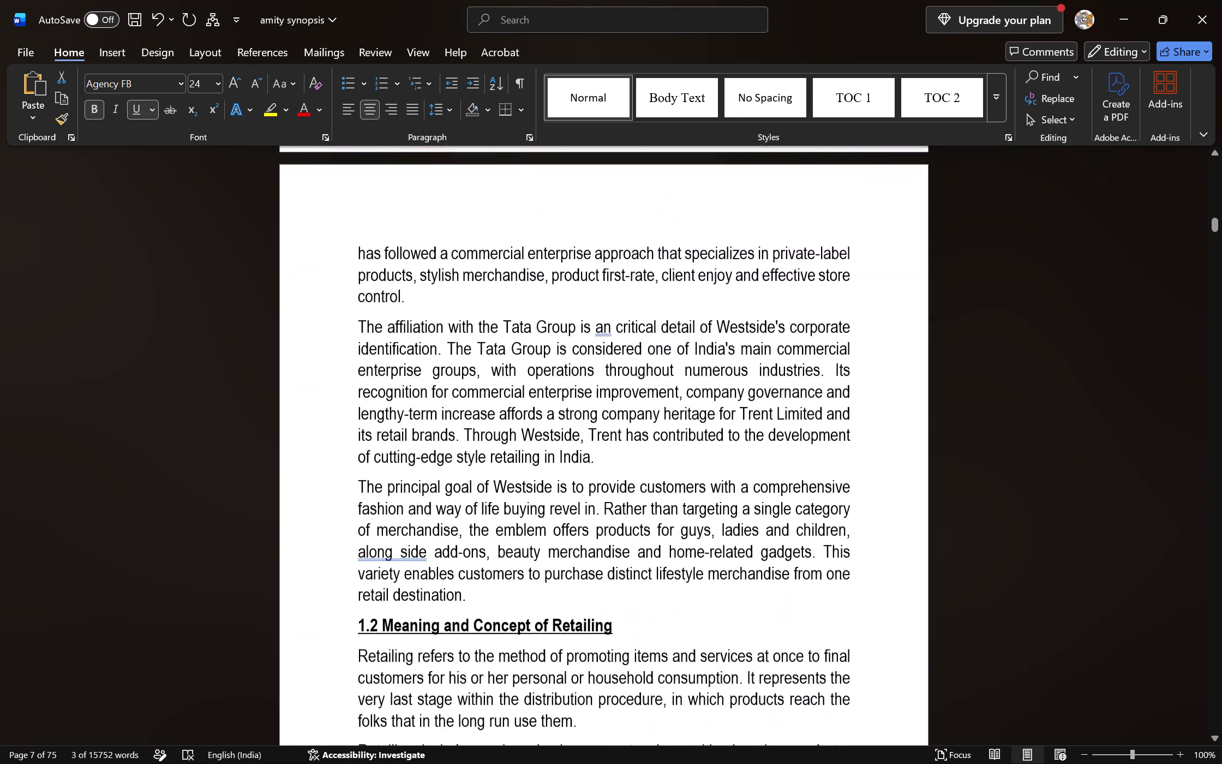
{"action": "scroll", "coordinate": [559, 306], "scroll_direction": "down", "scroll_amount": 20}
{"action": "scroll", "coordinate": [559, 306], "scroll_direction": "down", "scroll_amount": 20}
{"action": "scroll", "coordinate": [559, 306], "scroll_direction": "down", "scroll_amount": 6}
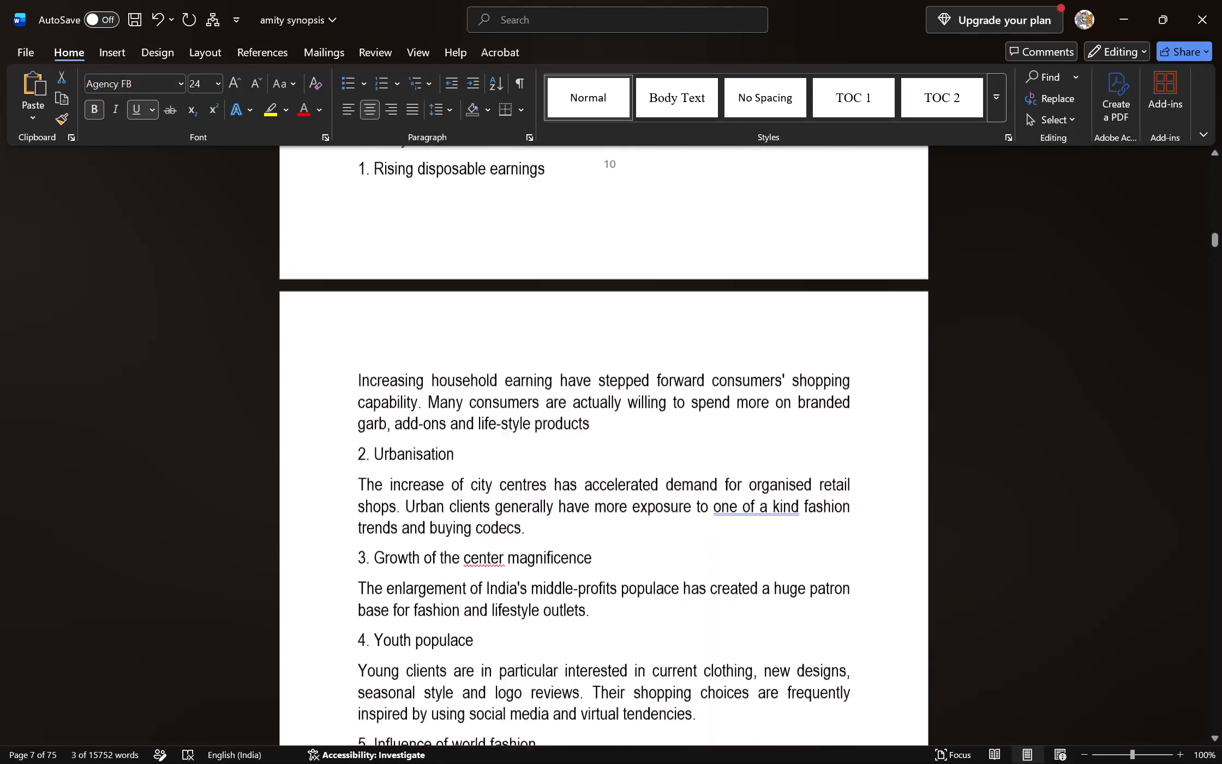
{"action": "scroll", "coordinate": [559, 306], "scroll_direction": "down", "scroll_amount": 20}
{"action": "scroll", "coordinate": [559, 306], "scroll_direction": "down", "scroll_amount": 20}
{"action": "scroll", "coordinate": [559, 306], "scroll_direction": "down", "scroll_amount": 5}
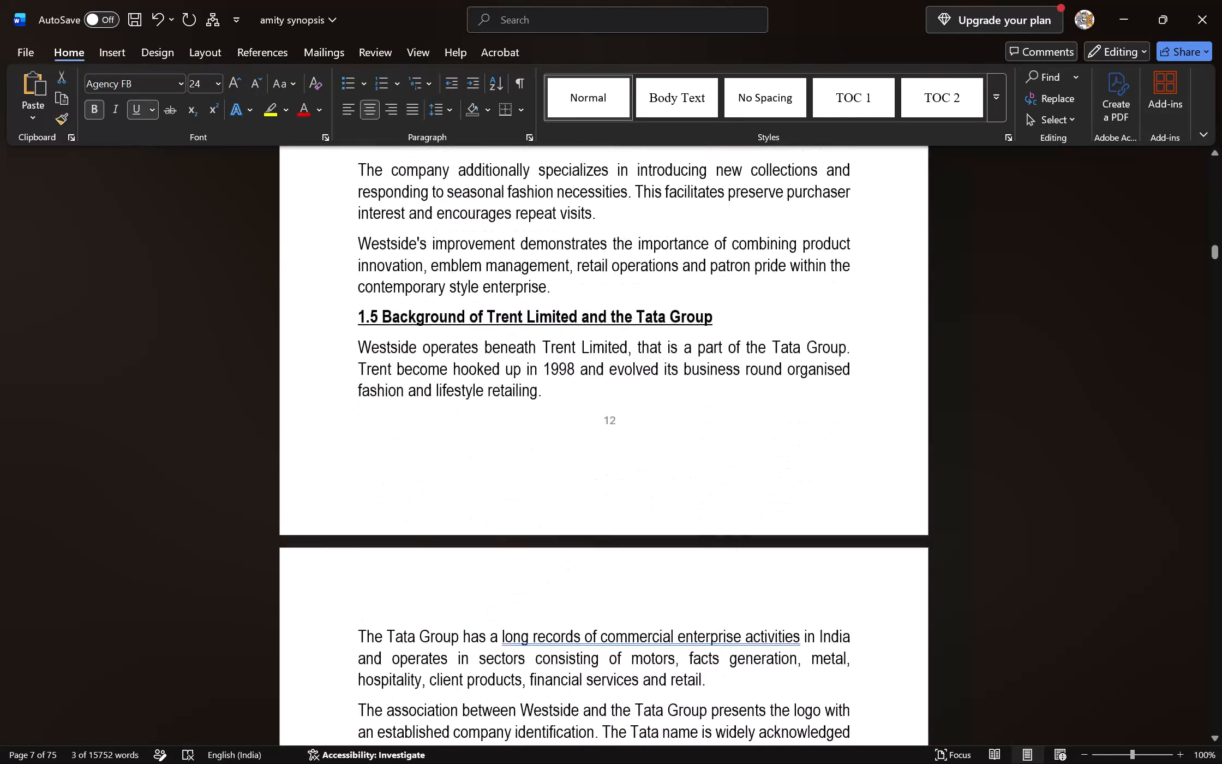
{"action": "scroll", "coordinate": [559, 306], "scroll_direction": "down", "scroll_amount": 20}
{"action": "scroll", "coordinate": [559, 306], "scroll_direction": "down", "scroll_amount": 20}
{"action": "scroll", "coordinate": [559, 306], "scroll_direction": "down", "scroll_amount": 5}
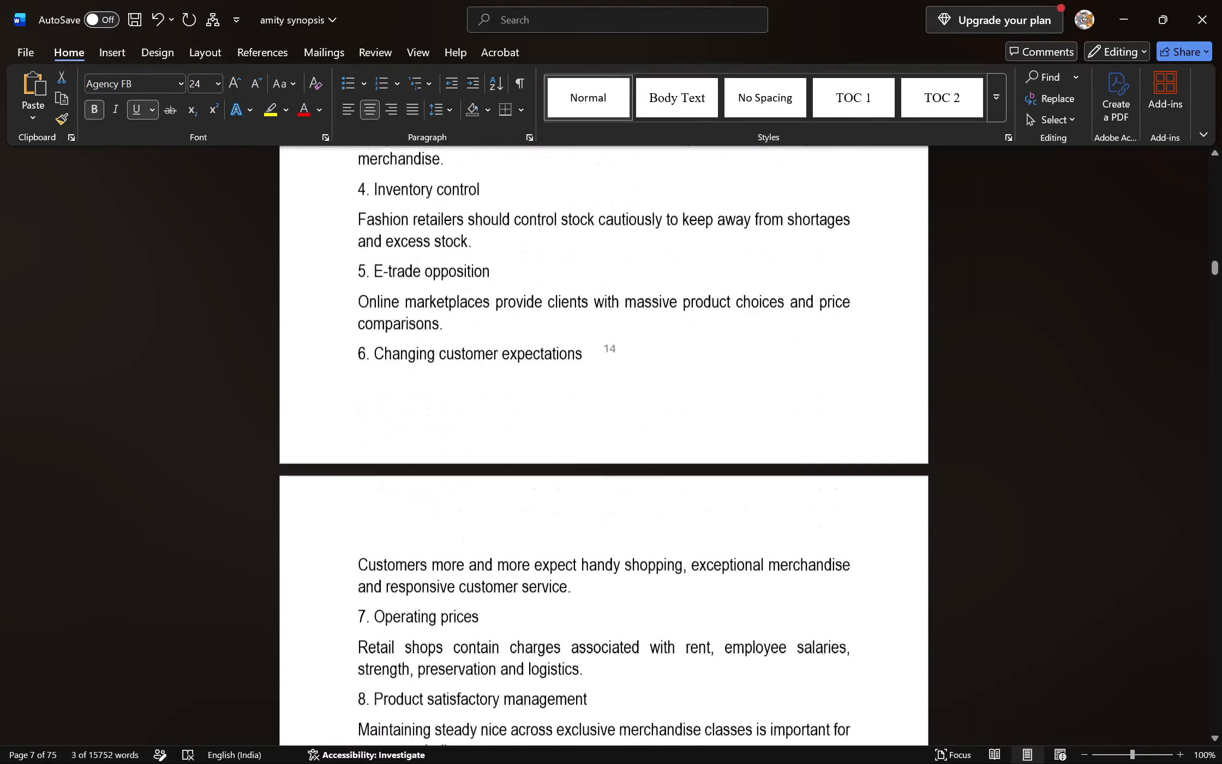
{"action": "scroll", "coordinate": [559, 306], "scroll_direction": "down", "scroll_amount": 19}
{"action": "scroll", "coordinate": [559, 306], "scroll_direction": "down", "scroll_amount": 5}
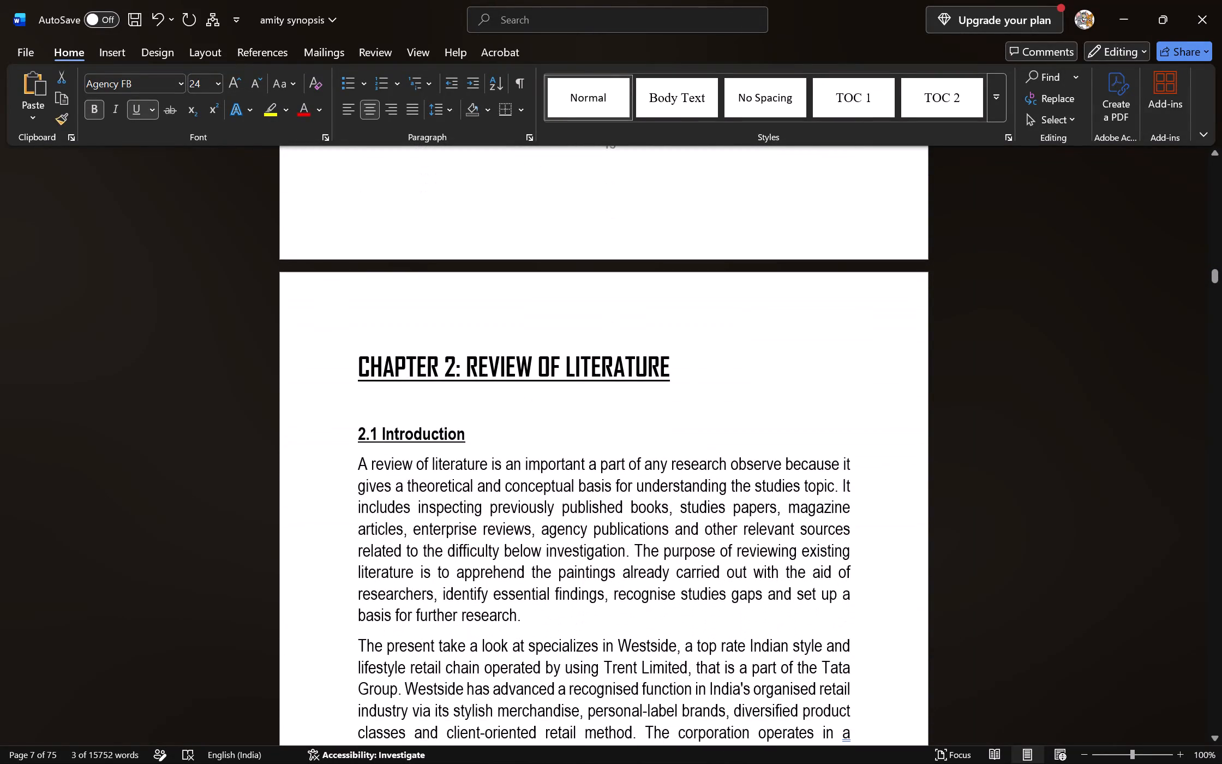
{"action": "left_click_drag", "start_coordinate": [358, 371], "coordinate": [623, 362]}
{"action": "left_click", "coordinate": [374, 109]}
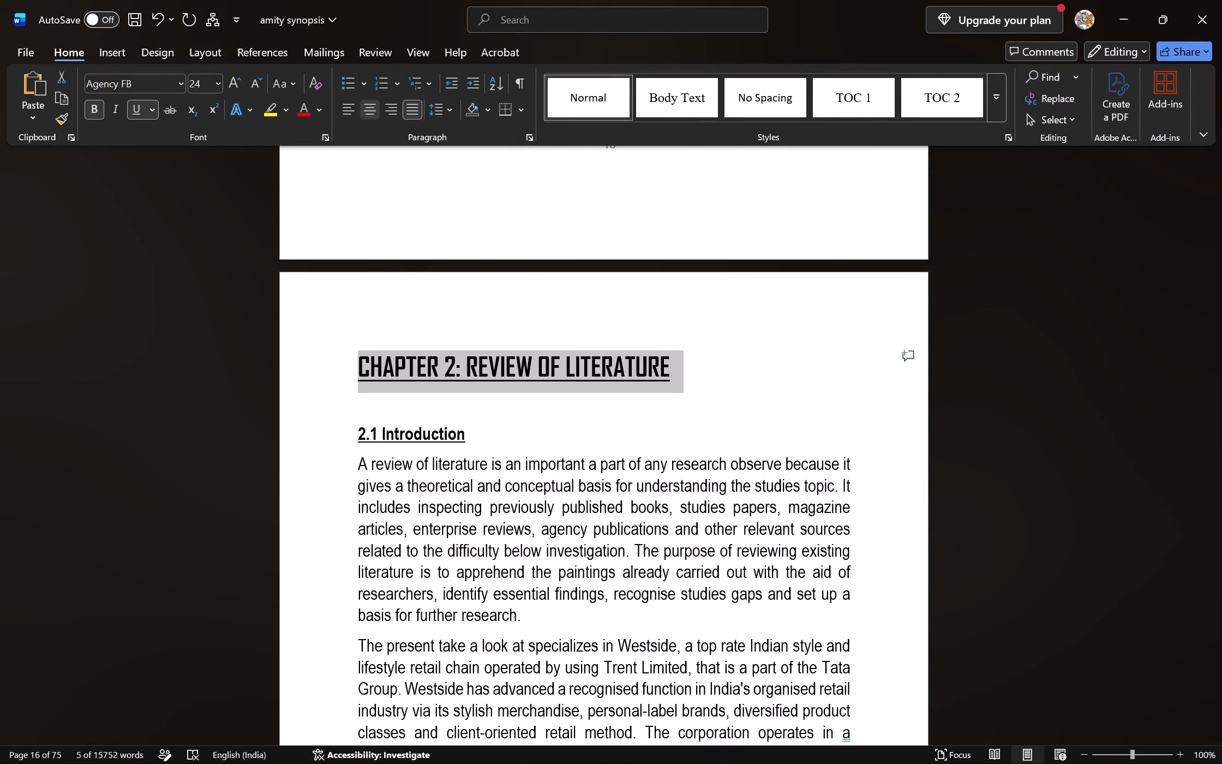
Center the heading "CHAPTER 3: RESEARCH OBJECTIVES AND RESEARCH METHODOLOGY" on its page.
{"action": "scroll", "coordinate": [639, 367], "scroll_direction": "down", "scroll_amount": 20}
{"action": "scroll", "coordinate": [639, 367], "scroll_direction": "down", "scroll_amount": 15}
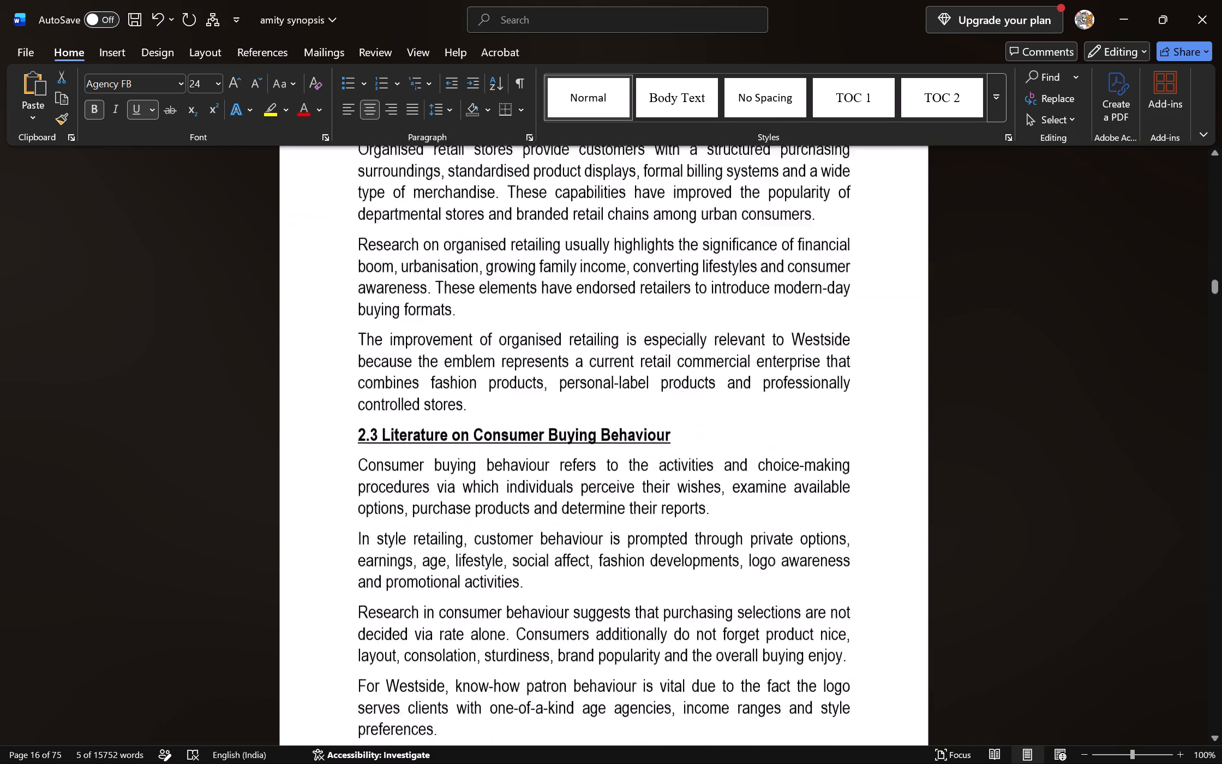
{"action": "scroll", "coordinate": [641, 365], "scroll_direction": "down", "scroll_amount": 20}
{"action": "scroll", "coordinate": [641, 365], "scroll_direction": "down", "scroll_amount": 20}
{"action": "scroll", "coordinate": [641, 365], "scroll_direction": "down", "scroll_amount": 9}
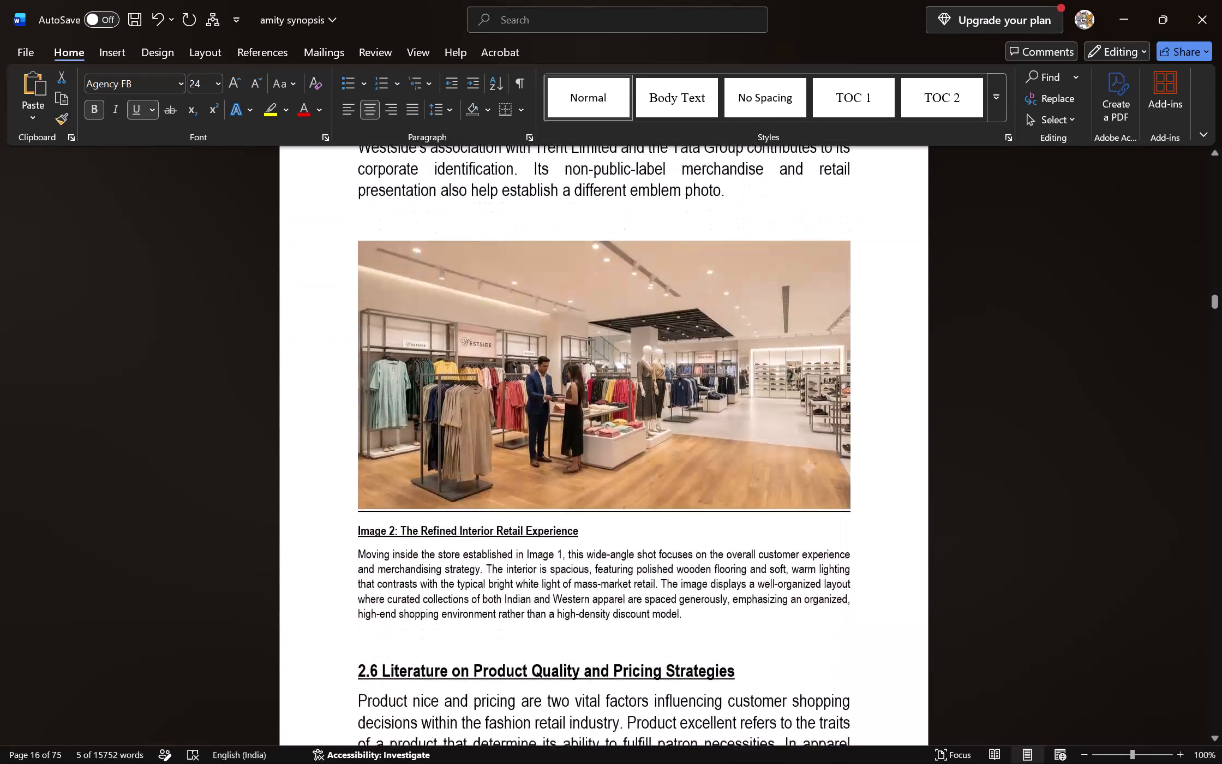
{"action": "scroll", "coordinate": [645, 361], "scroll_direction": "down", "scroll_amount": 20}
{"action": "scroll", "coordinate": [645, 361], "scroll_direction": "down", "scroll_amount": 20}
{"action": "scroll", "coordinate": [645, 361], "scroll_direction": "down", "scroll_amount": 9}
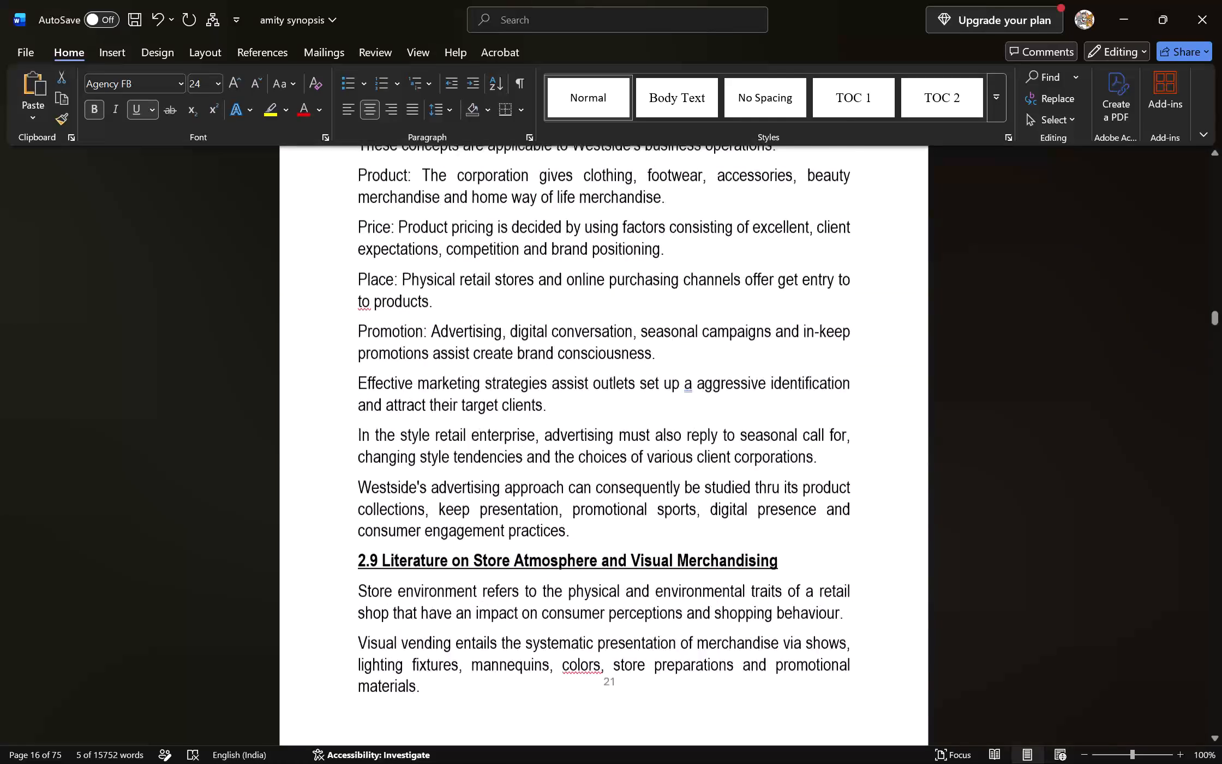
{"action": "scroll", "coordinate": [645, 360], "scroll_direction": "down", "scroll_amount": 20}
{"action": "scroll", "coordinate": [645, 360], "scroll_direction": "down", "scroll_amount": 12}
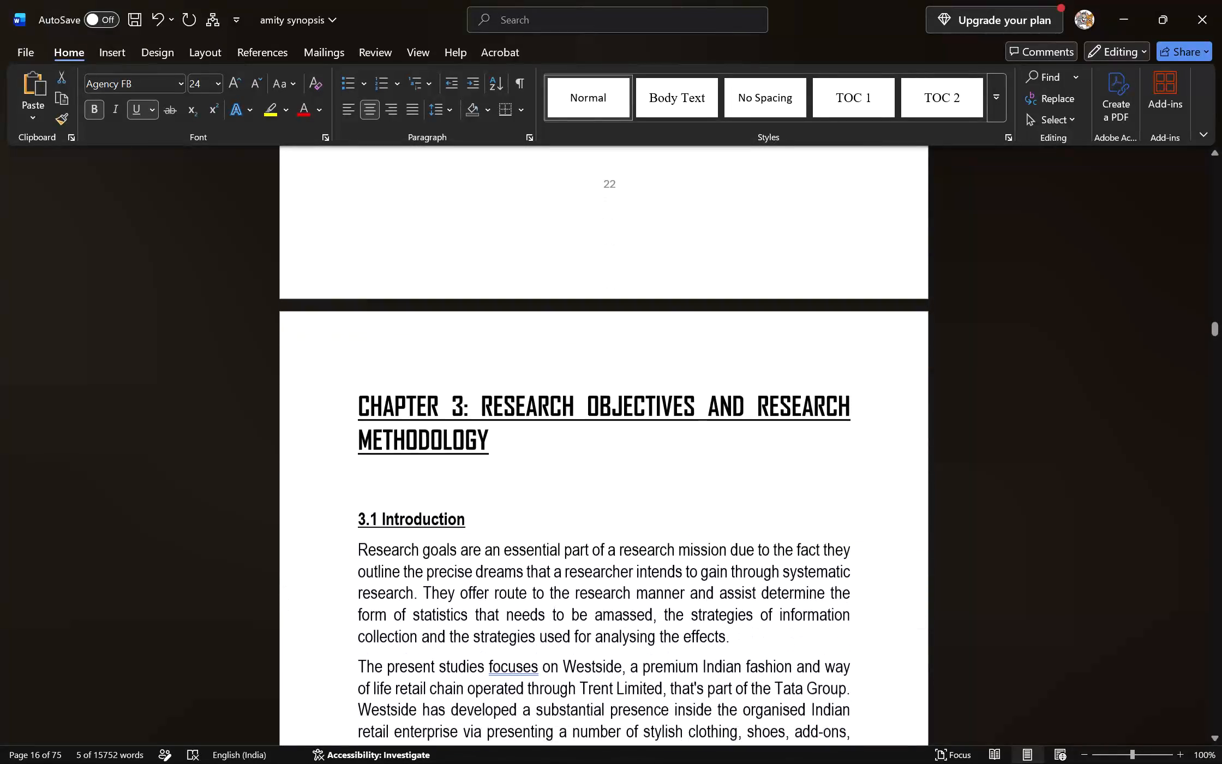
{"action": "left_click_drag", "start_coordinate": [344, 395], "coordinate": [492, 429]}
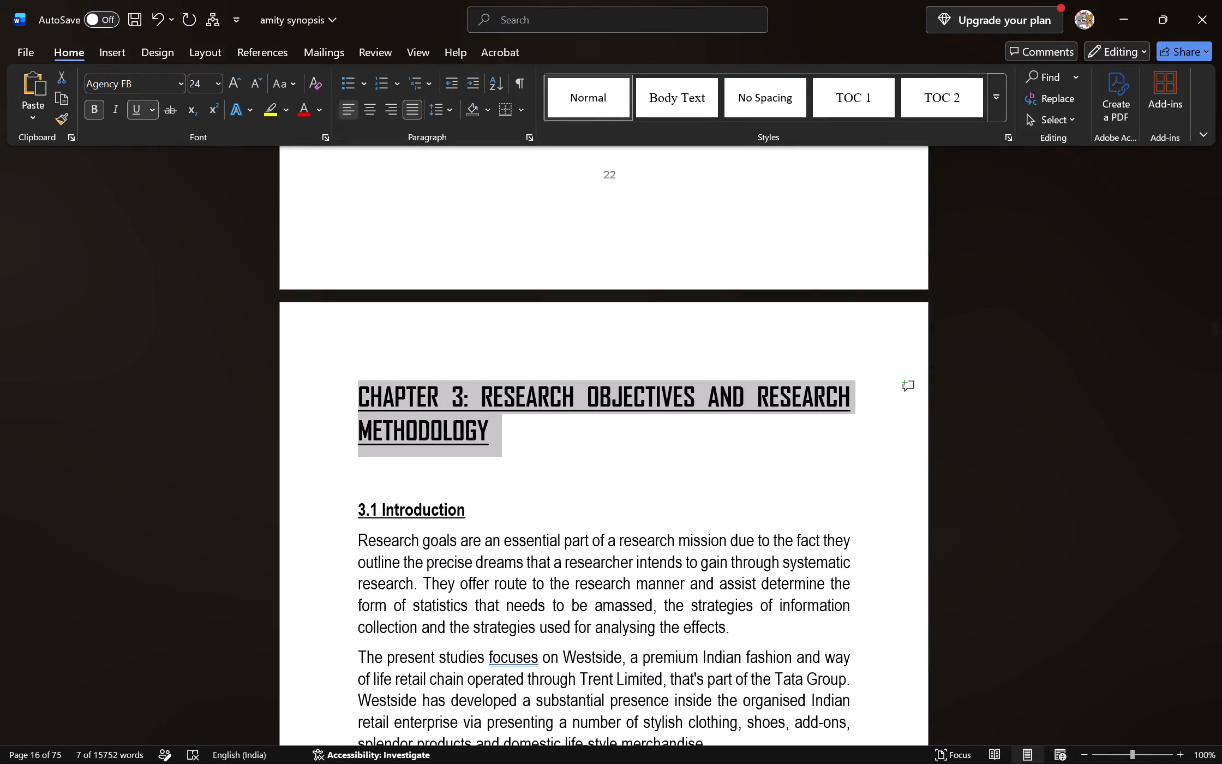
{"action": "left_click", "coordinate": [366, 111]}
Center the heading "CHAPTER 4: DATA ANALYSIS AND RESULTS" on its page.
{"action": "scroll", "coordinate": [587, 396], "scroll_direction": "down", "scroll_amount": 5}
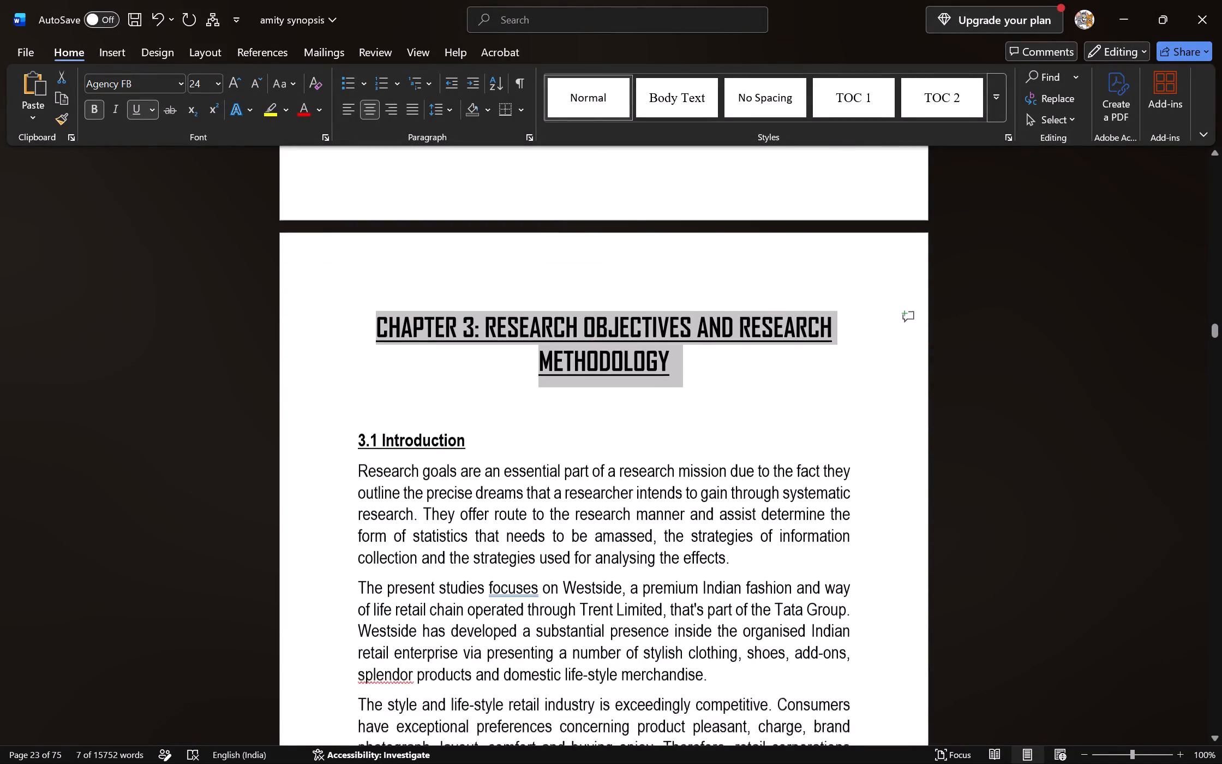
{"action": "scroll", "coordinate": [587, 396], "scroll_direction": "down", "scroll_amount": 20}
{"action": "scroll", "coordinate": [587, 396], "scroll_direction": "down", "scroll_amount": 20}
{"action": "scroll", "coordinate": [587, 396], "scroll_direction": "down", "scroll_amount": 8}
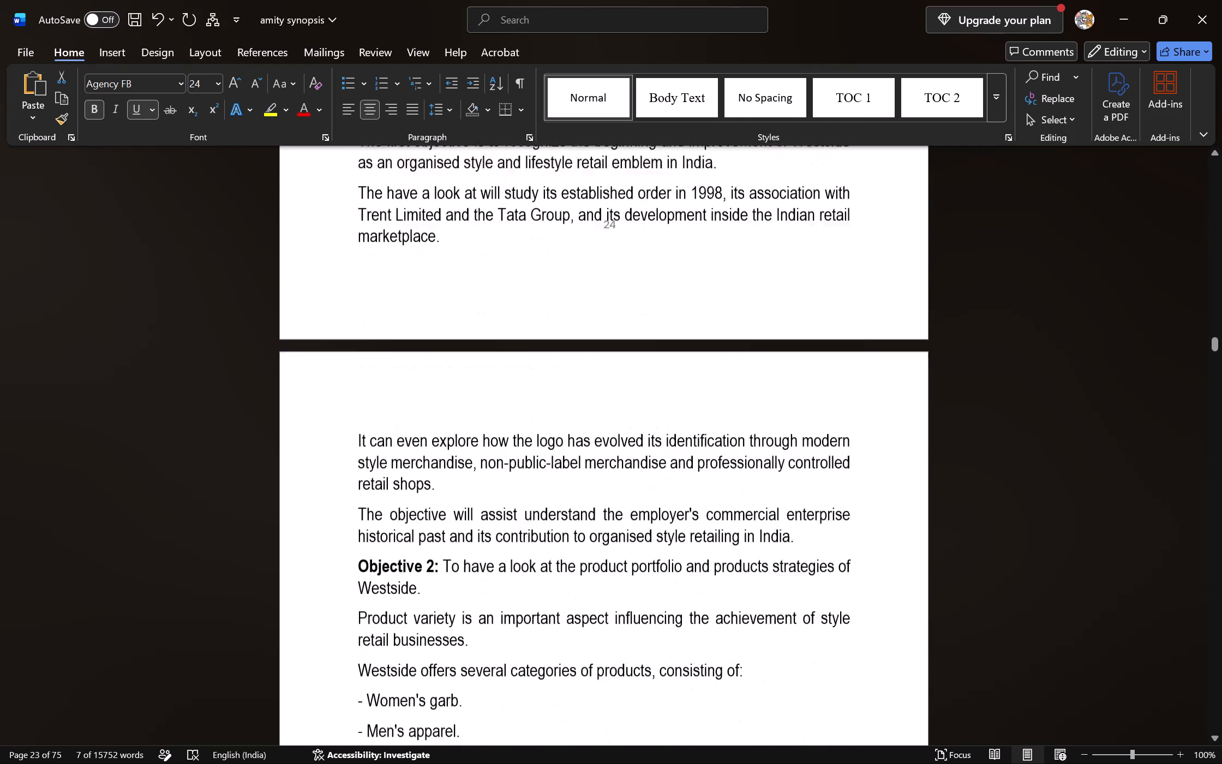
{"action": "scroll", "coordinate": [589, 386], "scroll_direction": "down", "scroll_amount": 20}
{"action": "scroll", "coordinate": [589, 386], "scroll_direction": "down", "scroll_amount": 20}
{"action": "scroll", "coordinate": [589, 386], "scroll_direction": "down", "scroll_amount": 8}
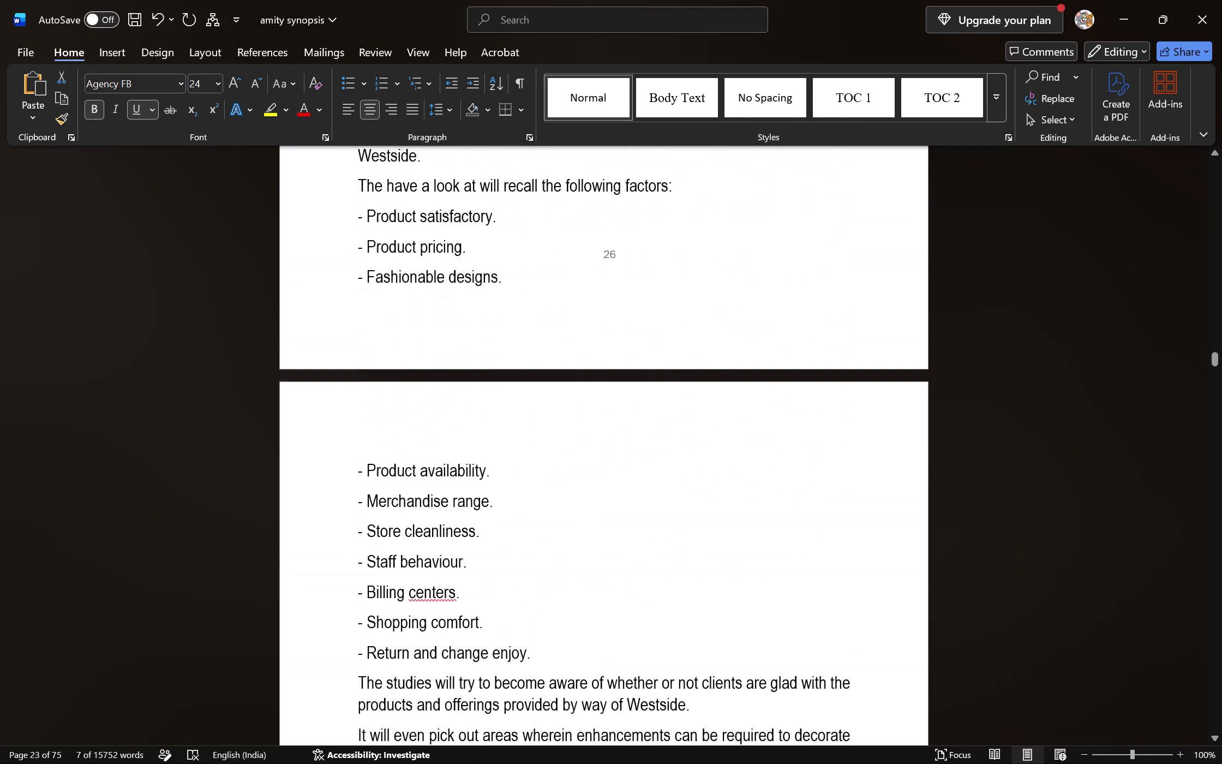
{"action": "scroll", "coordinate": [589, 383], "scroll_direction": "down", "scroll_amount": 20}
{"action": "scroll", "coordinate": [589, 383], "scroll_direction": "down", "scroll_amount": 20}
{"action": "scroll", "coordinate": [589, 383], "scroll_direction": "down", "scroll_amount": 7}
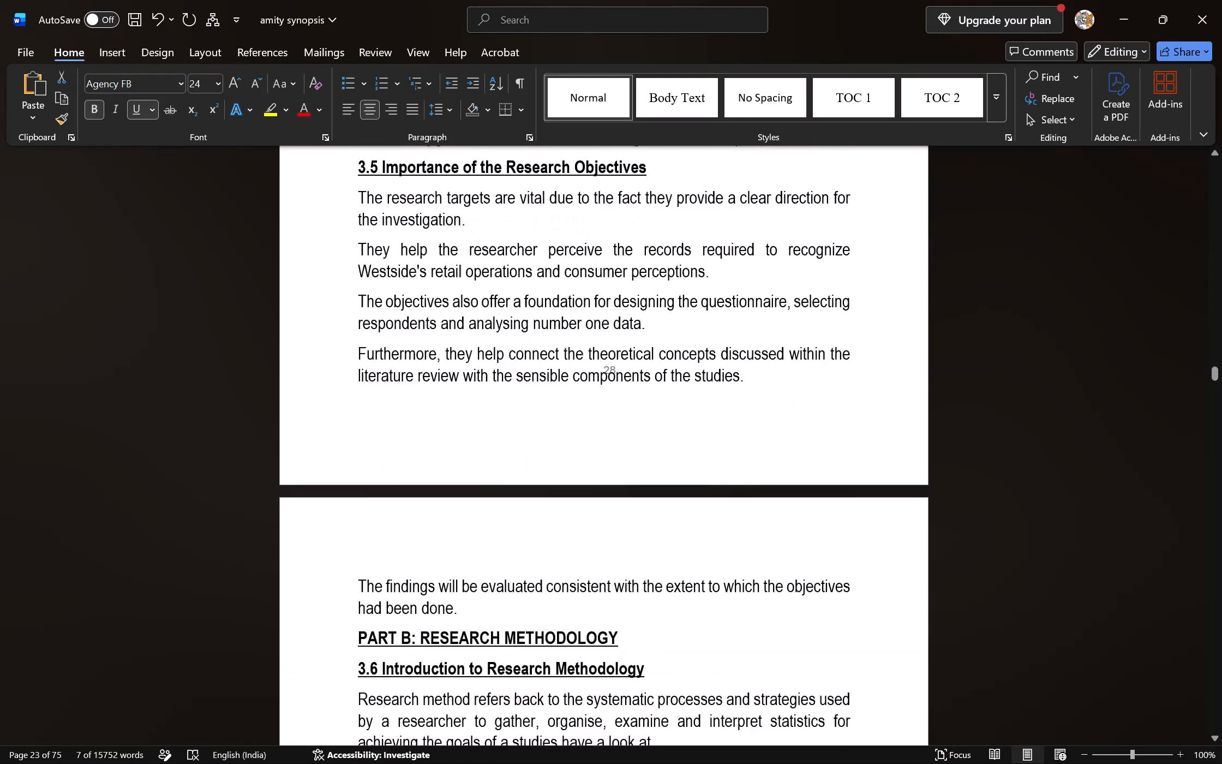
{"action": "scroll", "coordinate": [589, 383], "scroll_direction": "down", "scroll_amount": 20}
{"action": "scroll", "coordinate": [589, 383], "scroll_direction": "down", "scroll_amount": 20}
{"action": "scroll", "coordinate": [589, 383], "scroll_direction": "down", "scroll_amount": 7}
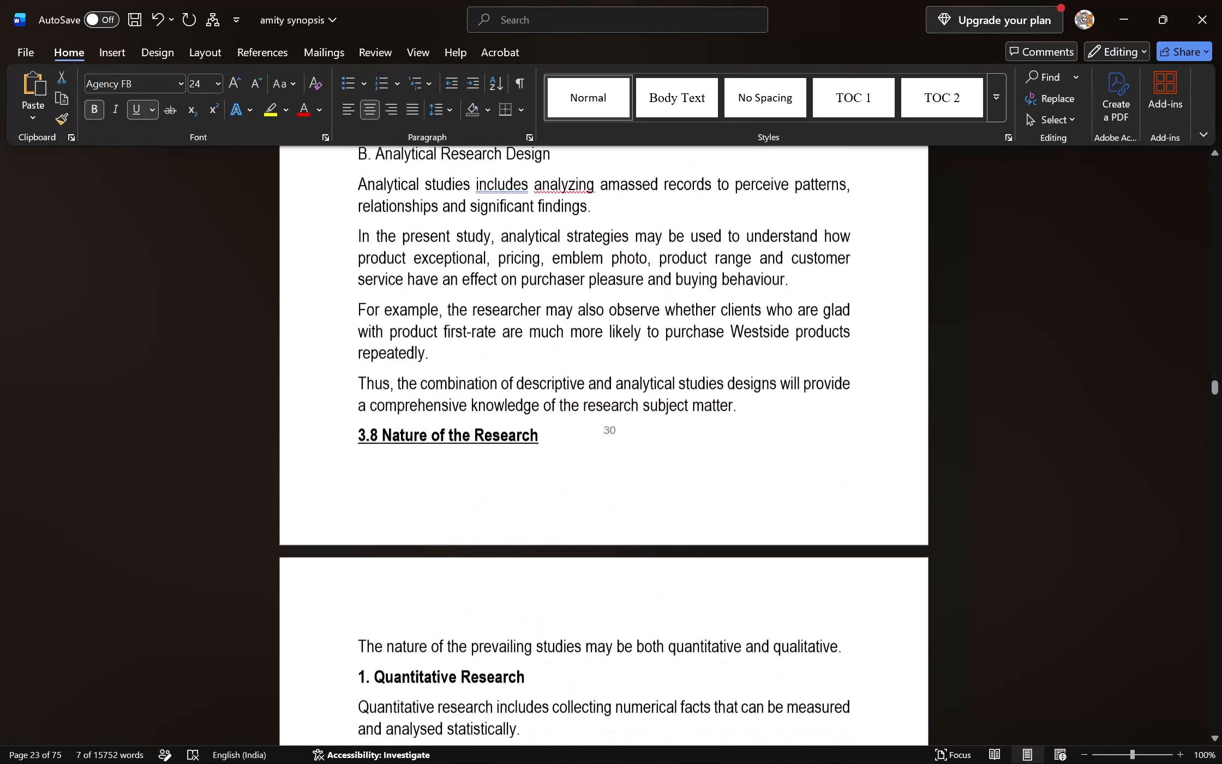
{"action": "scroll", "coordinate": [589, 383], "scroll_direction": "down", "scroll_amount": 20}
{"action": "scroll", "coordinate": [589, 383], "scroll_direction": "down", "scroll_amount": 20}
{"action": "scroll", "coordinate": [589, 383], "scroll_direction": "down", "scroll_amount": 7}
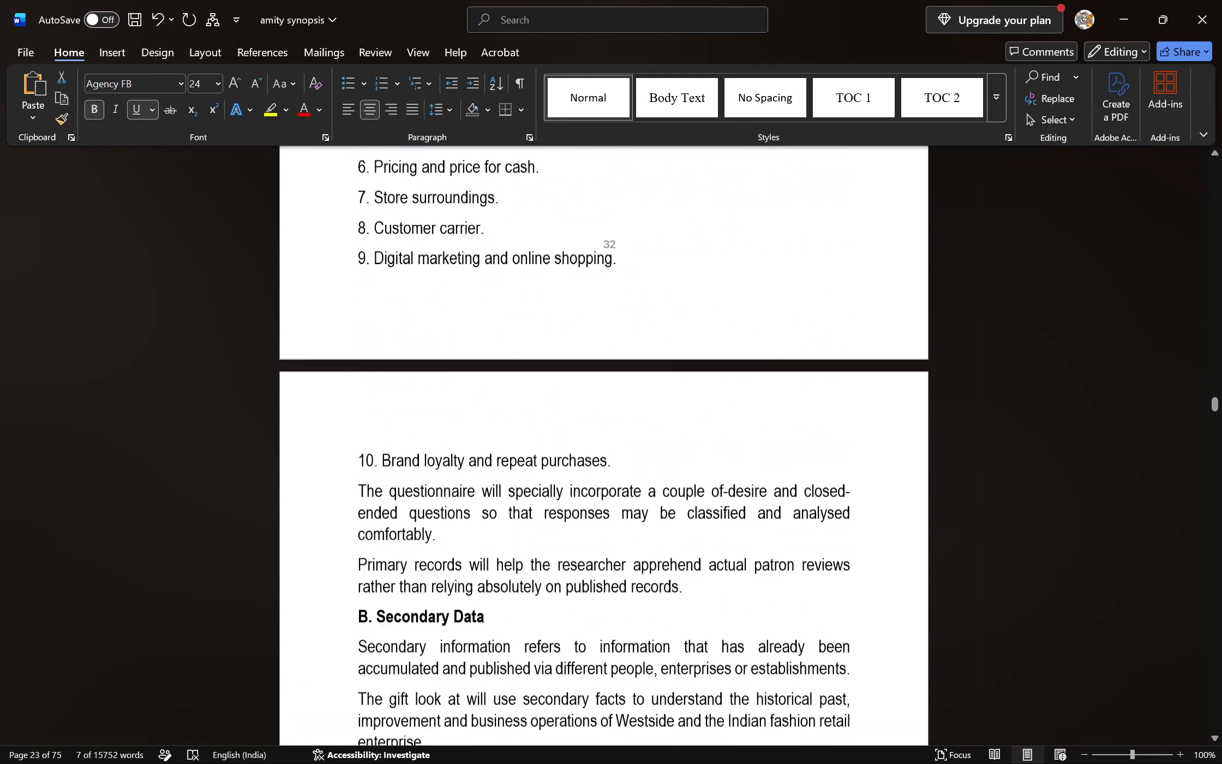
{"action": "scroll", "coordinate": [590, 376], "scroll_direction": "down", "scroll_amount": 20}
{"action": "scroll", "coordinate": [590, 376], "scroll_direction": "down", "scroll_amount": 20}
{"action": "scroll", "coordinate": [590, 376], "scroll_direction": "down", "scroll_amount": 7}
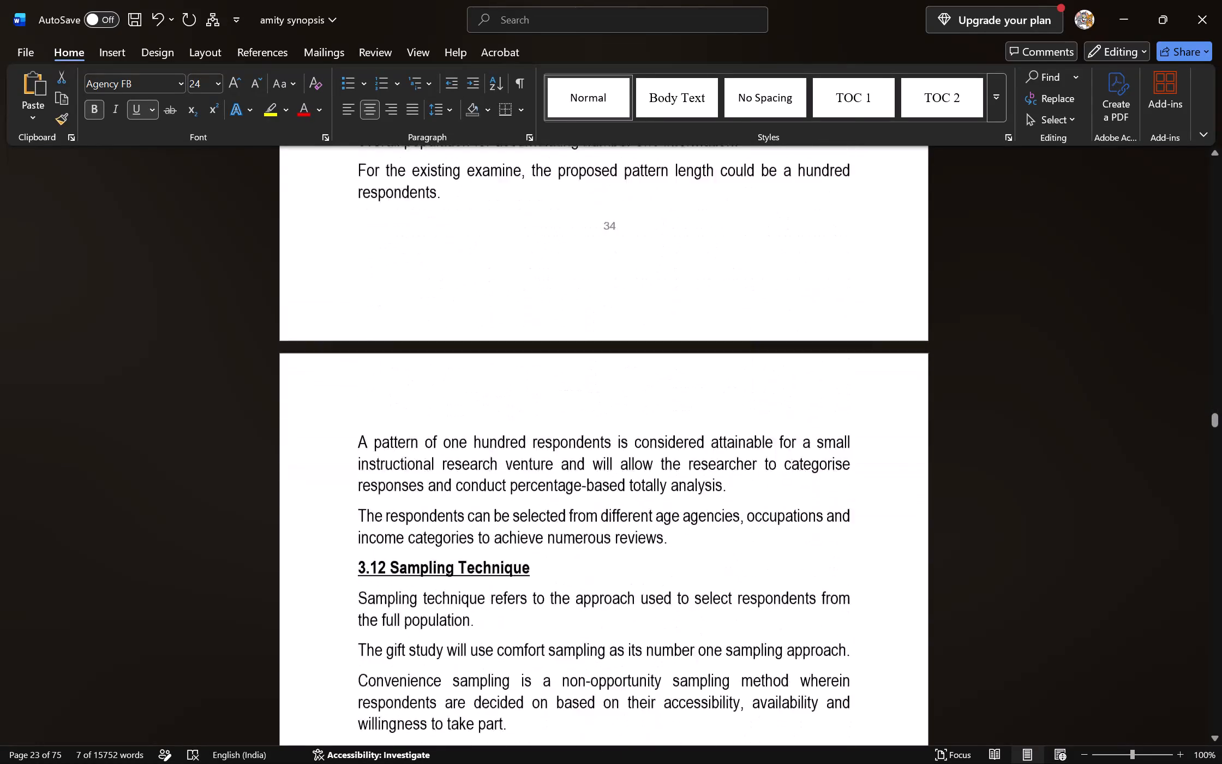
{"action": "scroll", "coordinate": [585, 375], "scroll_direction": "down", "scroll_amount": 20}
{"action": "scroll", "coordinate": [585, 375], "scroll_direction": "down", "scroll_amount": 5}
{"action": "scroll", "coordinate": [395, 211], "scroll_direction": "up", "scroll_amount": 4}
{"action": "left_click_drag", "start_coordinate": [355, 313], "coordinate": [722, 330]}
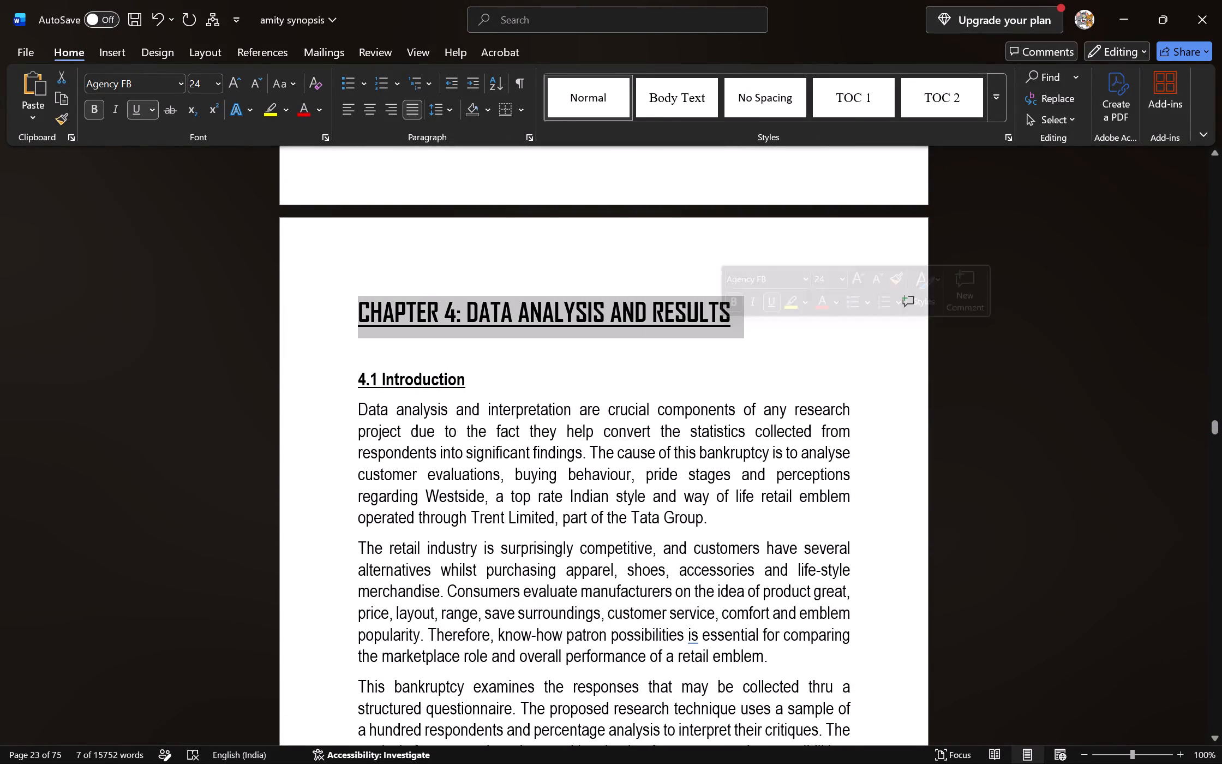
{"action": "left_click", "coordinate": [366, 114]}
Center the heading "CHAPTER 5: FINDINGS, SUGGESTIONS AND RECOMMENDATIONS" on its page.
{"action": "scroll", "coordinate": [526, 204], "scroll_direction": "down", "scroll_amount": 3}
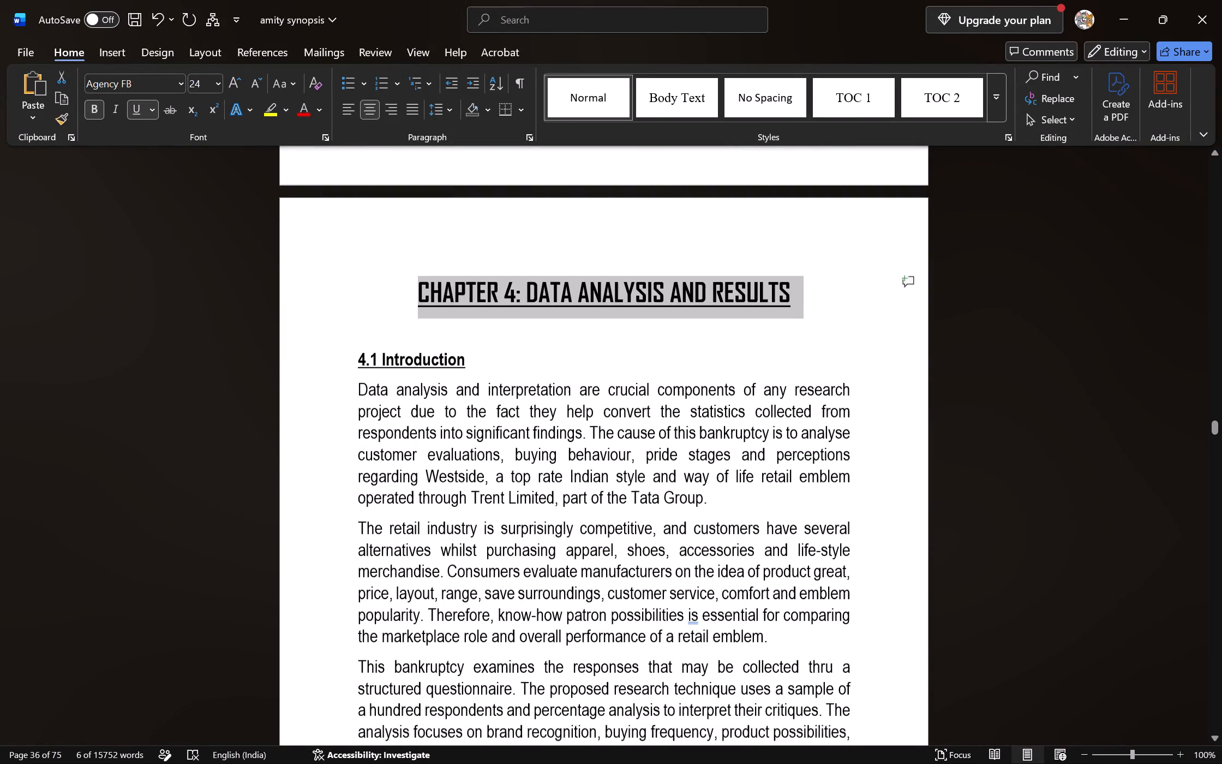
{"action": "scroll", "coordinate": [526, 204], "scroll_direction": "down", "scroll_amount": 20}
{"action": "scroll", "coordinate": [526, 204], "scroll_direction": "down", "scroll_amount": 20}
{"action": "scroll", "coordinate": [526, 204], "scroll_direction": "down", "scroll_amount": 11}
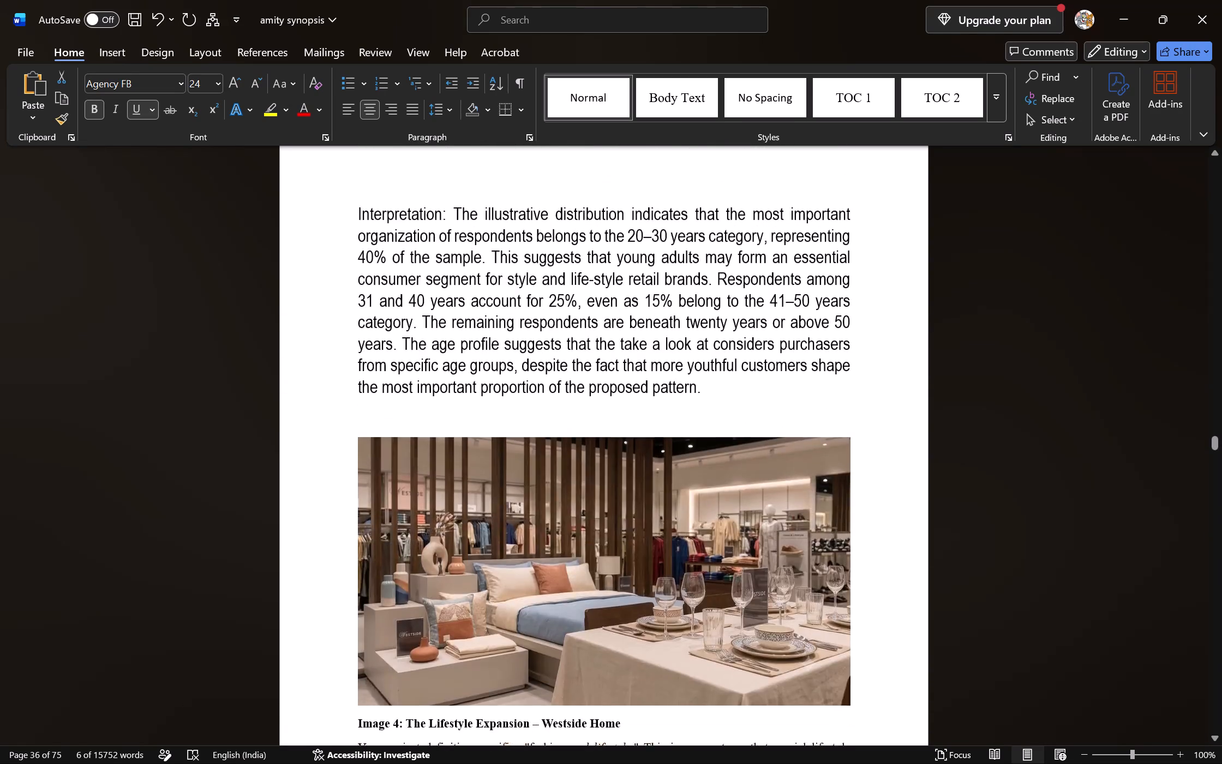
{"action": "scroll", "coordinate": [531, 195], "scroll_direction": "down", "scroll_amount": 20}
{"action": "scroll", "coordinate": [531, 195], "scroll_direction": "down", "scroll_amount": 20}
{"action": "scroll", "coordinate": [531, 195], "scroll_direction": "down", "scroll_amount": 10}
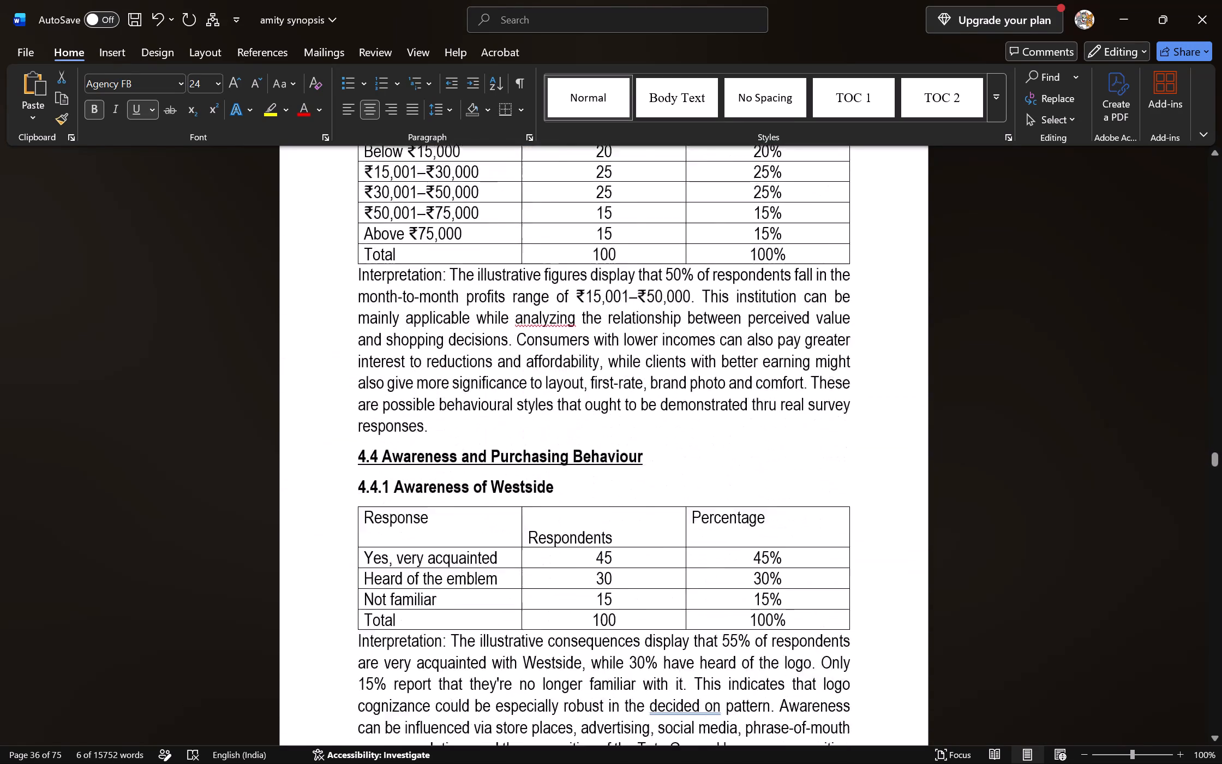
{"action": "scroll", "coordinate": [531, 195], "scroll_direction": "down", "scroll_amount": 20}
{"action": "scroll", "coordinate": [531, 195], "scroll_direction": "down", "scroll_amount": 20}
{"action": "scroll", "coordinate": [531, 195], "scroll_direction": "down", "scroll_amount": 10}
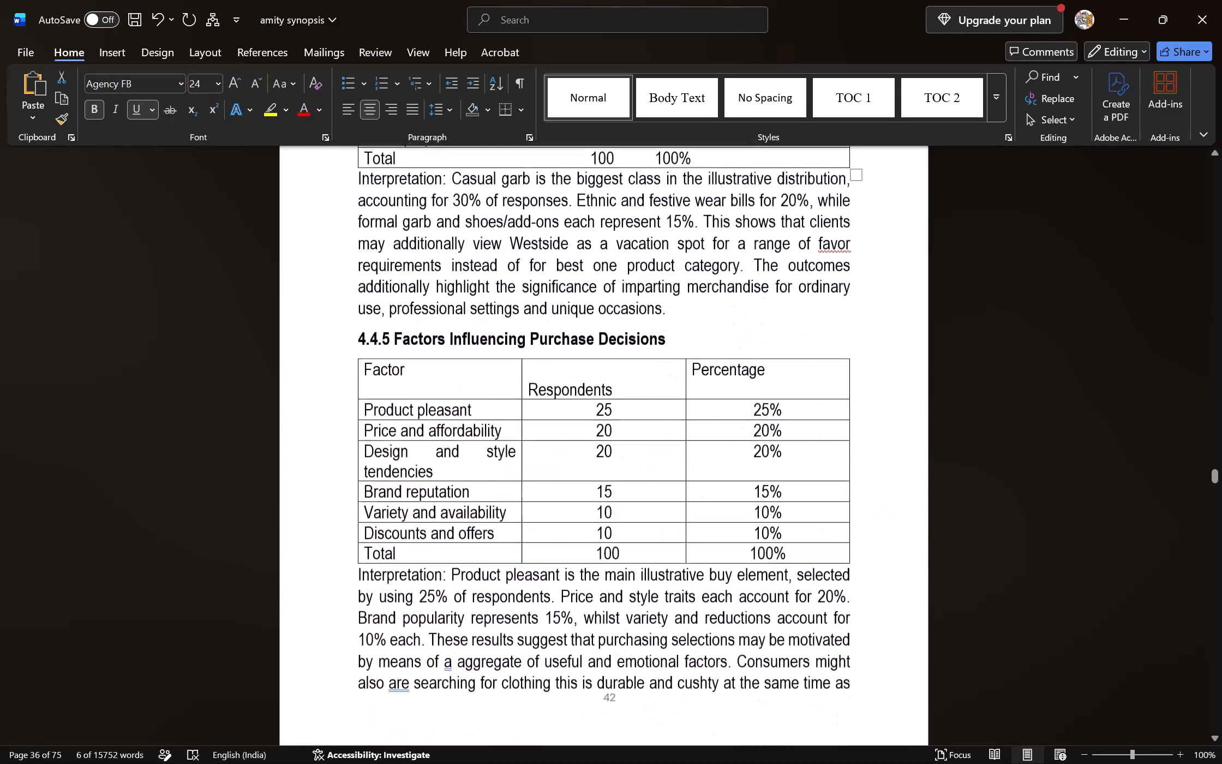
{"action": "scroll", "coordinate": [531, 195], "scroll_direction": "down", "scroll_amount": 8}
{"action": "scroll", "coordinate": [531, 195], "scroll_direction": "up", "scroll_amount": 19}
{"action": "scroll", "coordinate": [531, 195], "scroll_direction": "down", "scroll_amount": 8}
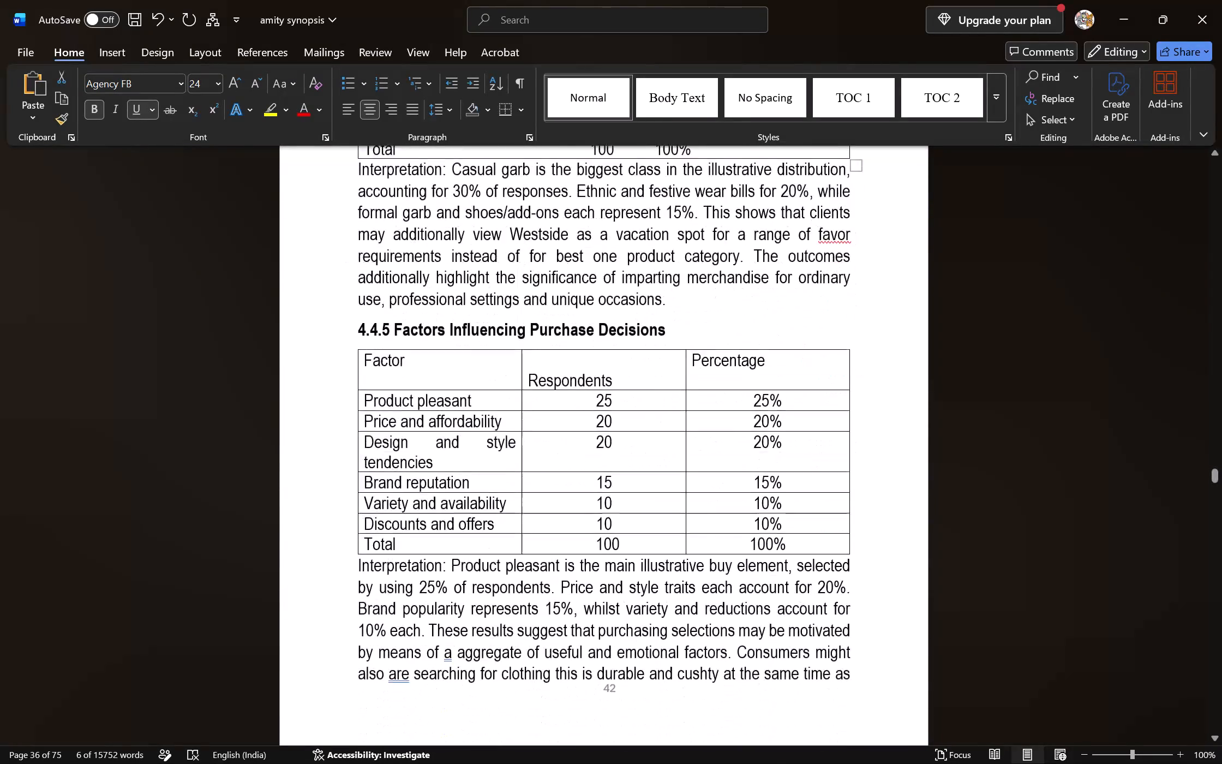
{"action": "scroll", "coordinate": [531, 195], "scroll_direction": "down", "scroll_amount": 20}
{"action": "scroll", "coordinate": [531, 195], "scroll_direction": "down", "scroll_amount": 20}
{"action": "scroll", "coordinate": [531, 195], "scroll_direction": "down", "scroll_amount": 9}
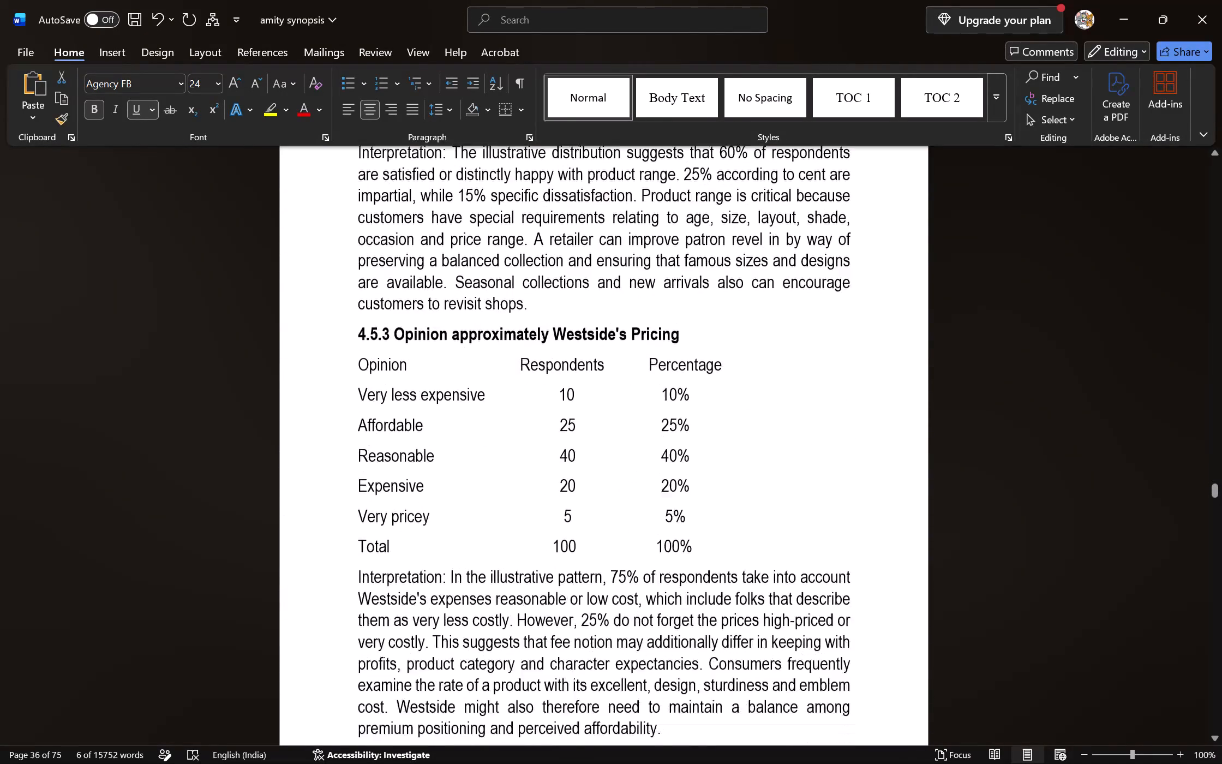
{"action": "scroll", "coordinate": [531, 195], "scroll_direction": "down", "scroll_amount": 20}
{"action": "scroll", "coordinate": [531, 195], "scroll_direction": "down", "scroll_amount": 20}
{"action": "scroll", "coordinate": [531, 195], "scroll_direction": "down", "scroll_amount": 8}
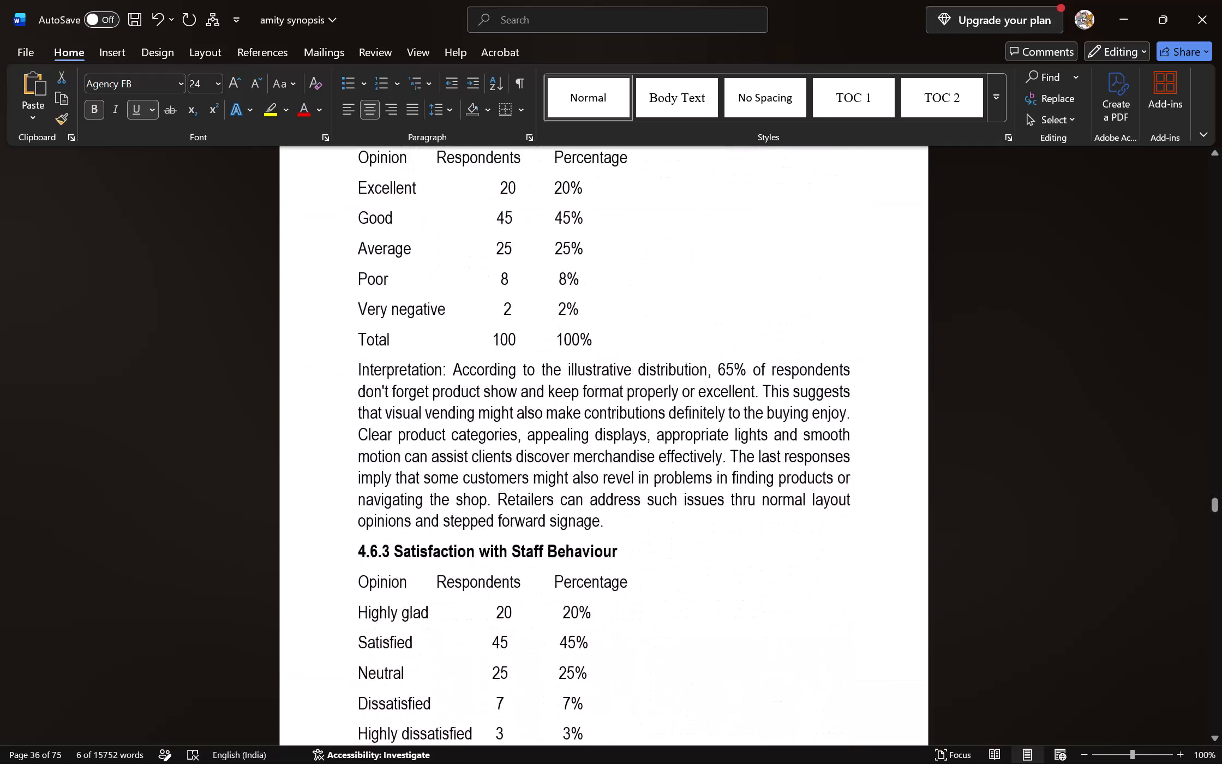
{"action": "scroll", "coordinate": [531, 195], "scroll_direction": "down", "scroll_amount": 20}
{"action": "scroll", "coordinate": [531, 195], "scroll_direction": "down", "scroll_amount": 15}
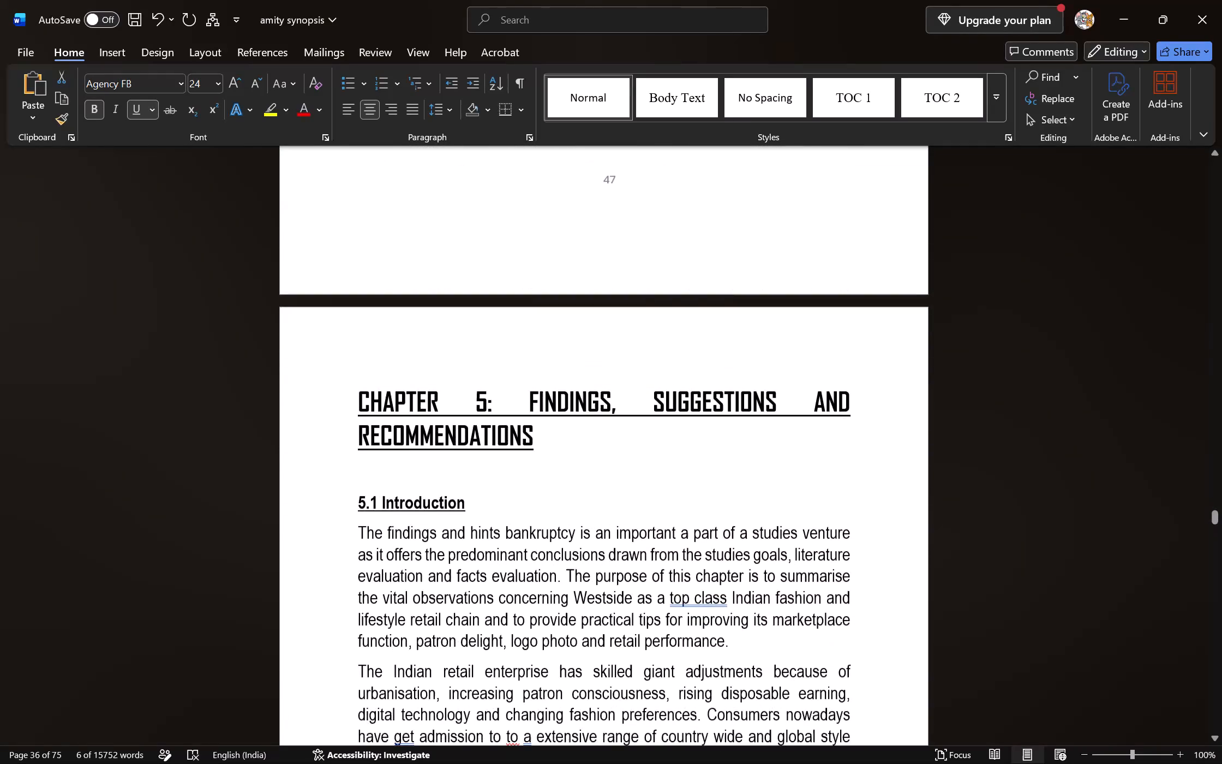
{"action": "left_click_drag", "start_coordinate": [360, 363], "coordinate": [539, 396]}
{"action": "left_click", "coordinate": [369, 111]}
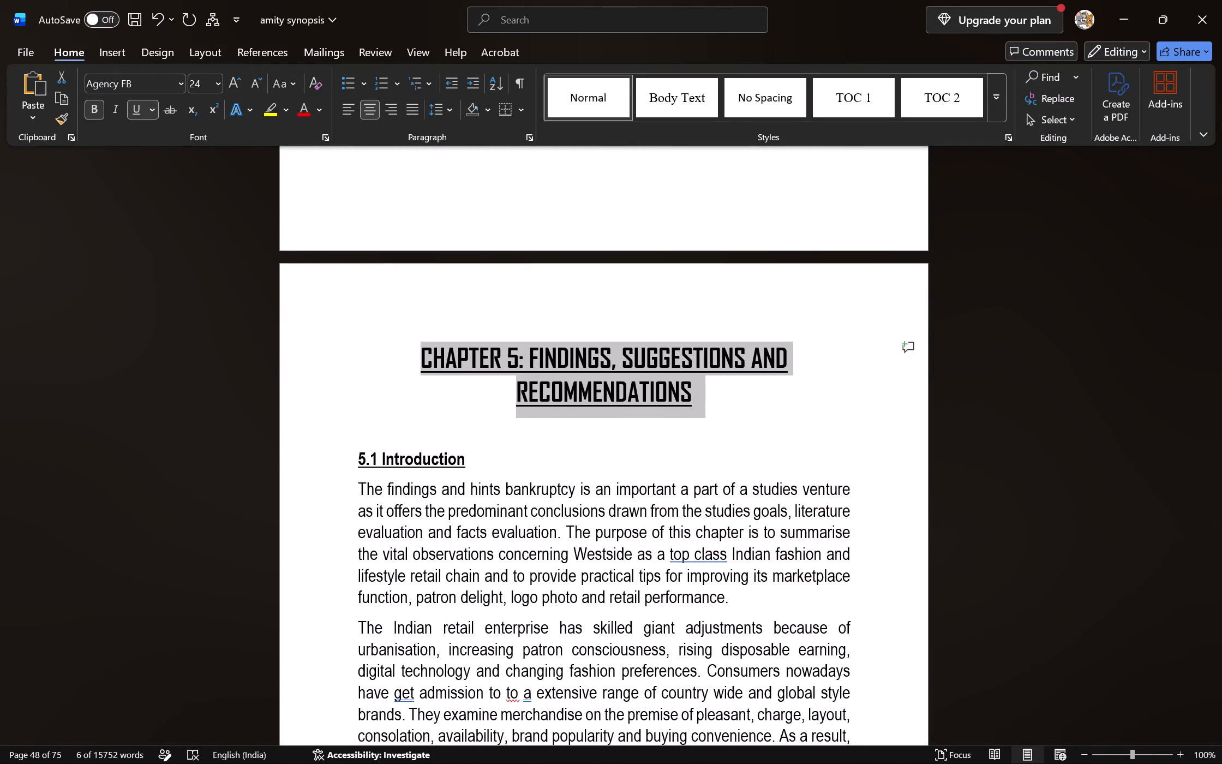
{"action": "left_click", "coordinate": [457, 406]}
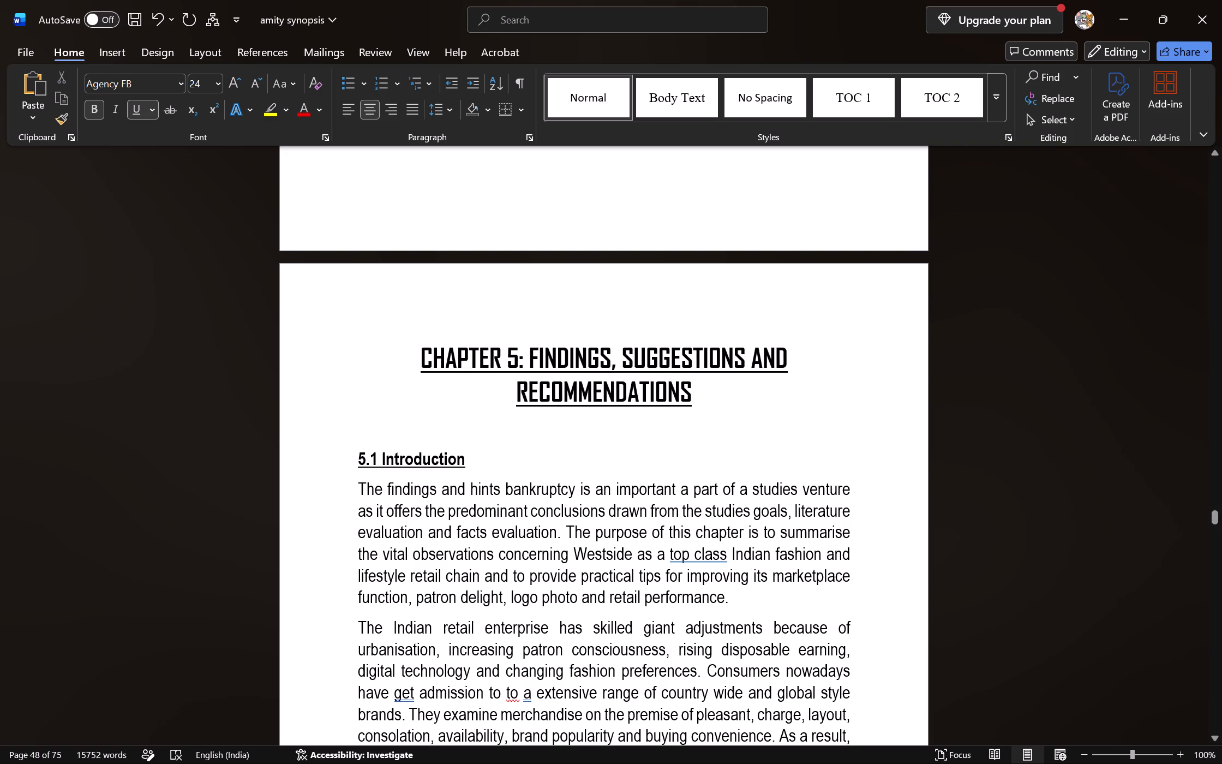
Center the heading "CHAPTER 6: RECOMMENDATIONS AND LIMITATIONS OF THE STUDY" on its page.
{"action": "scroll", "coordinate": [484, 390], "scroll_direction": "down", "scroll_amount": 20}
{"action": "scroll", "coordinate": [484, 390], "scroll_direction": "down", "scroll_amount": 18}
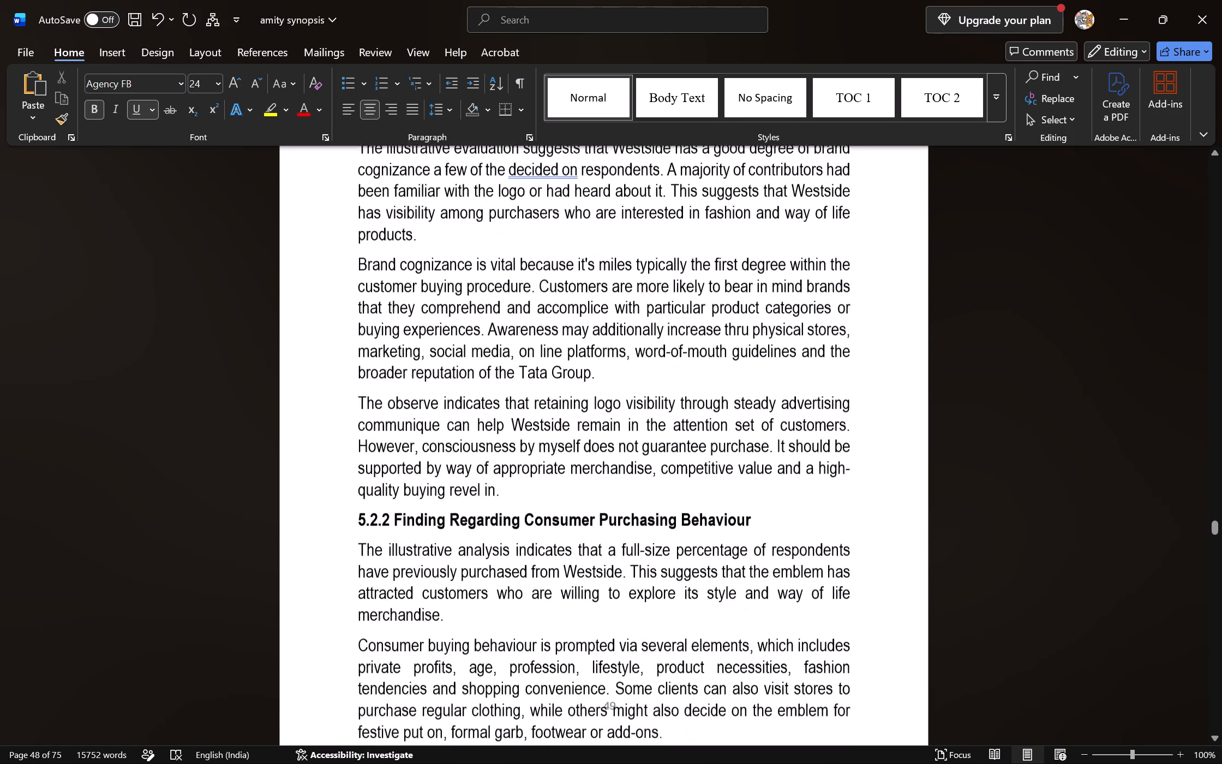
{"action": "scroll", "coordinate": [488, 384], "scroll_direction": "down", "scroll_amount": 20}
{"action": "scroll", "coordinate": [488, 384], "scroll_direction": "down", "scroll_amount": 20}
{"action": "scroll", "coordinate": [488, 384], "scroll_direction": "down", "scroll_amount": 9}
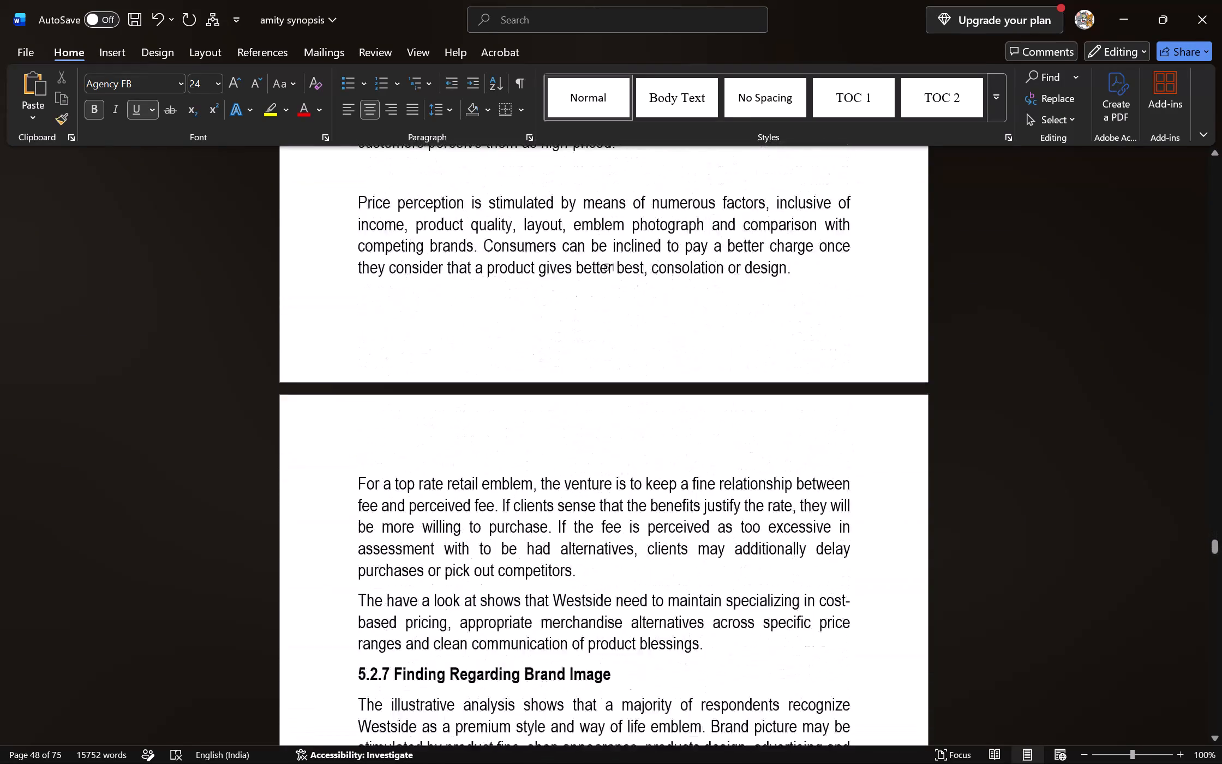
{"action": "scroll", "coordinate": [489, 372], "scroll_direction": "down", "scroll_amount": 20}
{"action": "scroll", "coordinate": [489, 372], "scroll_direction": "down", "scroll_amount": 20}
{"action": "scroll", "coordinate": [489, 372], "scroll_direction": "down", "scroll_amount": 8}
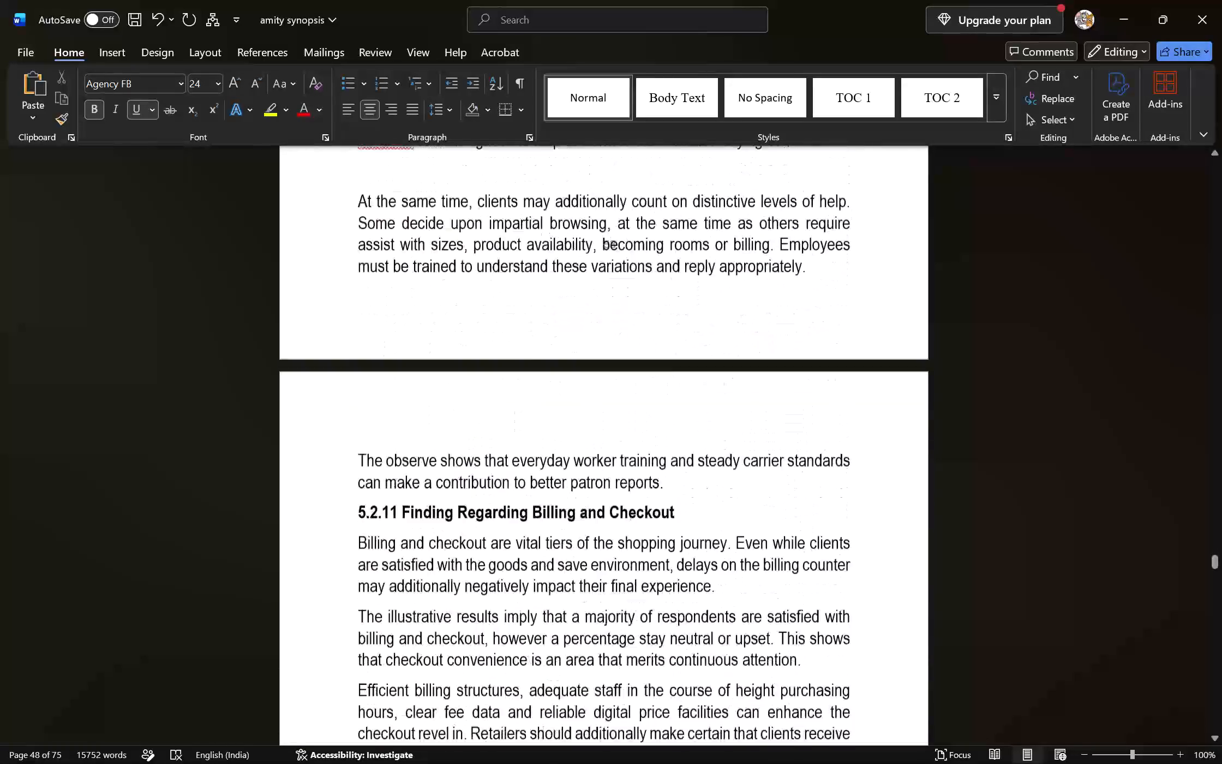
{"action": "scroll", "coordinate": [489, 372], "scroll_direction": "down", "scroll_amount": 20}
{"action": "scroll", "coordinate": [489, 372], "scroll_direction": "down", "scroll_amount": 20}
{"action": "scroll", "coordinate": [489, 372], "scroll_direction": "down", "scroll_amount": 8}
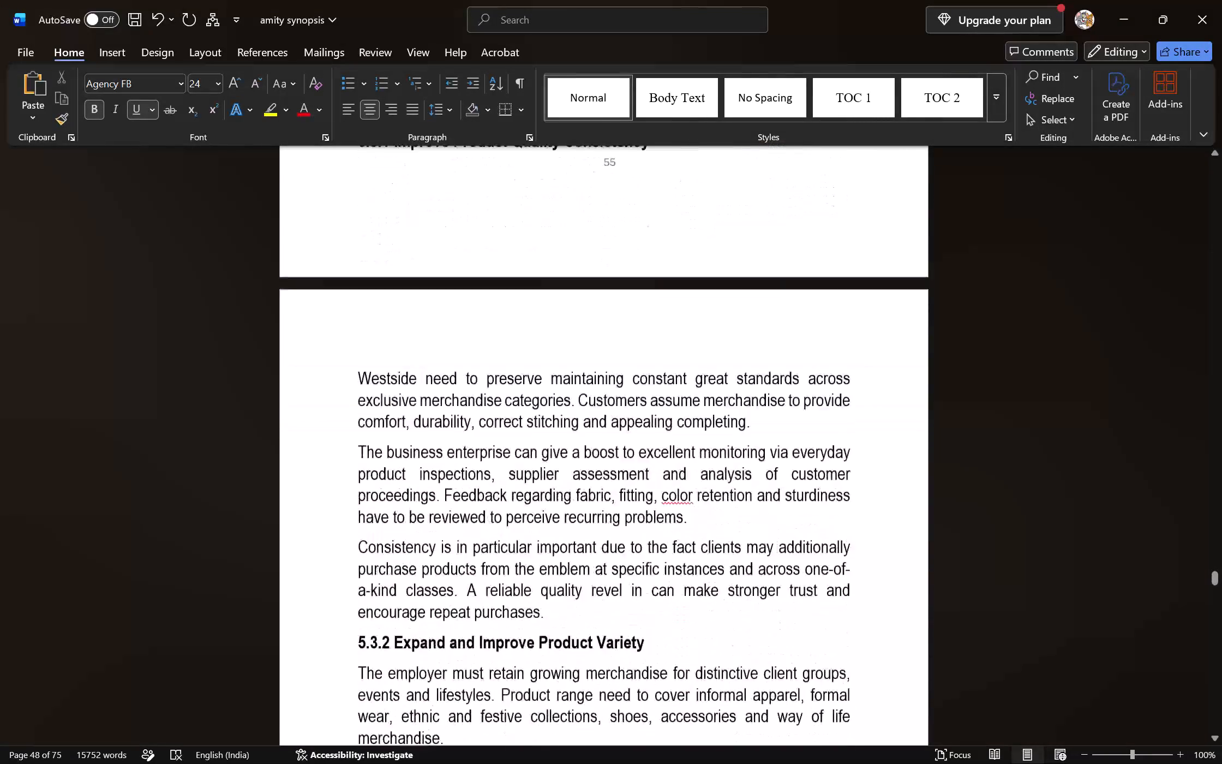
{"action": "scroll", "coordinate": [489, 372], "scroll_direction": "down", "scroll_amount": 20}
{"action": "scroll", "coordinate": [489, 372], "scroll_direction": "down", "scroll_amount": 20}
{"action": "scroll", "coordinate": [489, 372], "scroll_direction": "down", "scroll_amount": 8}
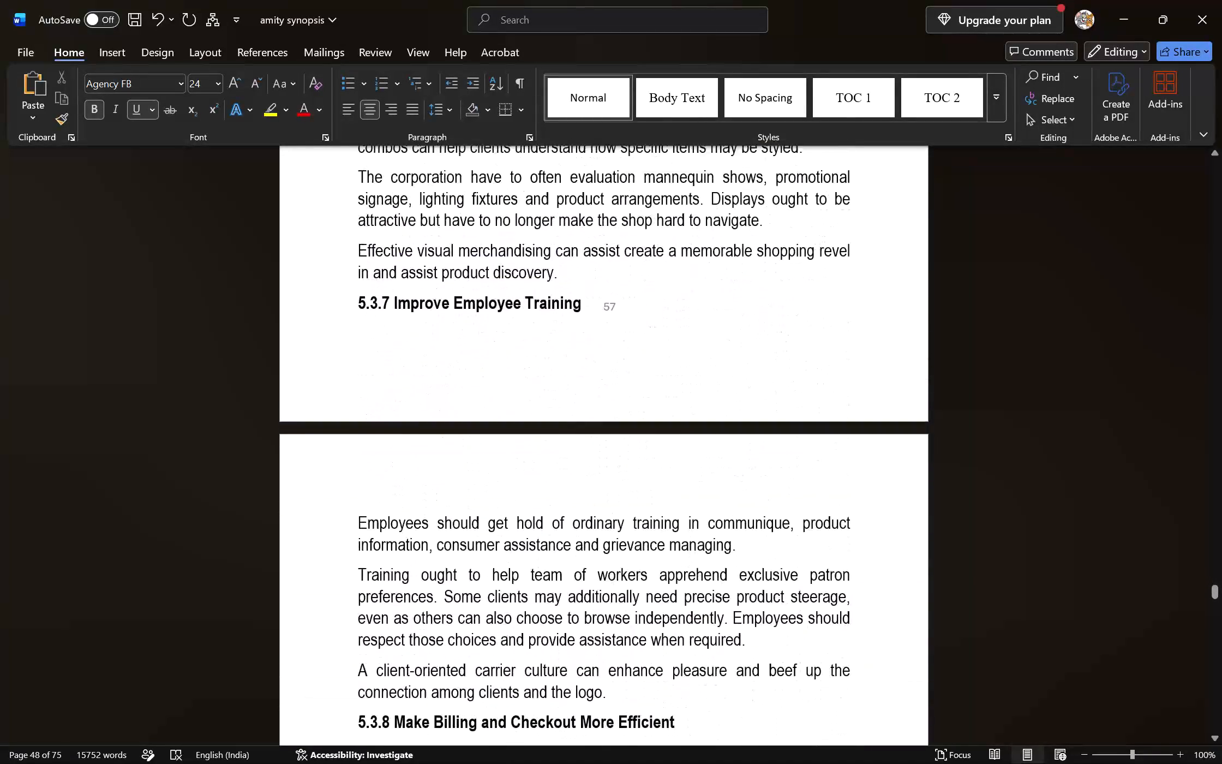
{"action": "scroll", "coordinate": [489, 372], "scroll_direction": "down", "scroll_amount": 20}
{"action": "scroll", "coordinate": [489, 372], "scroll_direction": "down", "scroll_amount": 12}
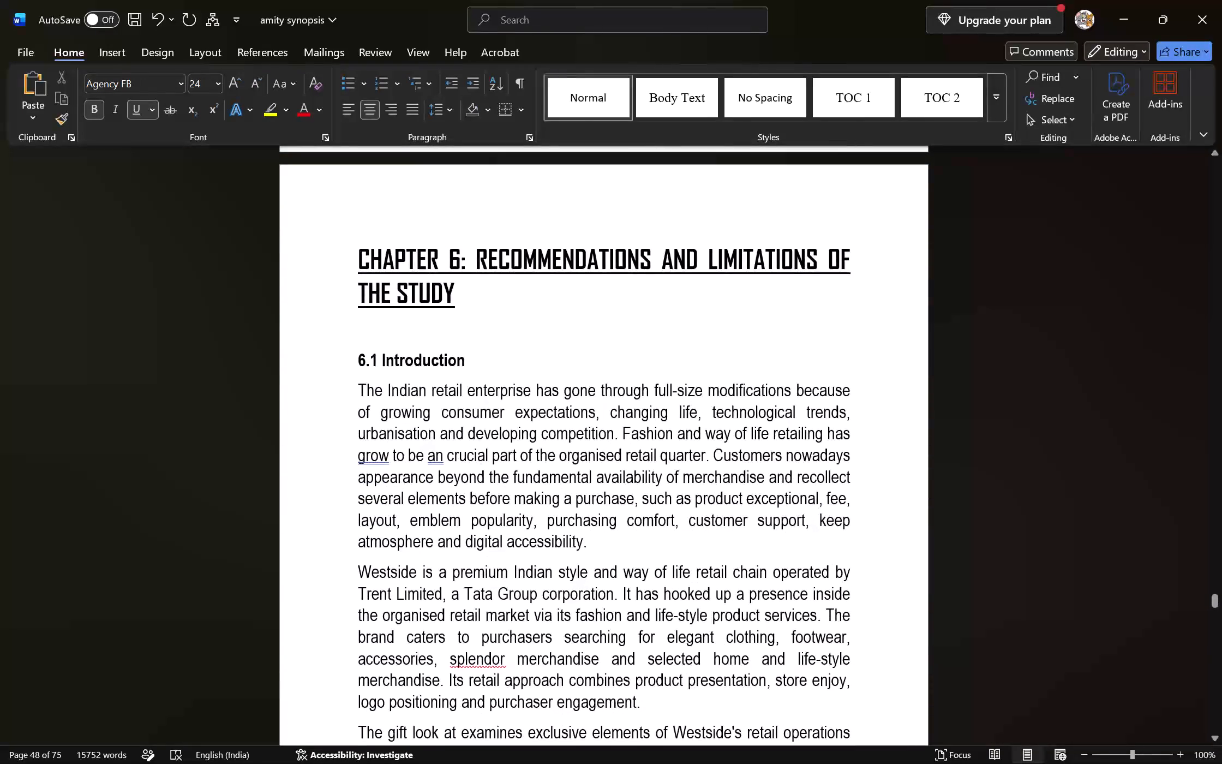
{"action": "left_click_drag", "start_coordinate": [353, 256], "coordinate": [460, 296]}
{"action": "left_click", "coordinate": [371, 110]}
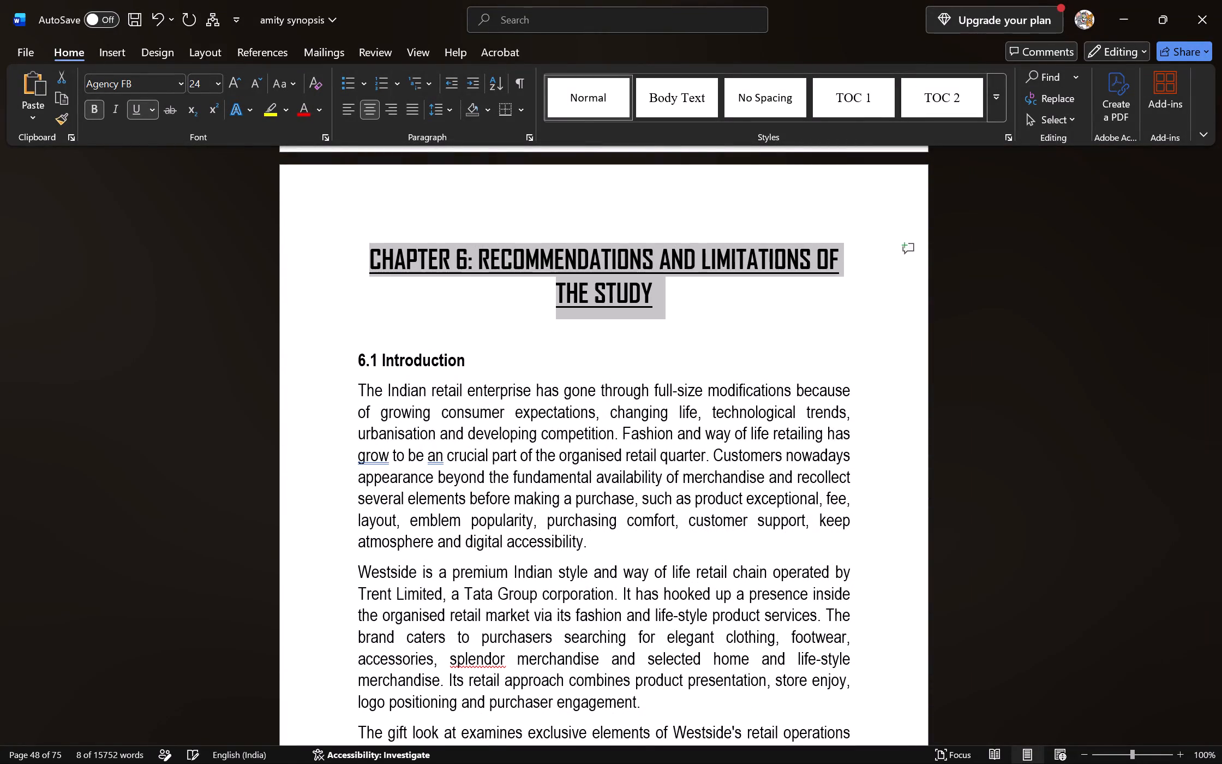
Center the heading "REFERENCES/BIBLIOGRAPHY" on its page.
{"action": "scroll", "coordinate": [576, 396], "scroll_direction": "down", "scroll_amount": 20}
{"action": "scroll", "coordinate": [576, 396], "scroll_direction": "down", "scroll_amount": 8}
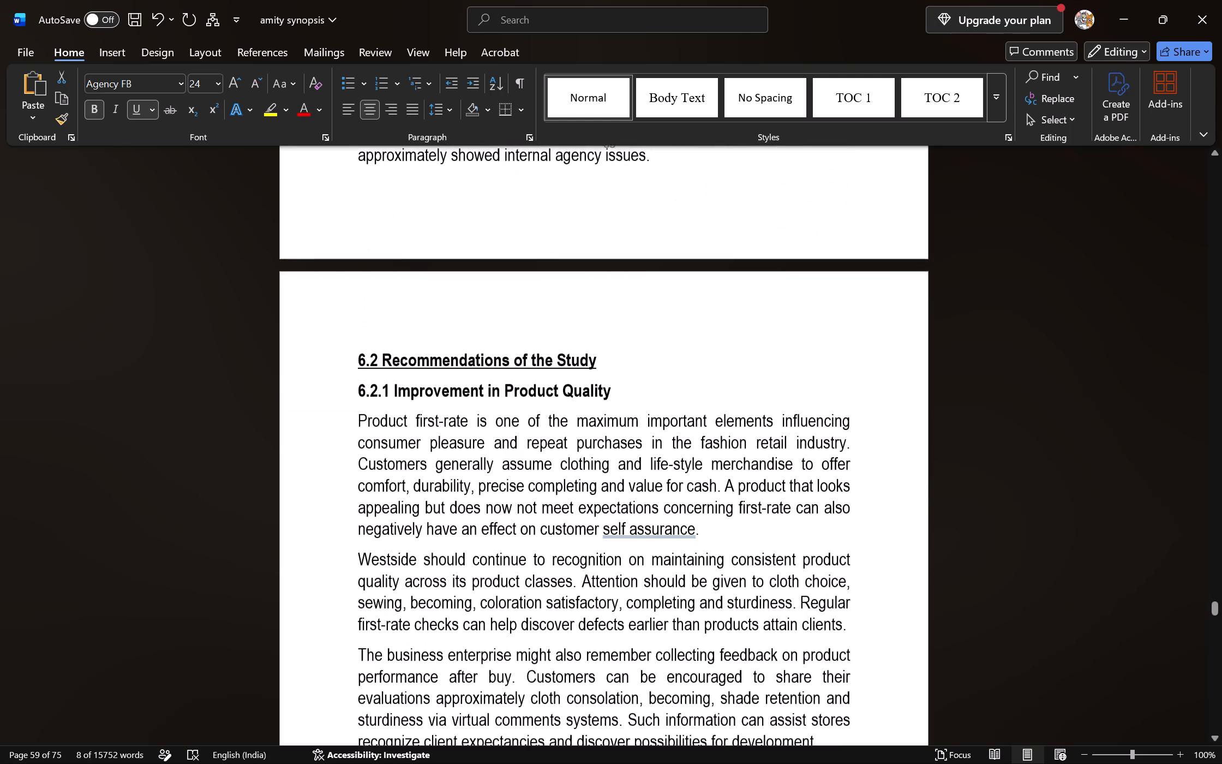
{"action": "scroll", "coordinate": [576, 396], "scroll_direction": "down", "scroll_amount": 20}
{"action": "scroll", "coordinate": [576, 396], "scroll_direction": "down", "scroll_amount": 20}
{"action": "scroll", "coordinate": [576, 396], "scroll_direction": "down", "scroll_amount": 8}
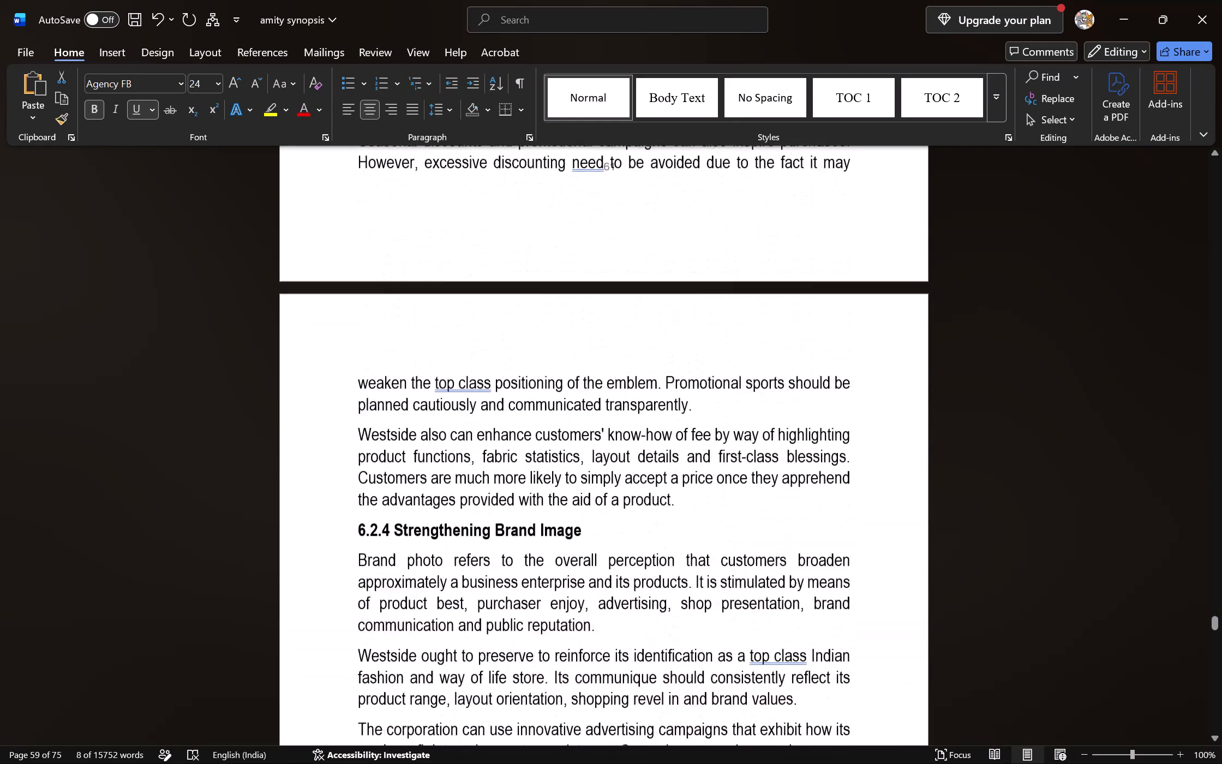
{"action": "scroll", "coordinate": [576, 396], "scroll_direction": "down", "scroll_amount": 20}
{"action": "scroll", "coordinate": [576, 396], "scroll_direction": "down", "scroll_amount": 20}
{"action": "scroll", "coordinate": [576, 396], "scroll_direction": "down", "scroll_amount": 8}
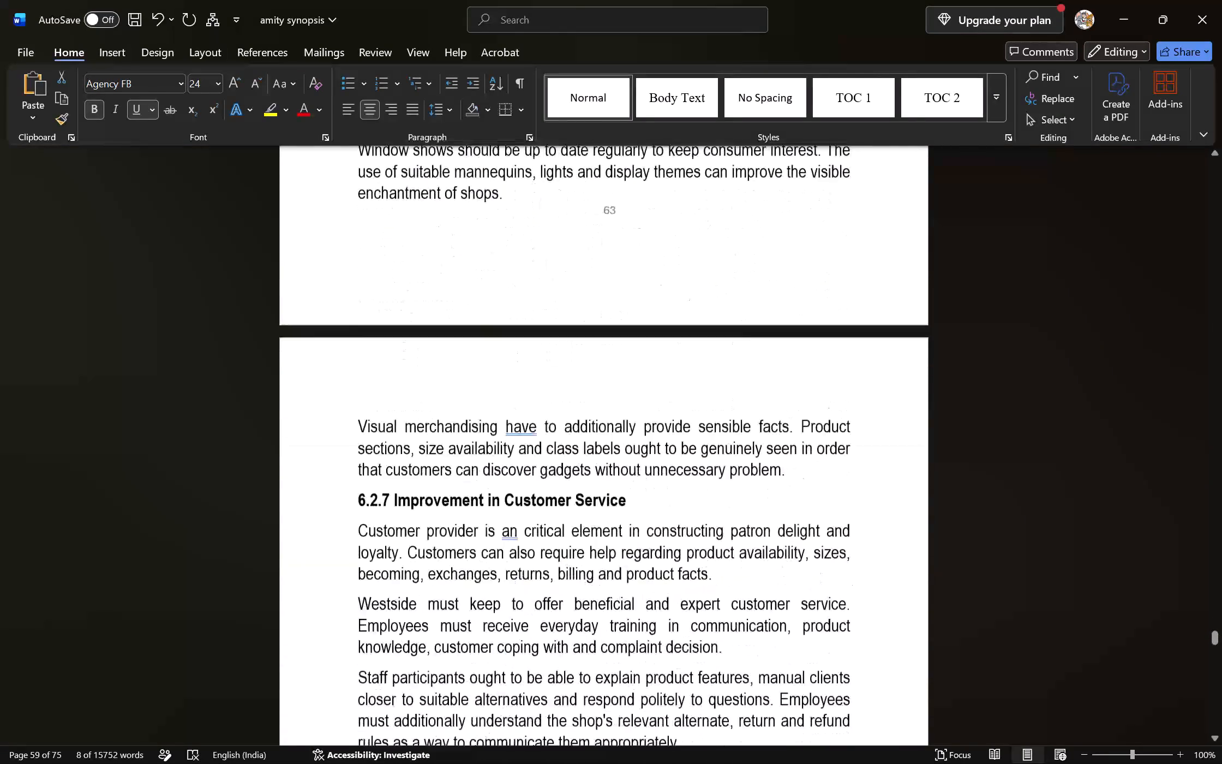
{"action": "scroll", "coordinate": [576, 396], "scroll_direction": "down", "scroll_amount": 20}
{"action": "scroll", "coordinate": [576, 396], "scroll_direction": "down", "scroll_amount": 20}
{"action": "scroll", "coordinate": [576, 396], "scroll_direction": "down", "scroll_amount": 8}
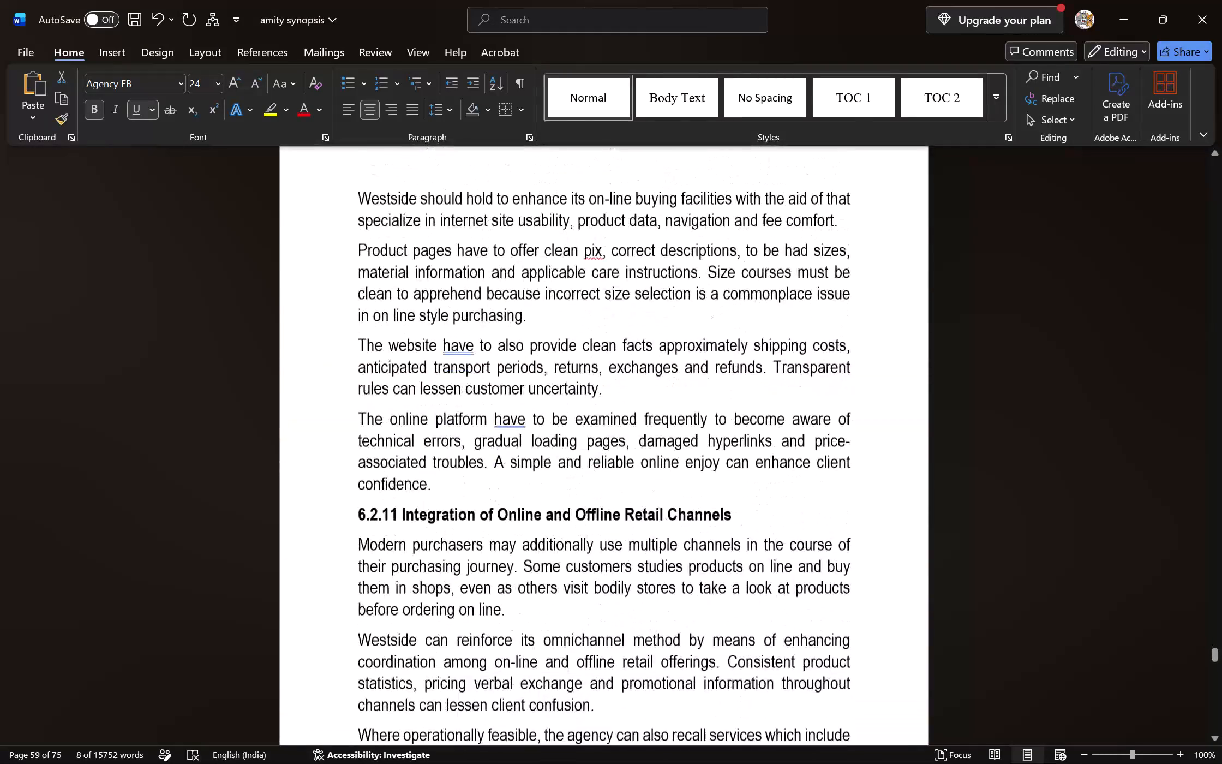
{"action": "scroll", "coordinate": [576, 396], "scroll_direction": "down", "scroll_amount": 20}
{"action": "scroll", "coordinate": [576, 396], "scroll_direction": "down", "scroll_amount": 18}
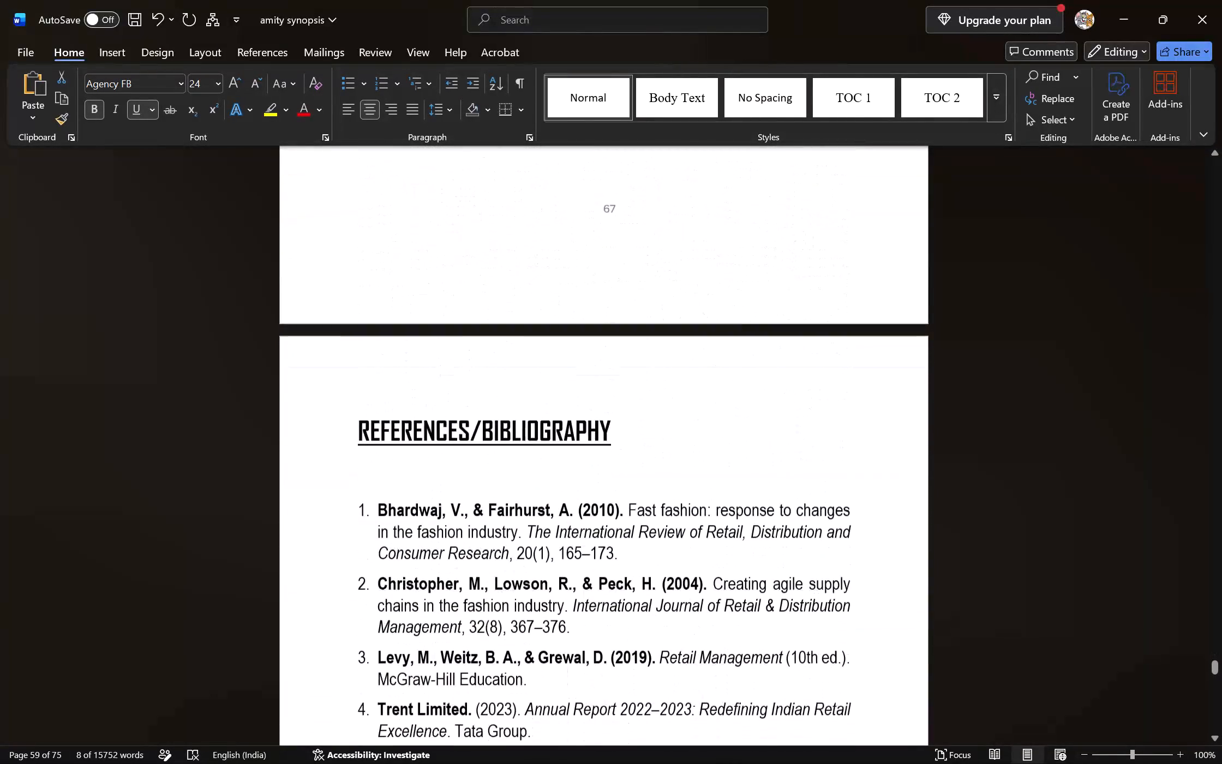
{"action": "left_click_drag", "start_coordinate": [348, 385], "coordinate": [582, 395]}
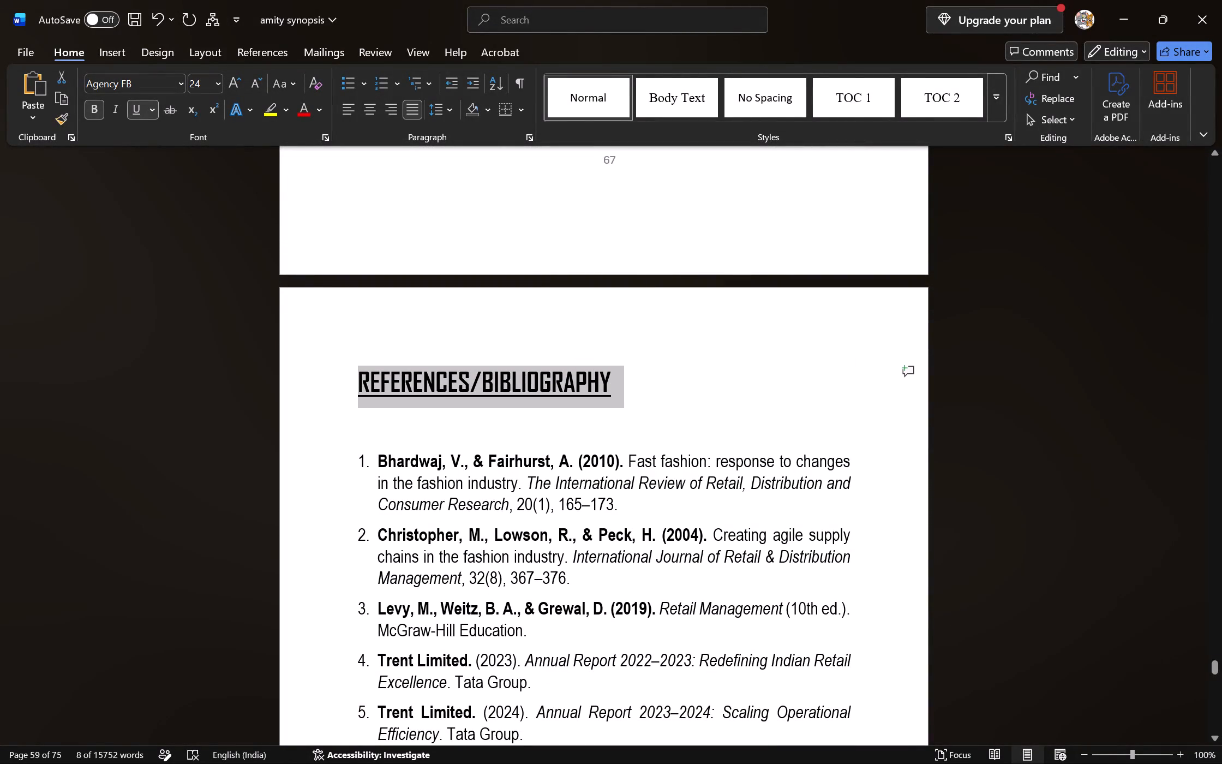
{"action": "left_click", "coordinate": [362, 110]}
Format the page heading "ANNEXURE" in bold, underlined Agency FB at size 24 to match the chapter headings.
{"action": "scroll", "coordinate": [499, 373], "scroll_direction": "down", "scroll_amount": 5}
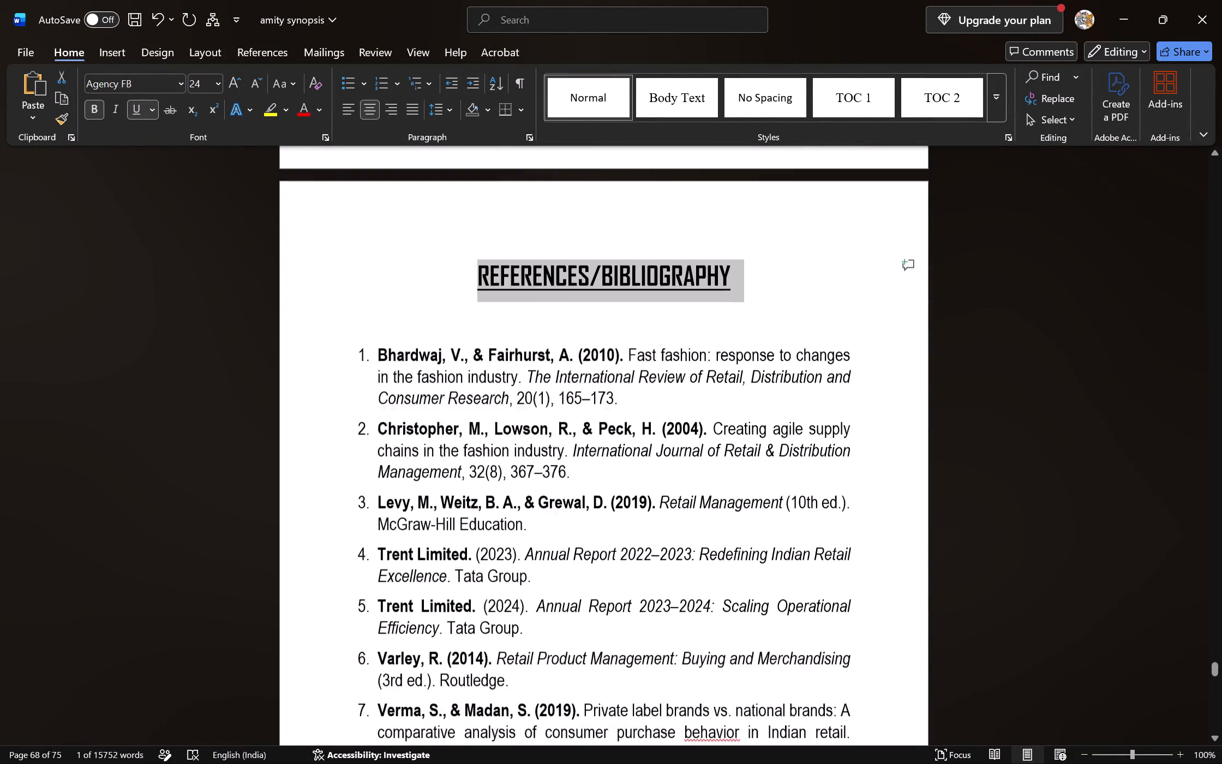
{"action": "scroll", "coordinate": [499, 373], "scroll_direction": "down", "scroll_amount": 20}
{"action": "scroll", "coordinate": [499, 373], "scroll_direction": "down", "scroll_amount": 20}
{"action": "scroll", "coordinate": [499, 373], "scroll_direction": "down", "scroll_amount": 6}
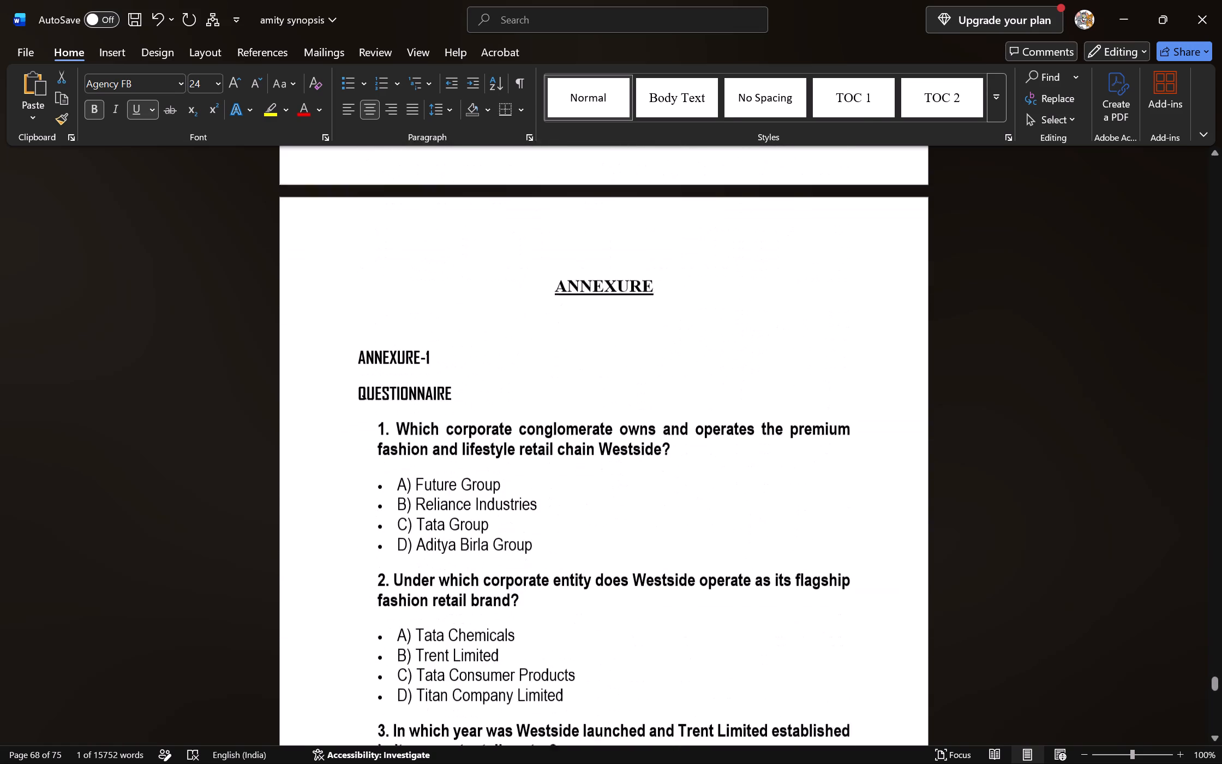
{"action": "left_click_drag", "start_coordinate": [542, 240], "coordinate": [656, 242]}
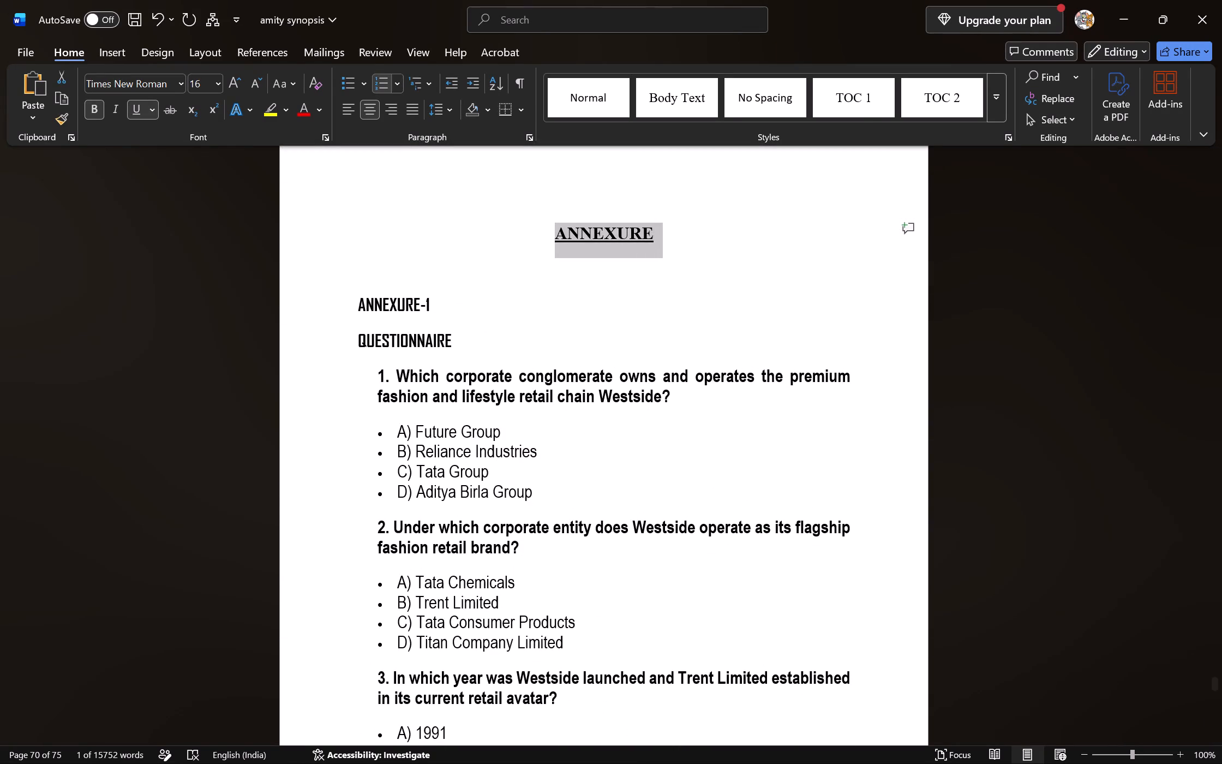
{"action": "left_click", "coordinate": [210, 25]}
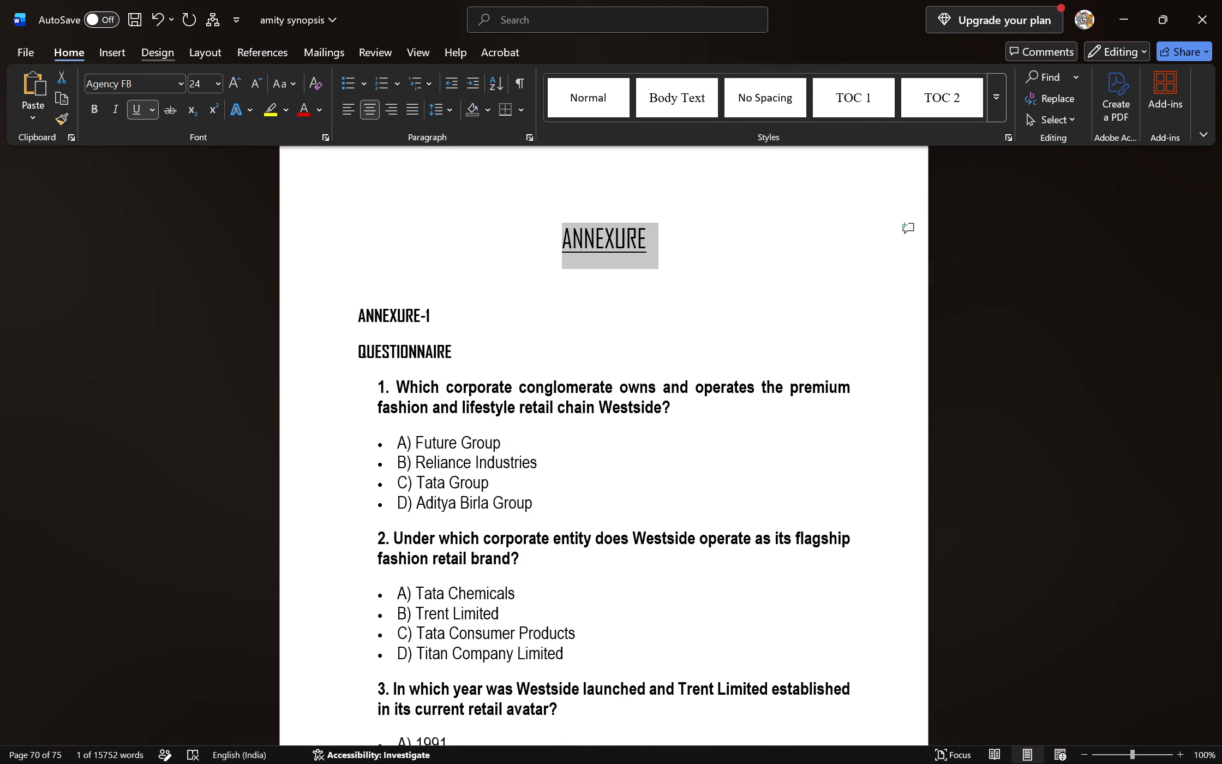
{"action": "left_click", "coordinate": [96, 104]}
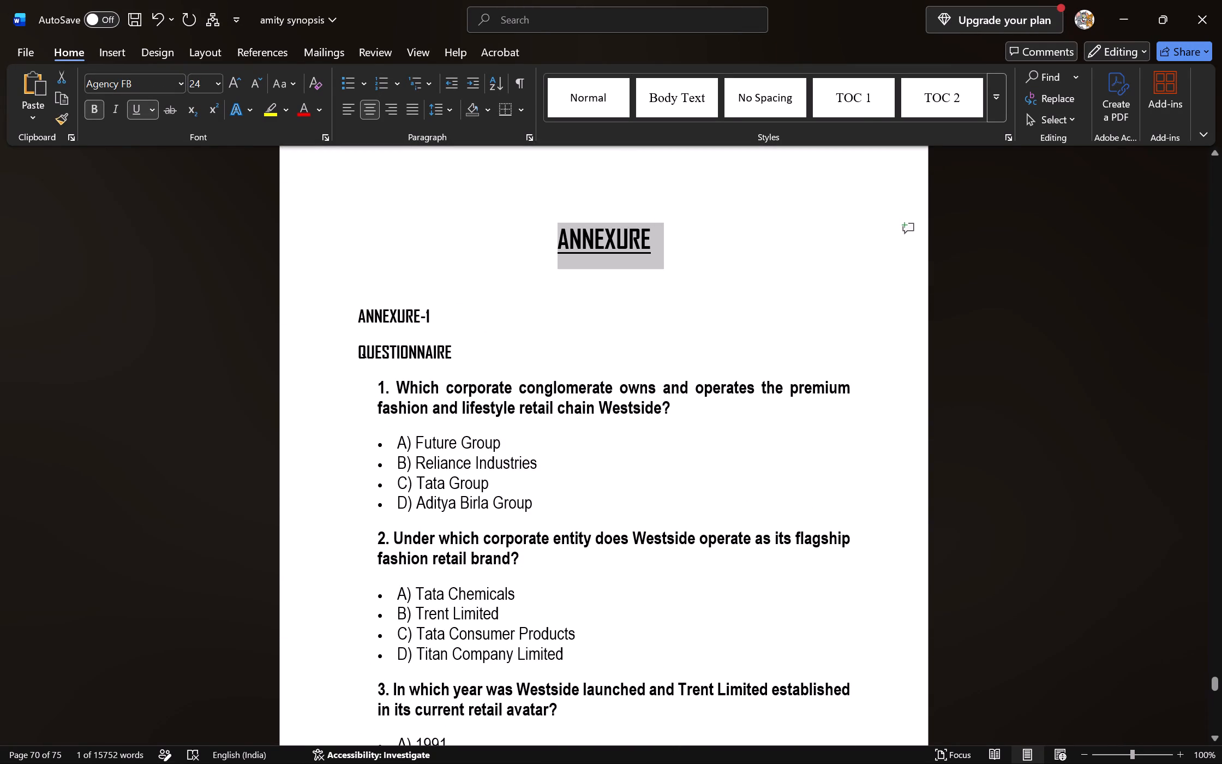
Save the amity synopsis document.
{"action": "scroll", "coordinate": [669, 347], "scroll_direction": "down", "scroll_amount": 13}
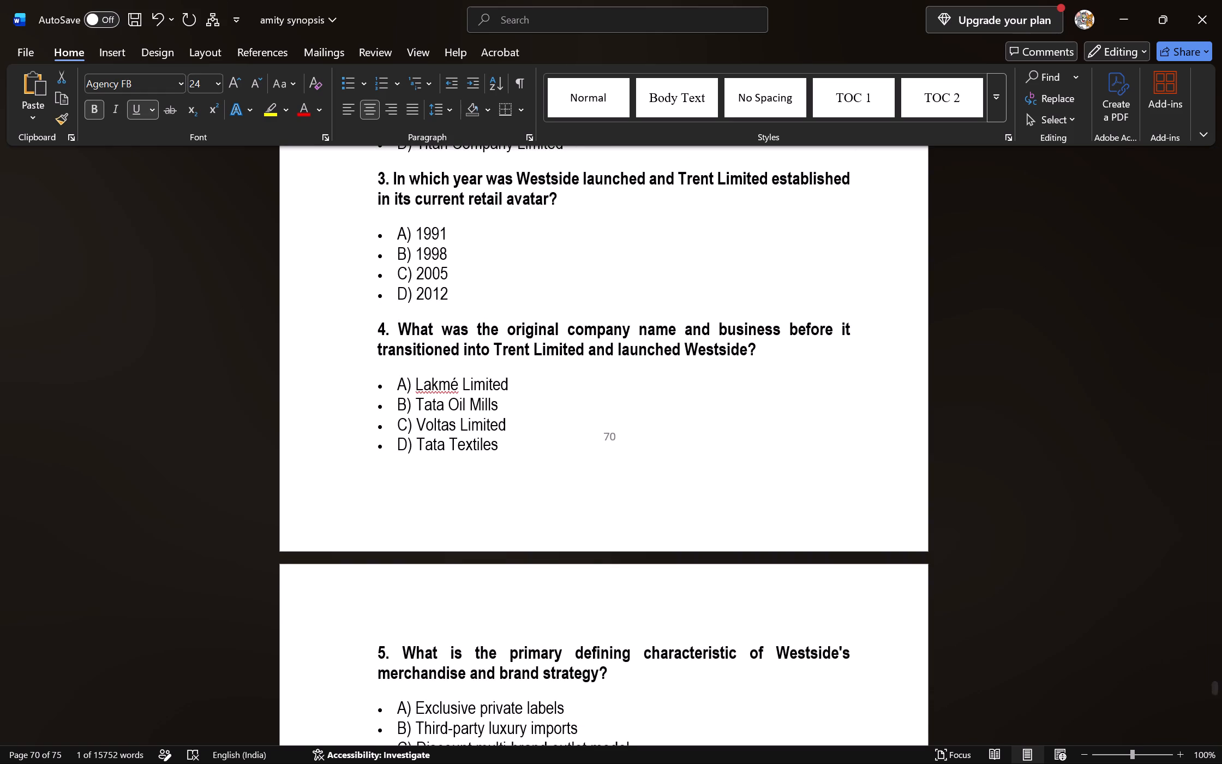
{"action": "key", "text": "ctrl+s"}
{"action": "key", "text": "ctrl+s"}
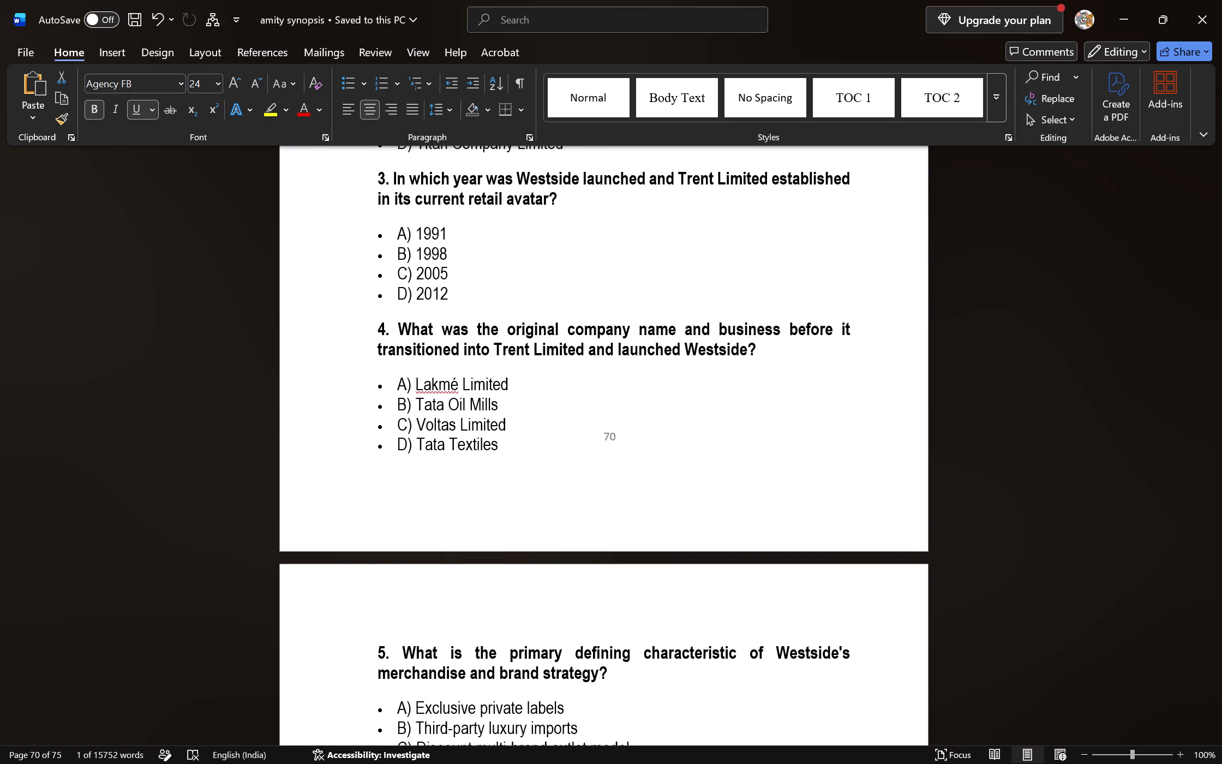
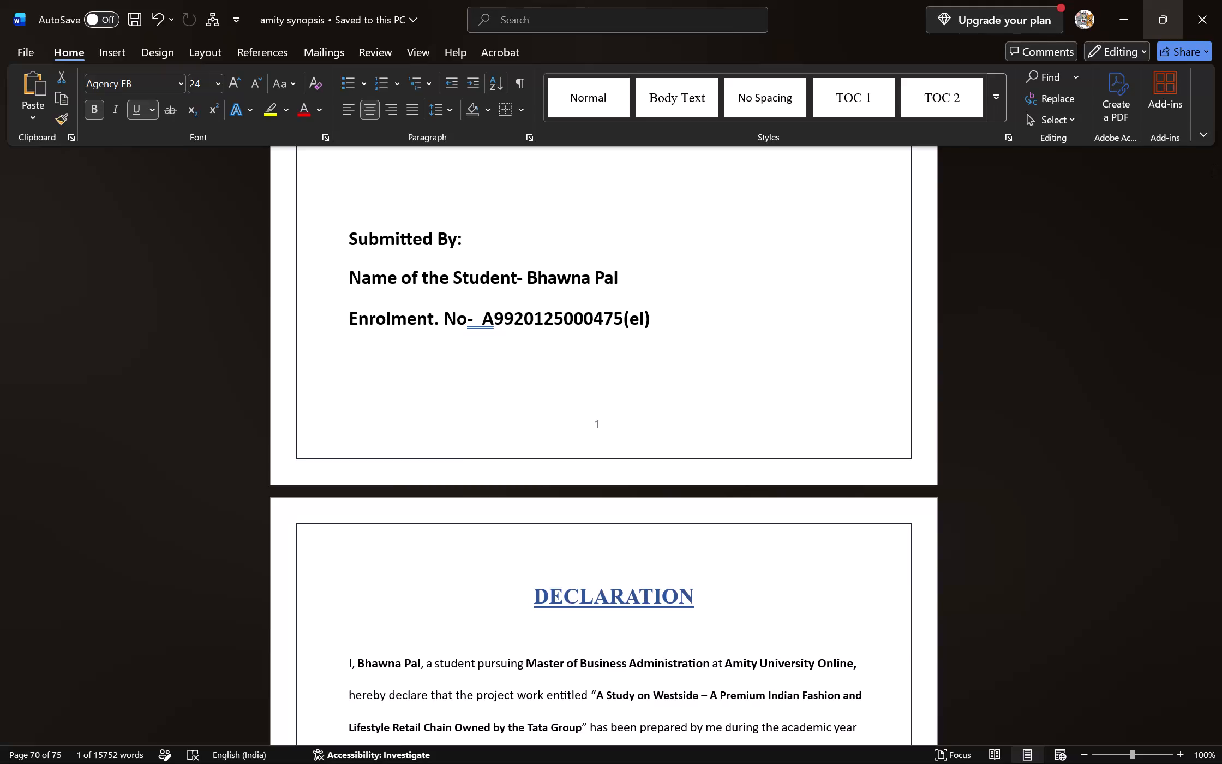
Ignore the grammar suggestion flagged before the enrolment number on the cover page, leaving the text as written.
{"action": "left_click", "coordinate": [477, 324]}
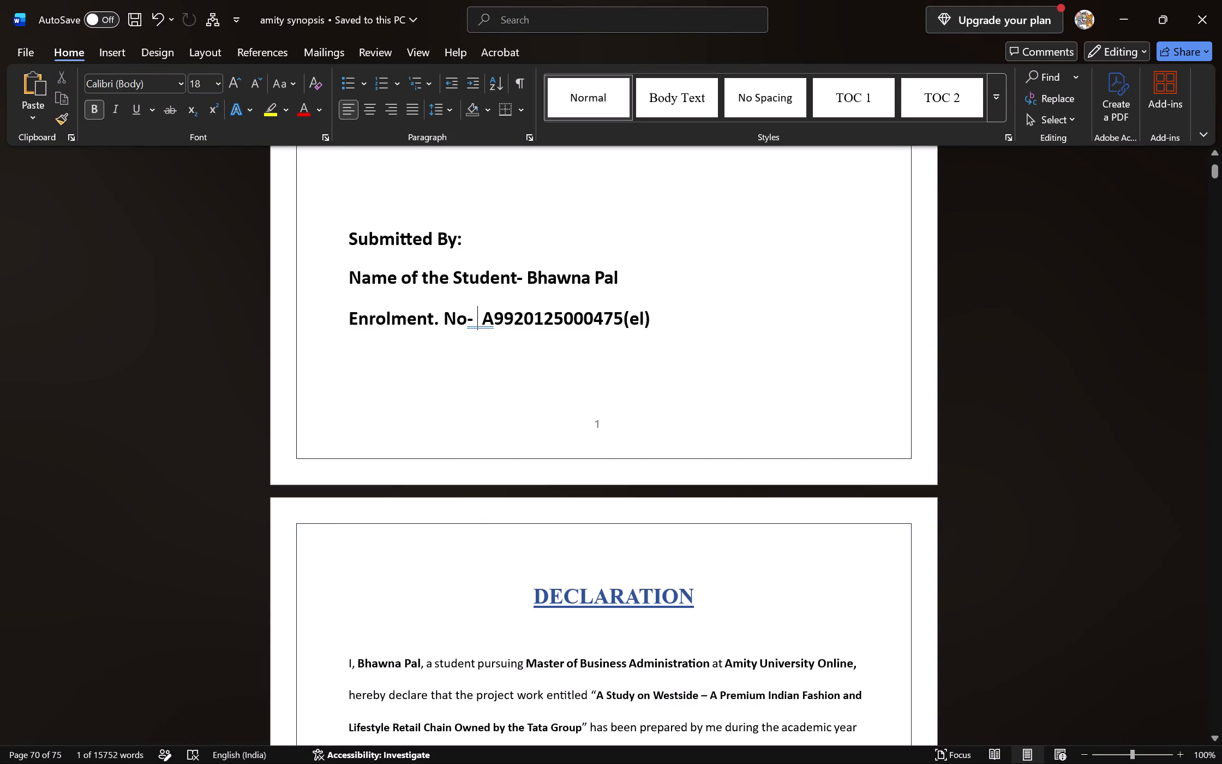
{"action": "right_click", "coordinate": [477, 324]}
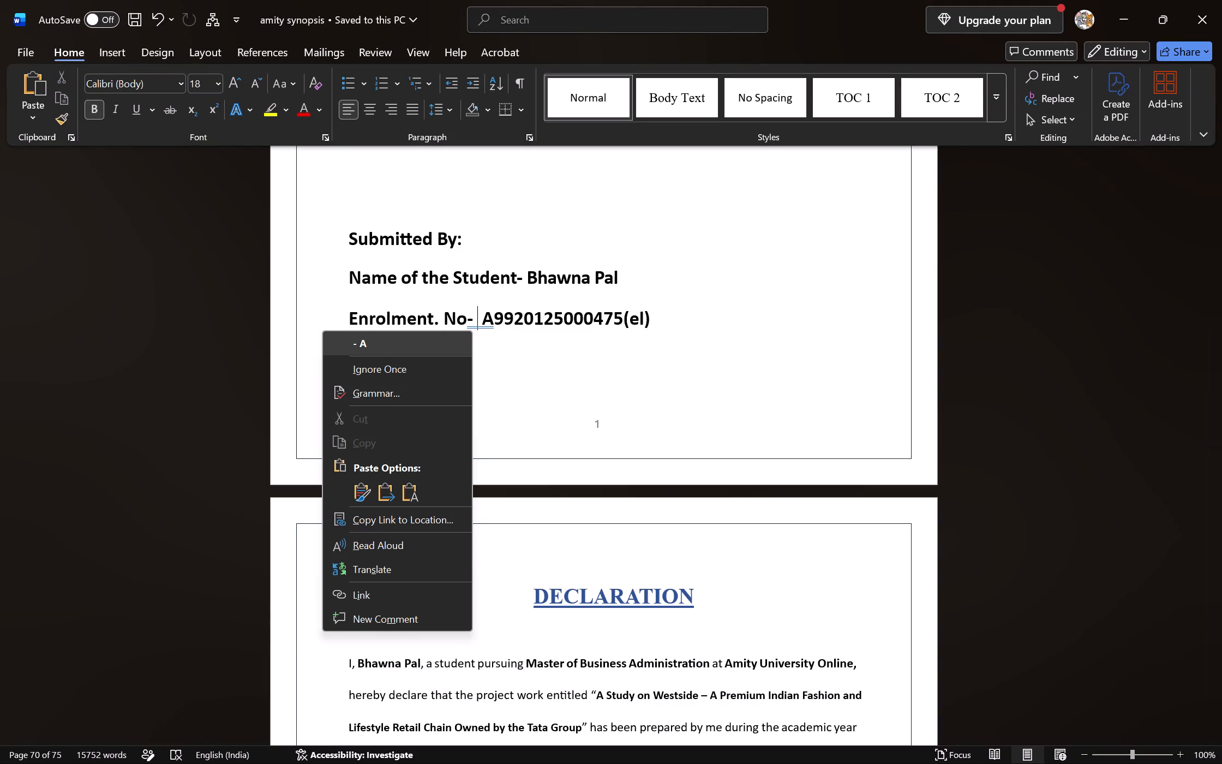
{"action": "left_click", "coordinate": [435, 368]}
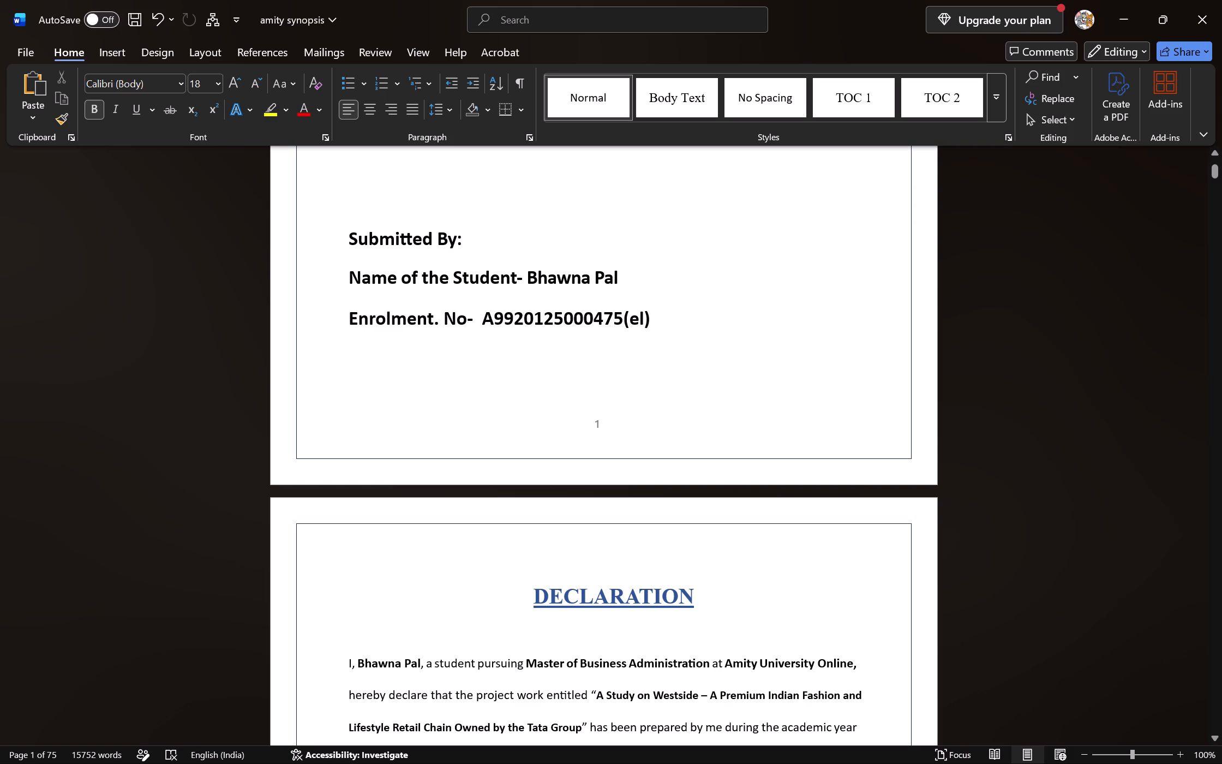
Save the amity synopsis document and close it.
{"action": "scroll", "coordinate": [456, 372], "scroll_direction": "down", "scroll_amount": 2}
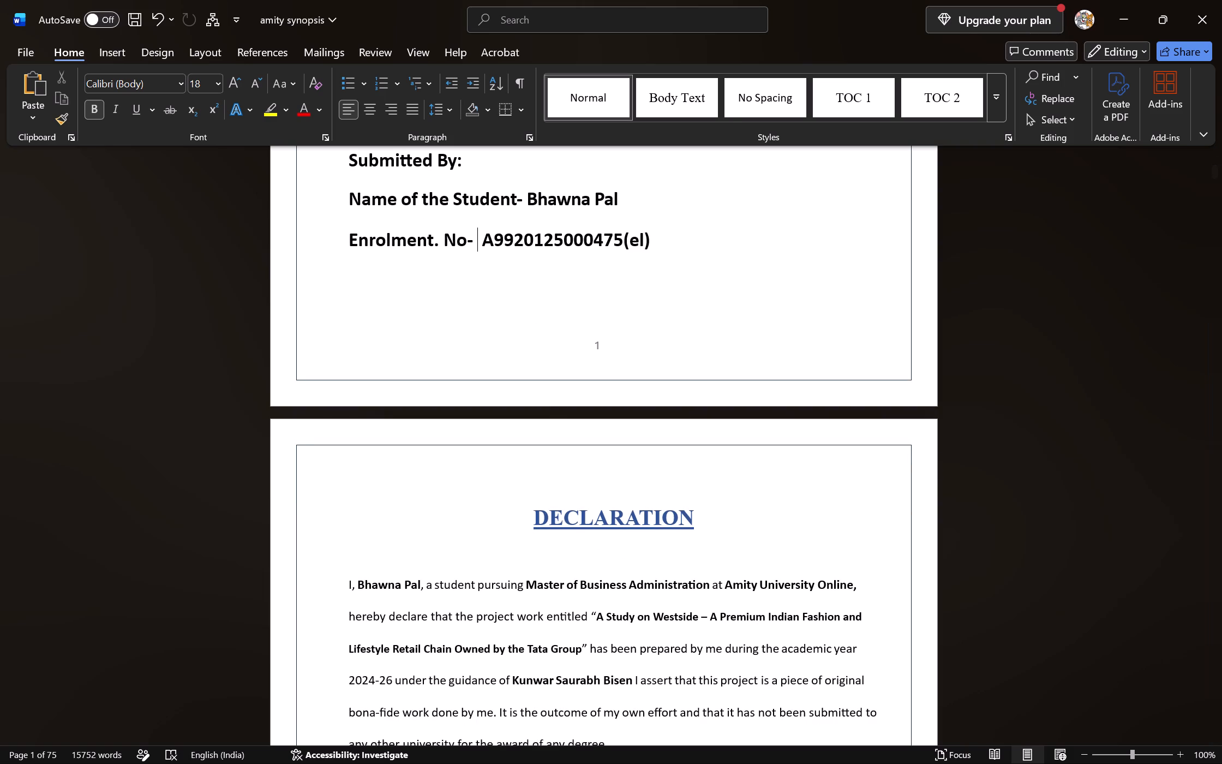
{"action": "key", "text": "ctrl+s"}
{"action": "key", "text": "ctrl+s"}
{"action": "left_click", "coordinate": [1220, 0]}
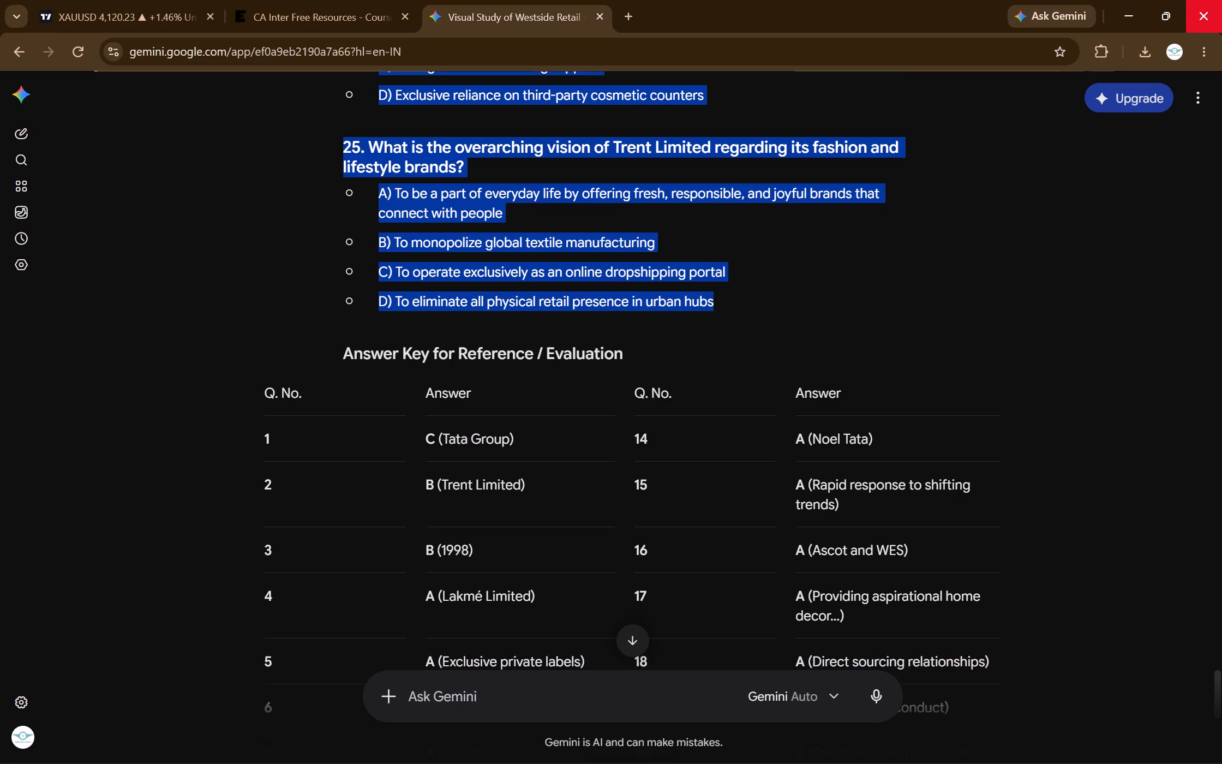
Minimize the Chrome window showing the Gemini chat to reach the desktop.
{"action": "left_click", "coordinate": [1118, 8]}
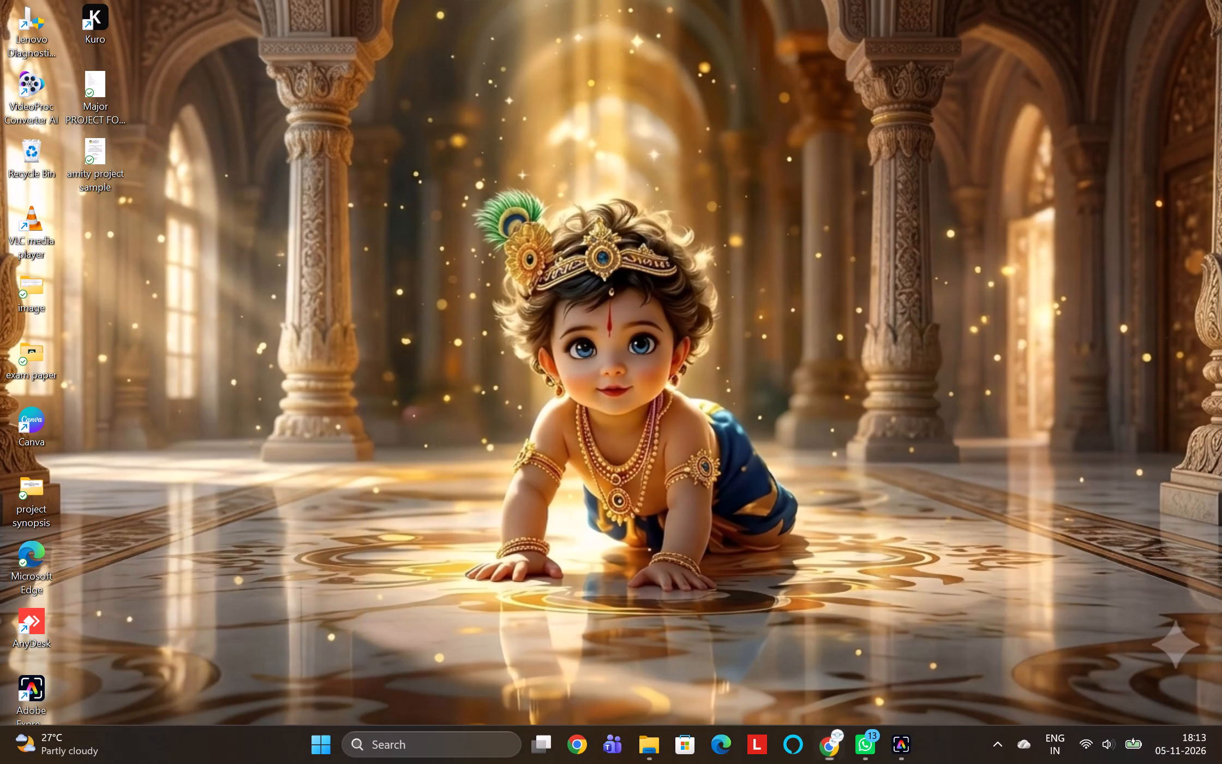